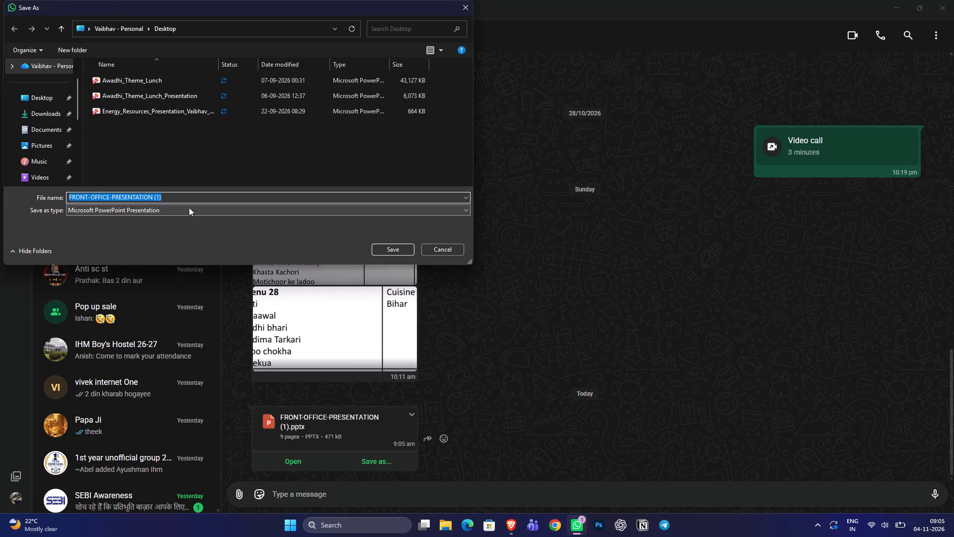
Change the file name of the presentation being saved to FRONT-OFFICE-PRESENTATION, dropping the (1) suffix.
left_click(179, 197)
key("BackSpace")
key("BackSpace")
key("BackSpace")
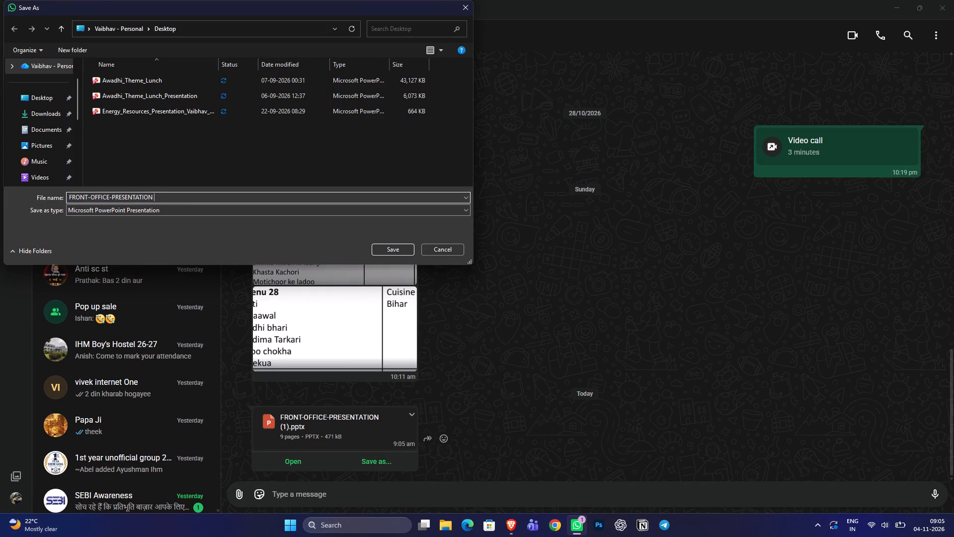
key("BackSpace")
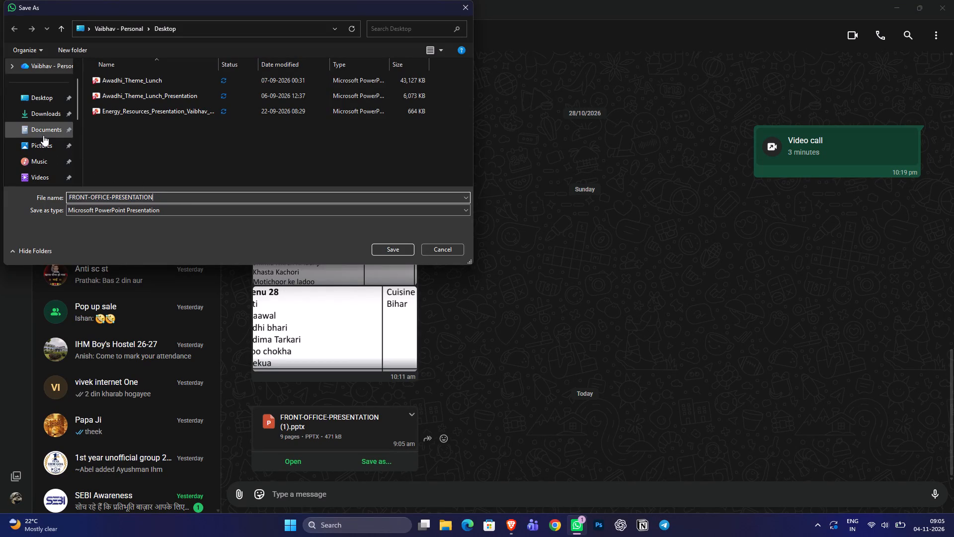
Browse the Documents and Desktop folders and the other available locations for a place to save the presentation.
left_click(43, 136)
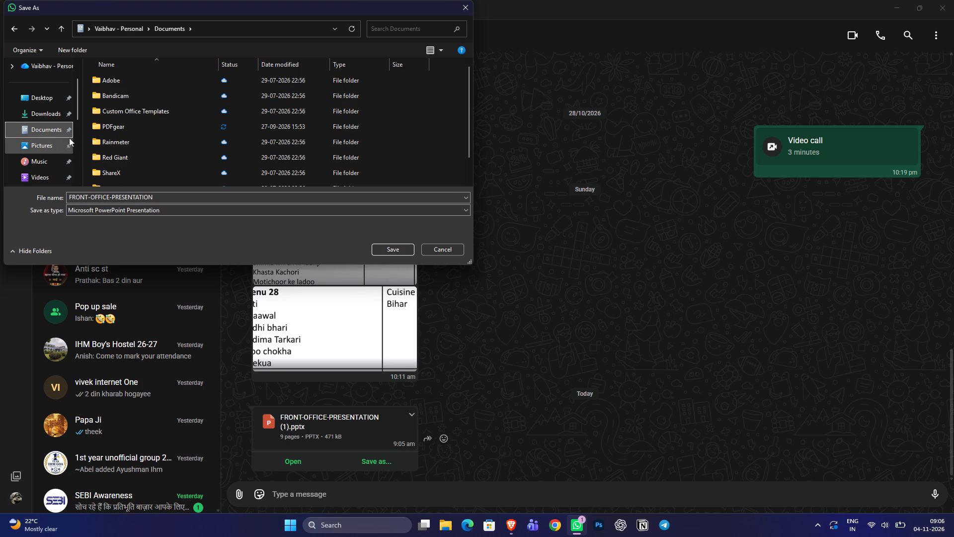
scroll(159, 136, "down", 1)
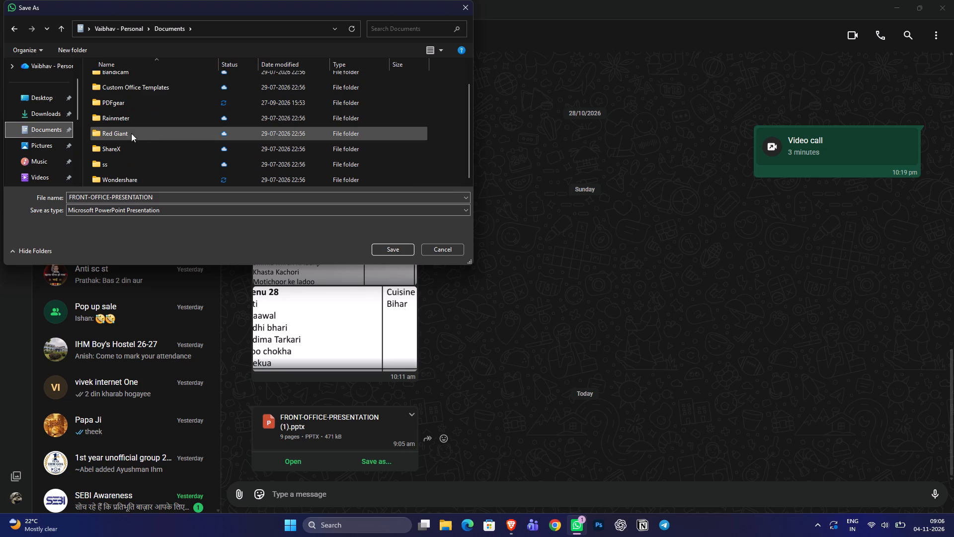
left_click(41, 102)
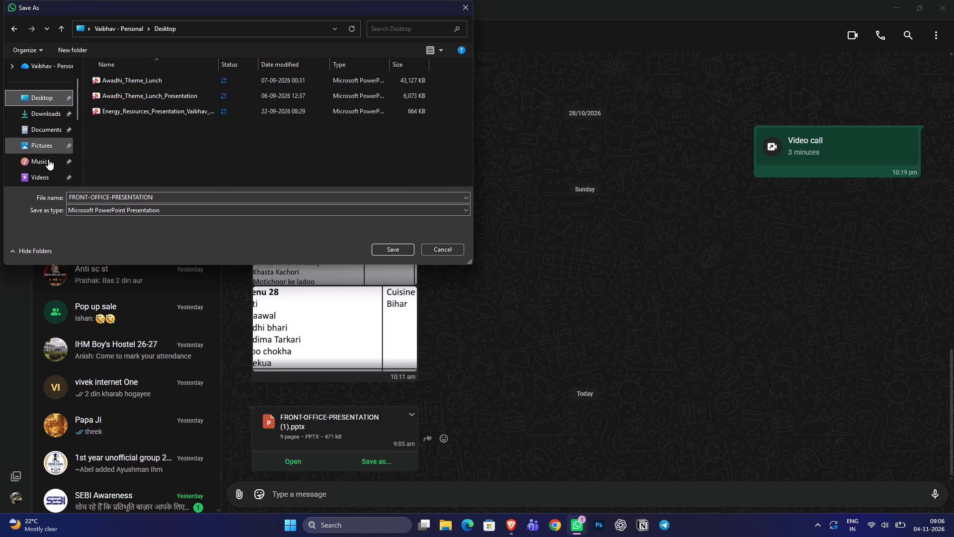
scroll(48, 159, "down", 1)
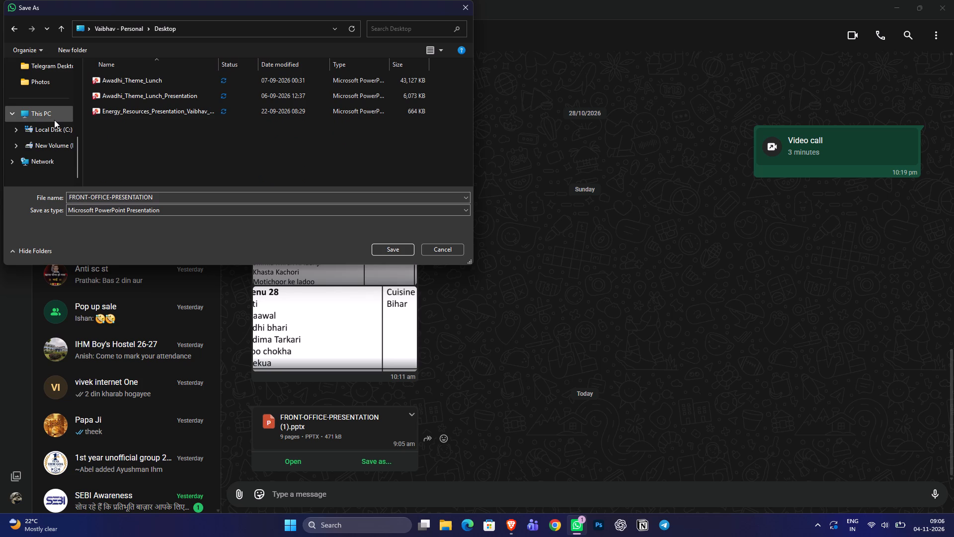
scroll(54, 121, "up", 2)
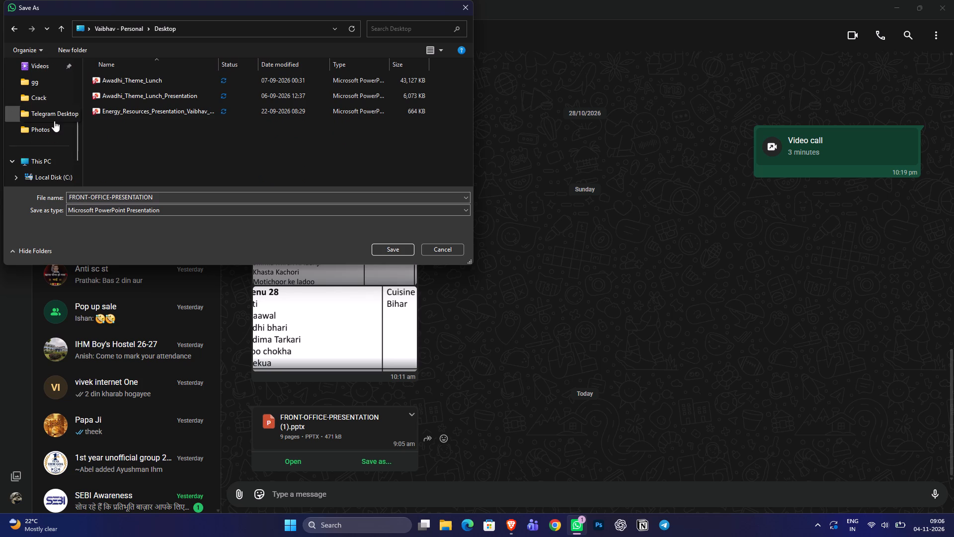
scroll(54, 121, "up", 1)
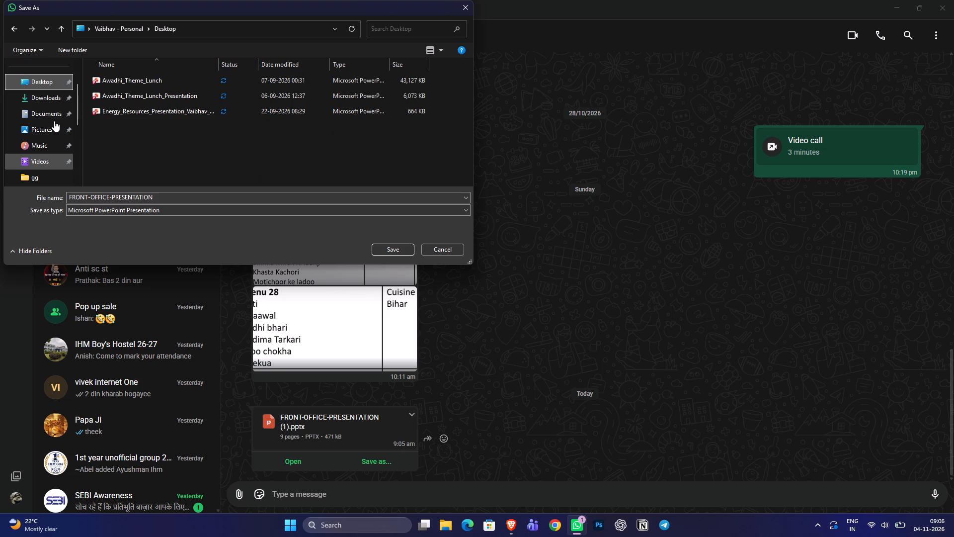
scroll(54, 121, "up", 1)
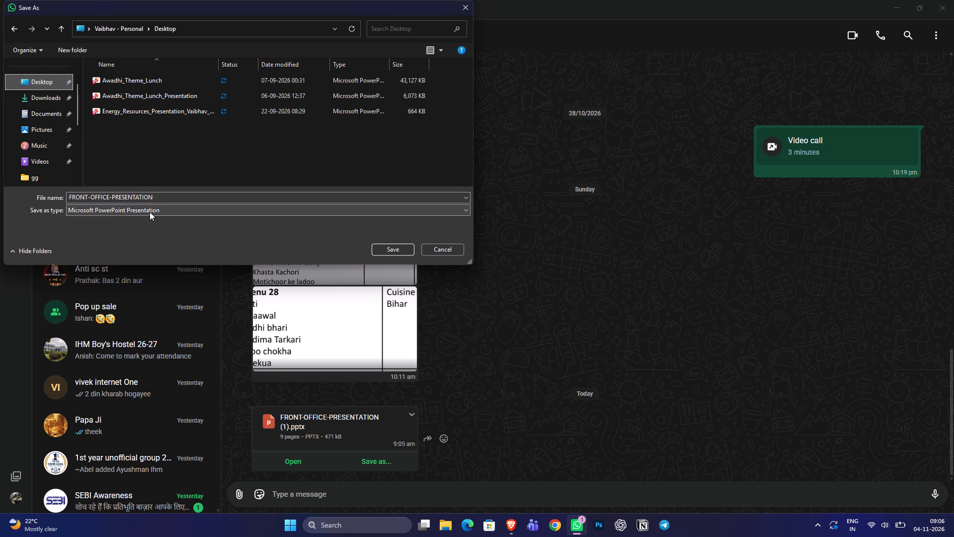
scroll(48, 129, "up", 1)
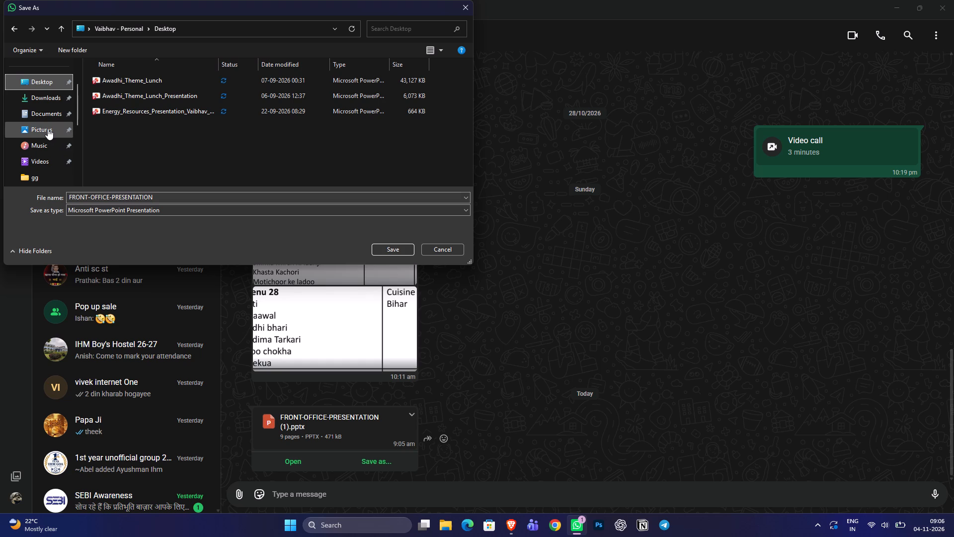
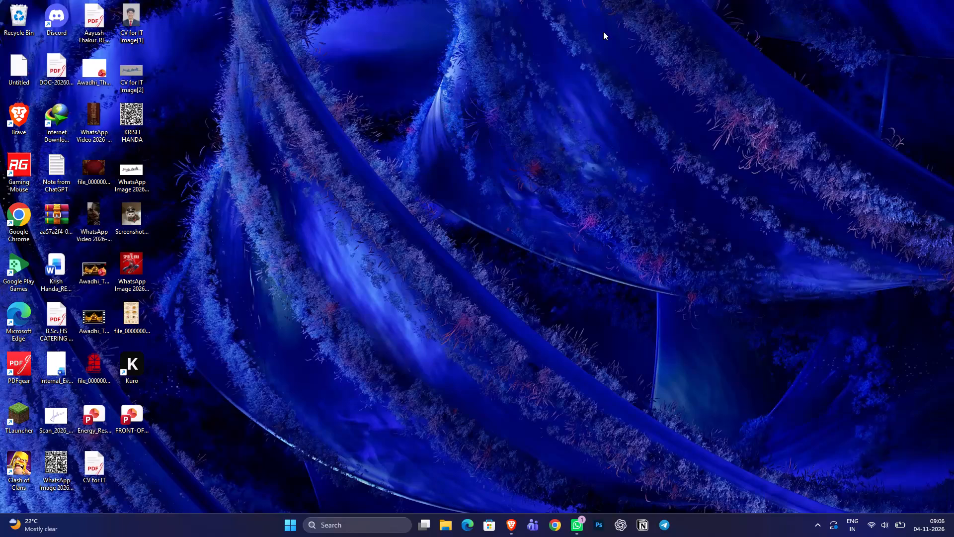
Open the saved FRONT-OFFICE-PRESENTATION file from the desktop in PowerPoint.
double_click(138, 420)
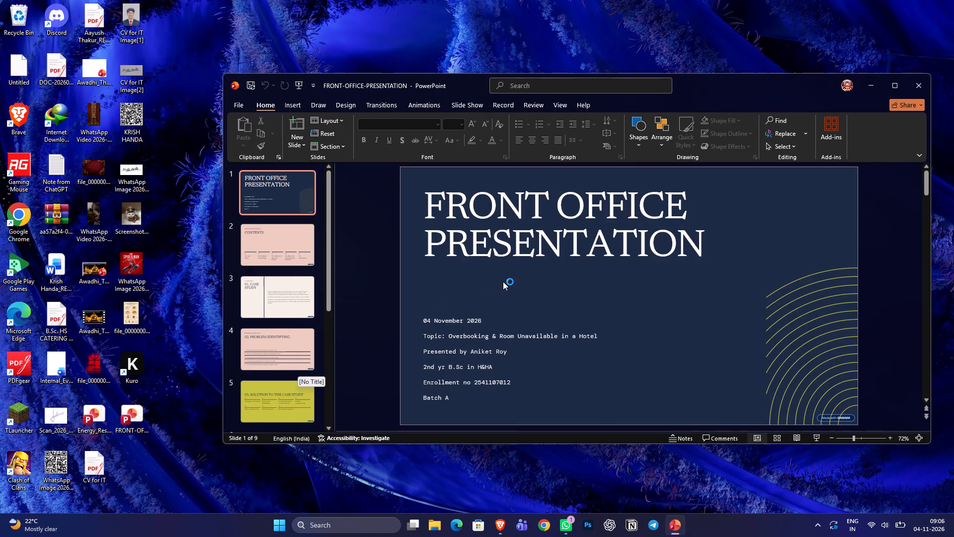
Maximize the FRONT-OFFICE-PRESENTATION window and close the Get Genuine Office dialog.
left_click(894, 84)
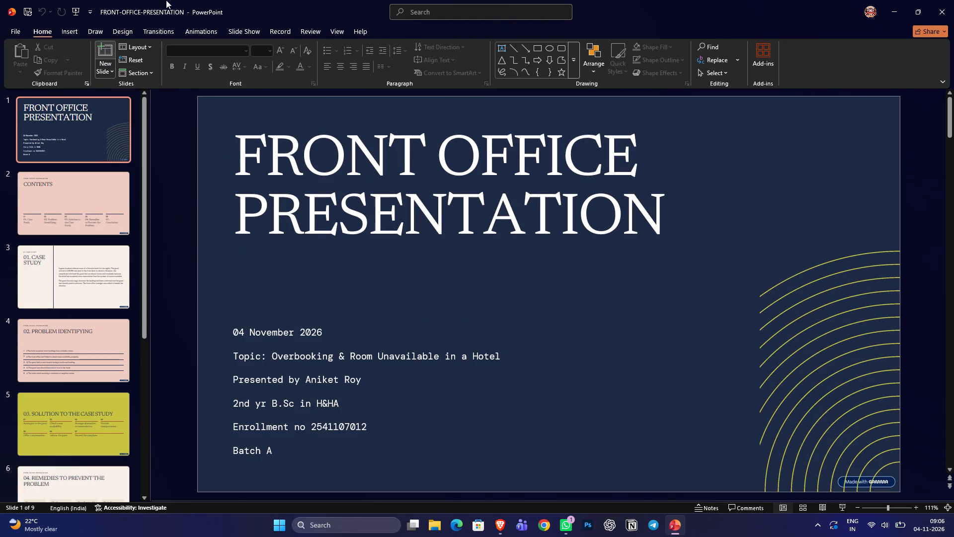
left_click(54, 30)
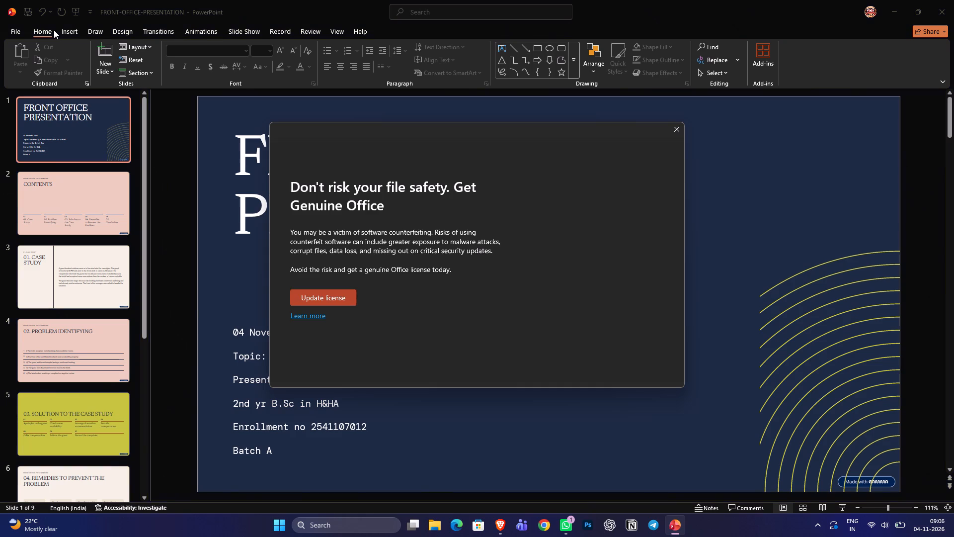
left_click(54, 30)
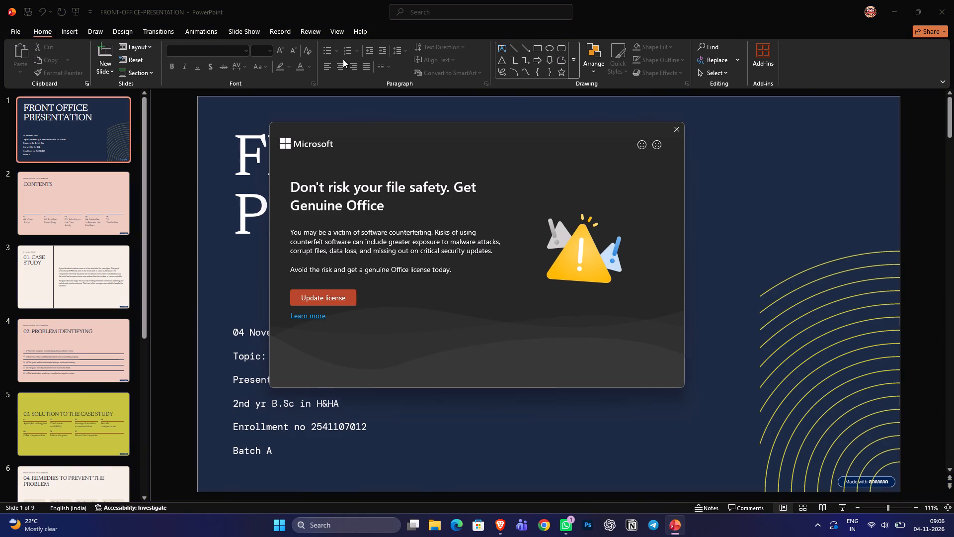
left_click(677, 124)
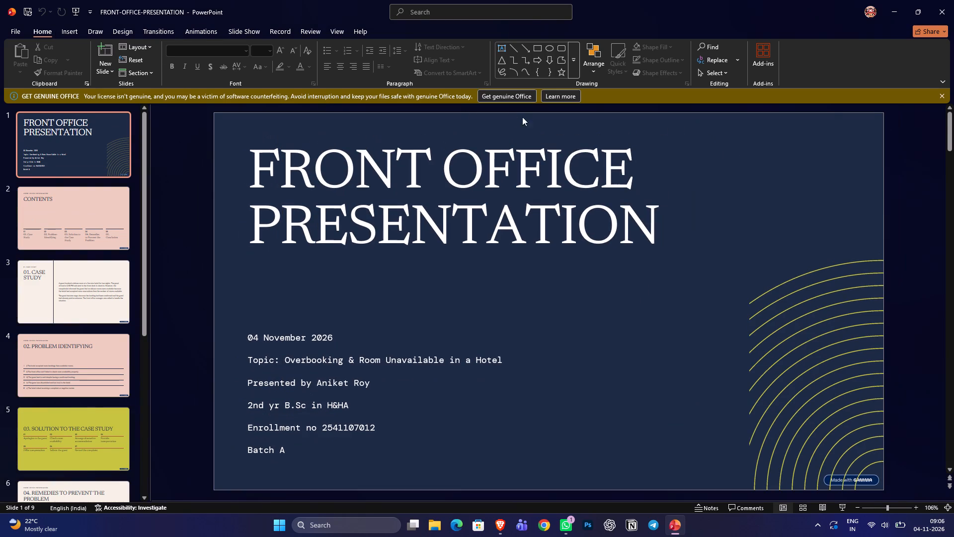
Insert the red arched-window institute logo picture from the Desktop folder onto the title slide.
left_click(59, 30)
left_click(77, 75)
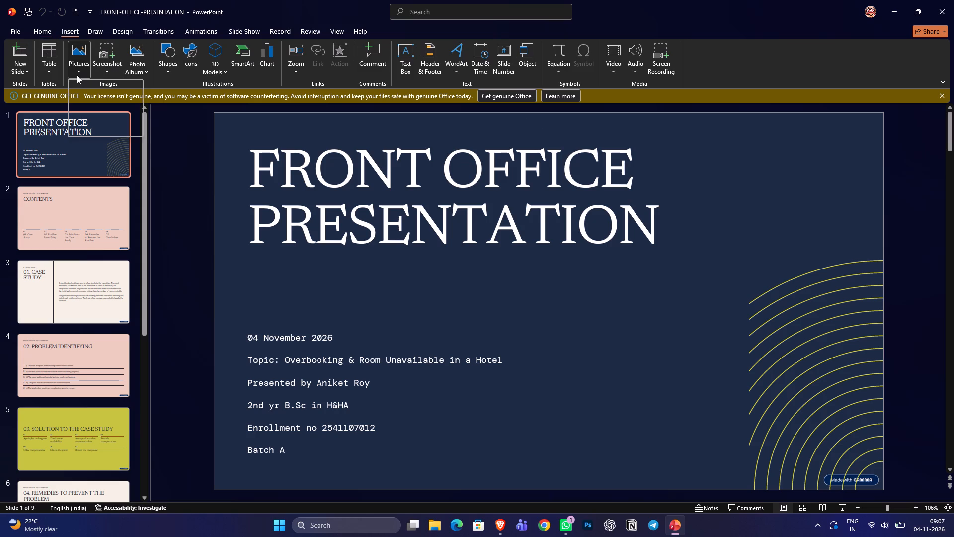
left_click(82, 98)
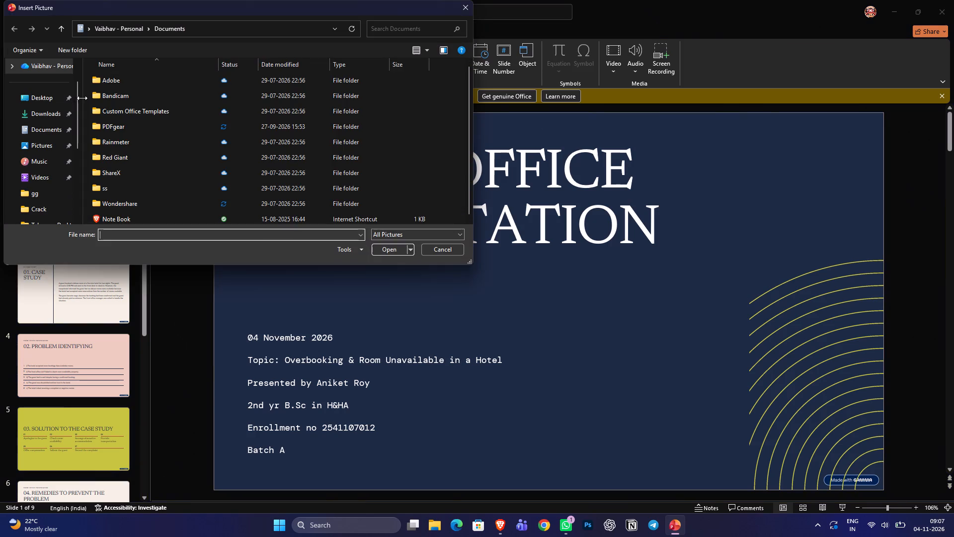
left_click(82, 98)
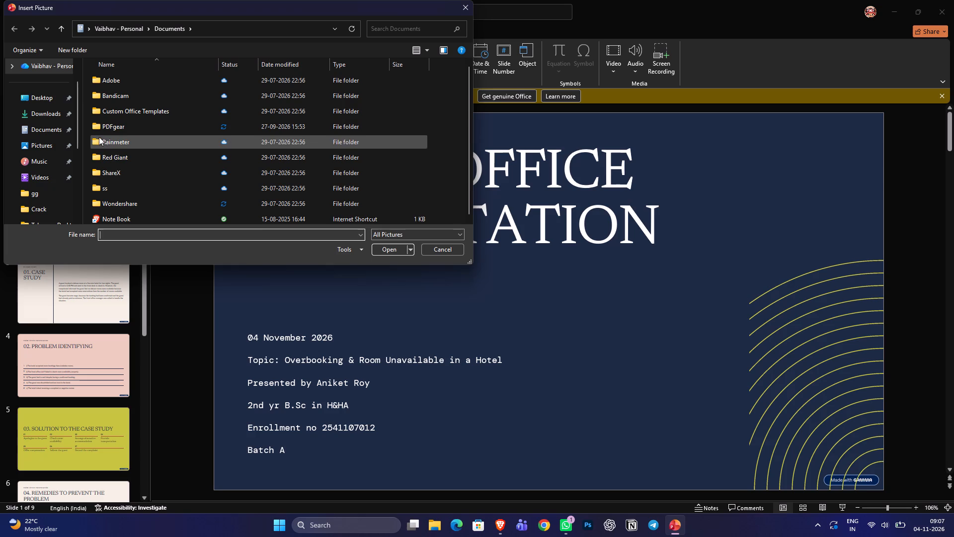
scroll(198, 190, "down", 5)
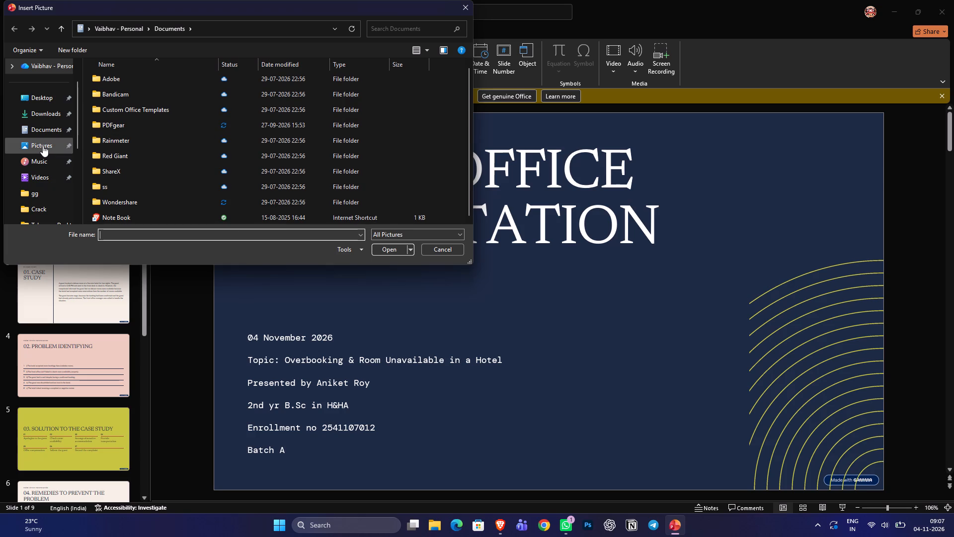
left_click(52, 102)
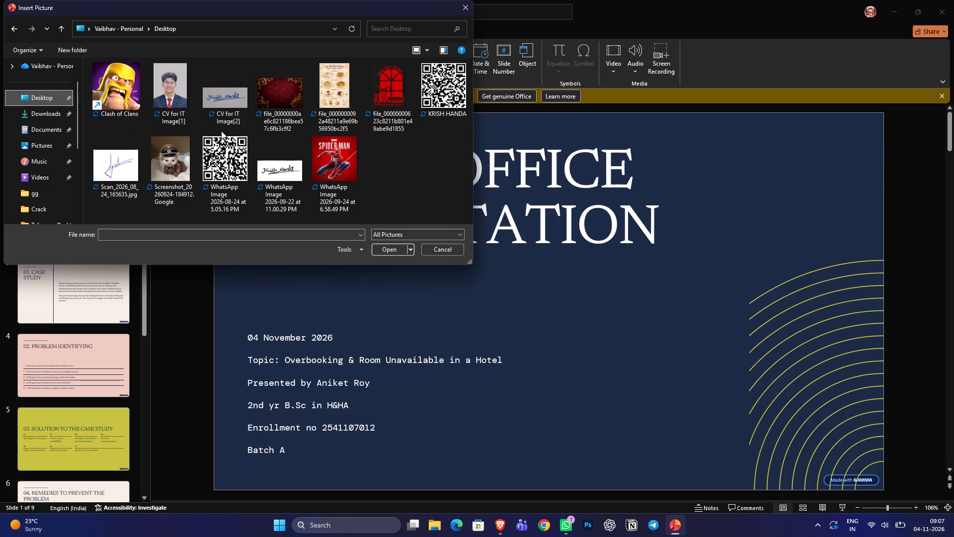
left_click(390, 111)
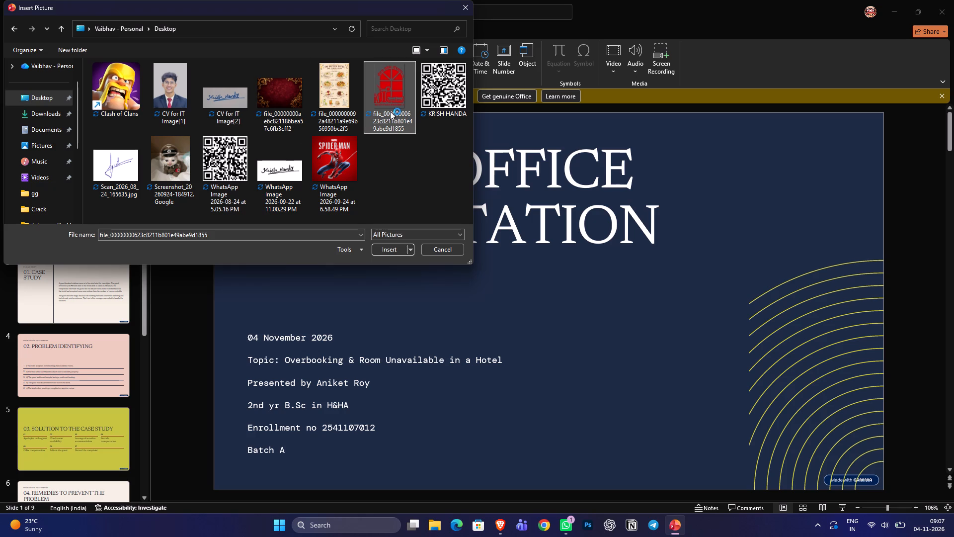
left_click(392, 252)
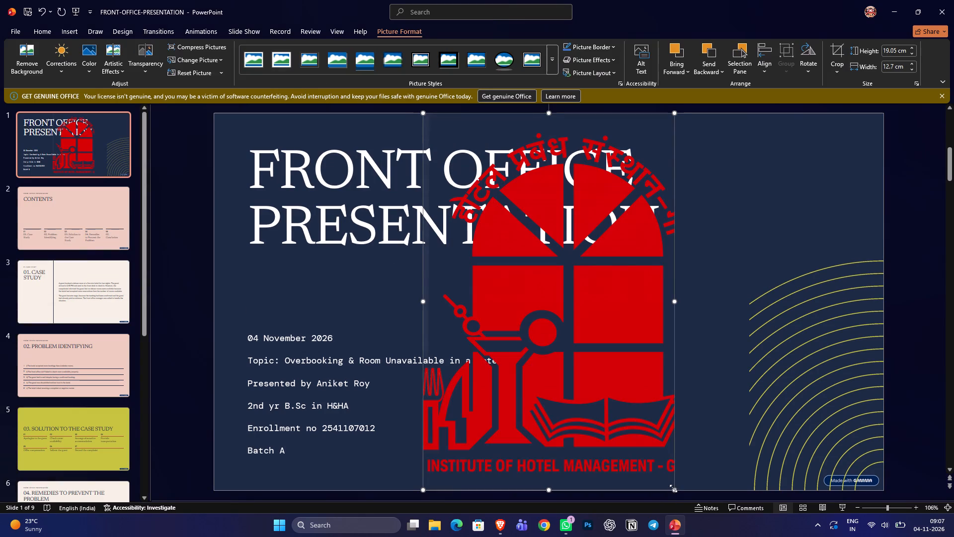
Shrink the institute logo proportionally to about 4.38 cm high by 2.92 cm wide.
left_click_drag(675, 493, 589, 376)
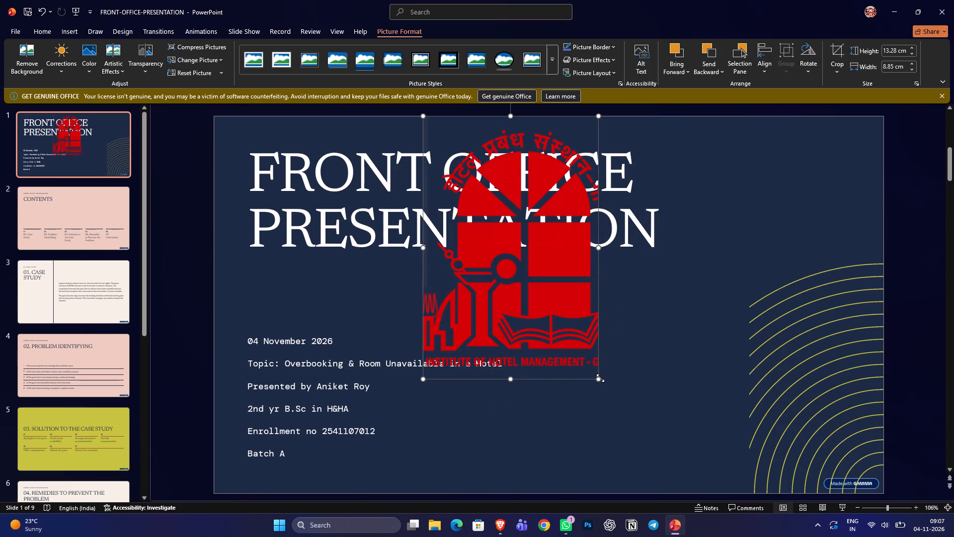
left_click_drag(600, 378, 490, 275)
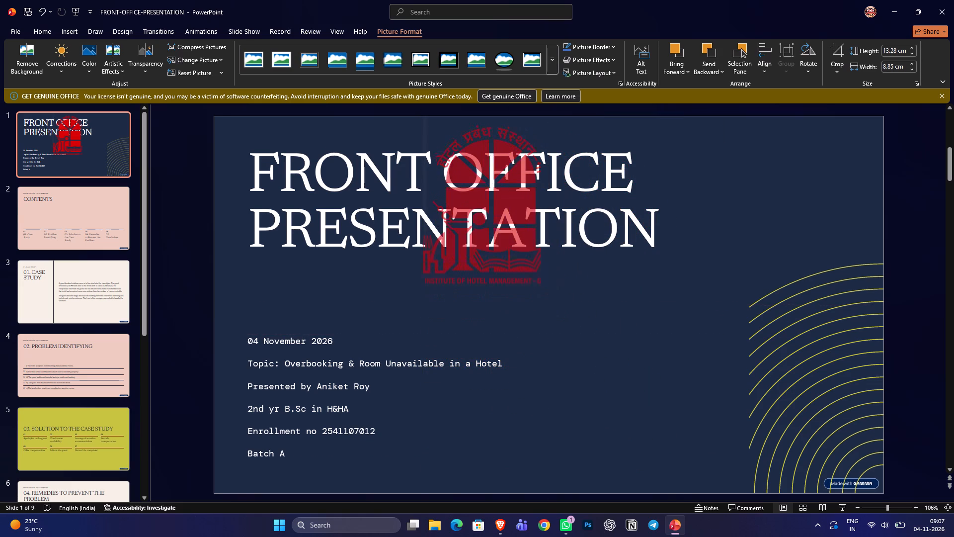
left_click_drag(490, 275, 467, 248)
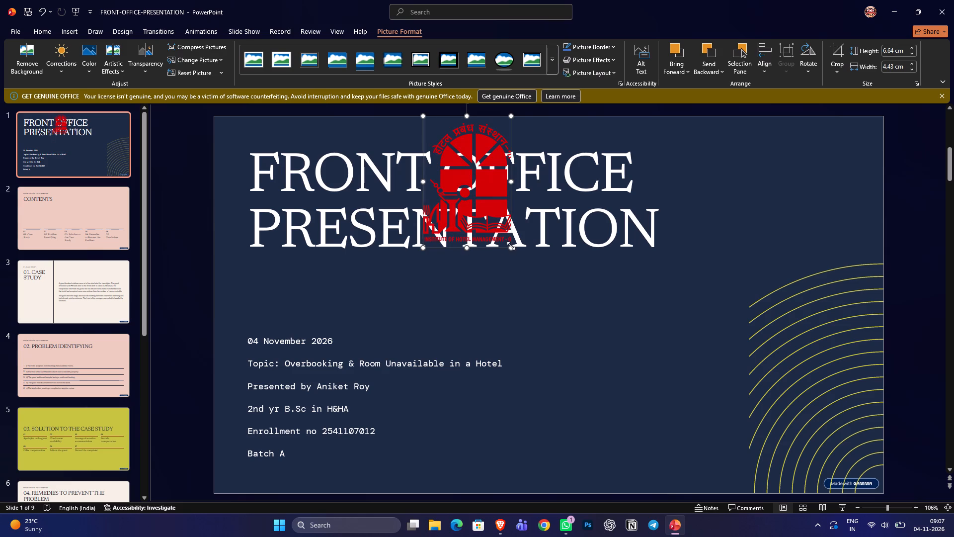
left_click_drag(511, 246, 466, 203)
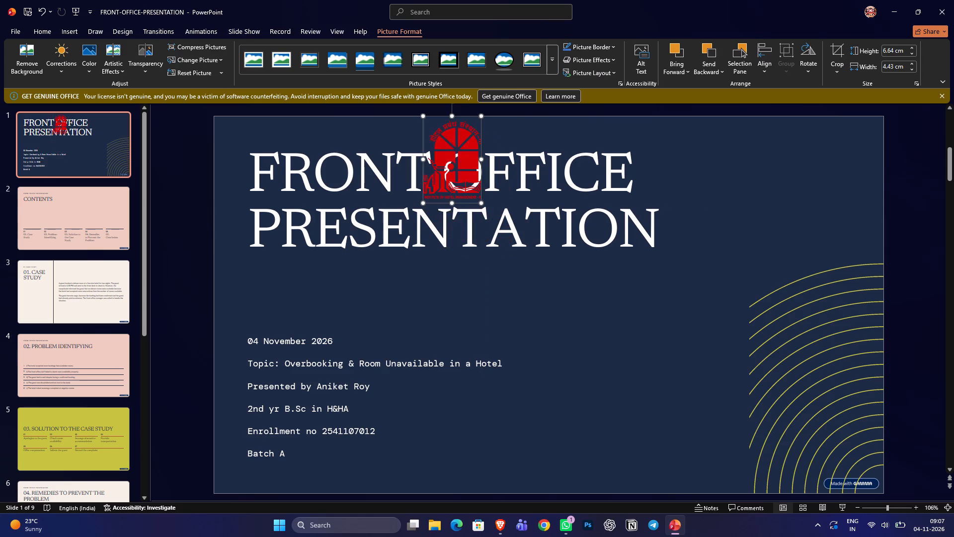
Move the institute logo beside the title, into the slide's upper-right area above the curved-line decoration.
left_click_drag(451, 151, 723, 186)
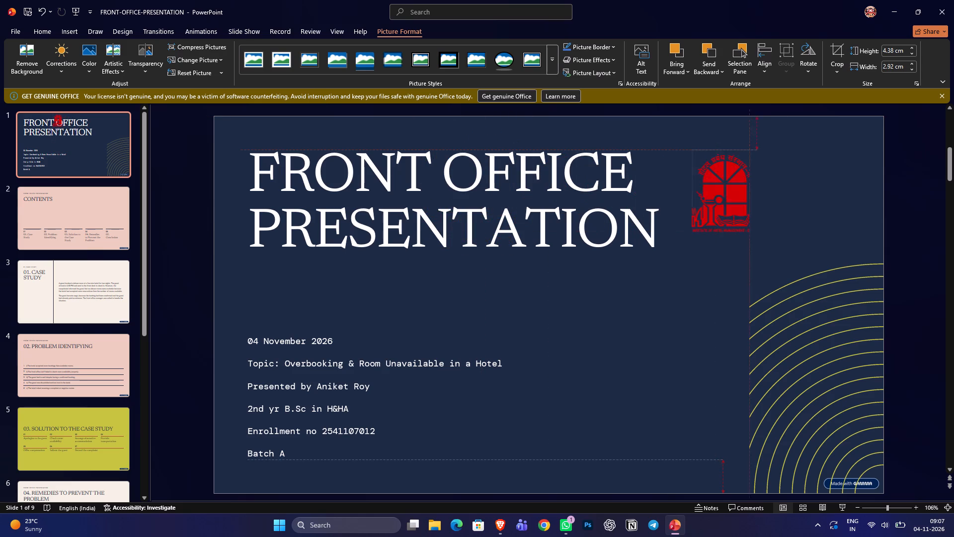
left_click_drag(723, 186, 746, 188)
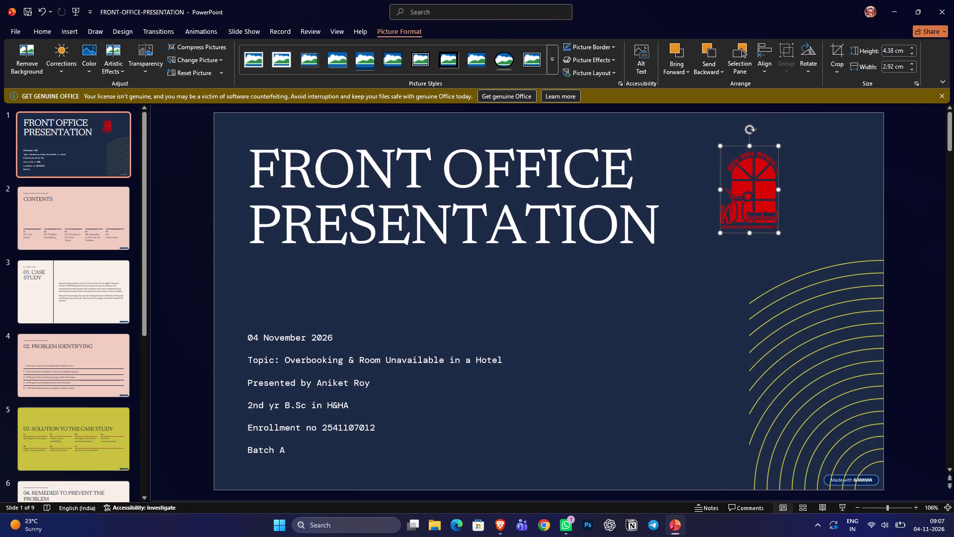
left_click_drag(753, 188, 773, 186)
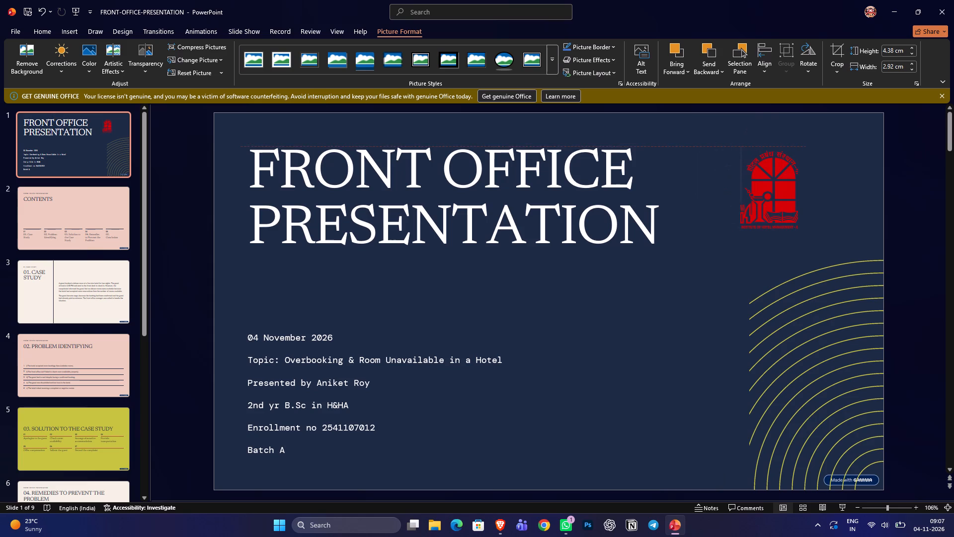
left_click_drag(773, 186, 795, 187)
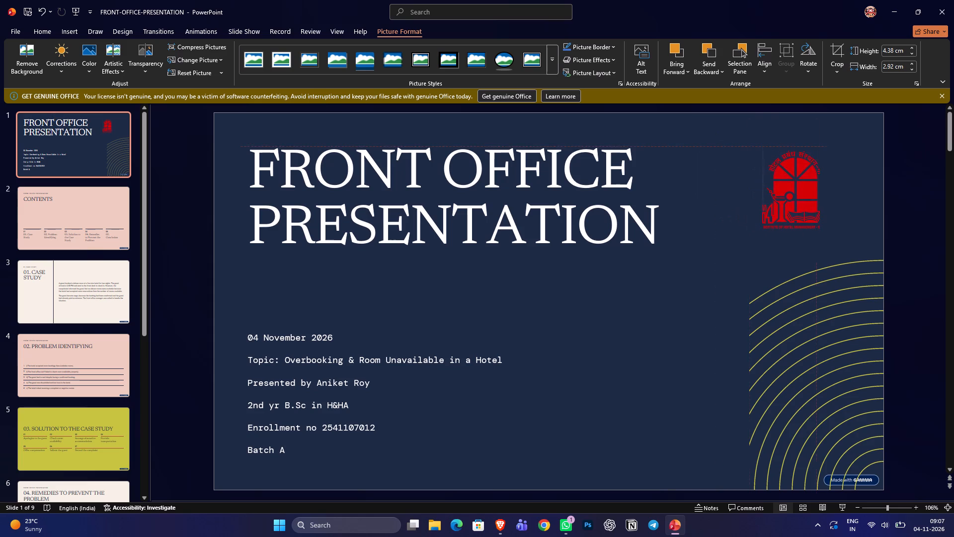
left_click_drag(795, 187, 767, 183)
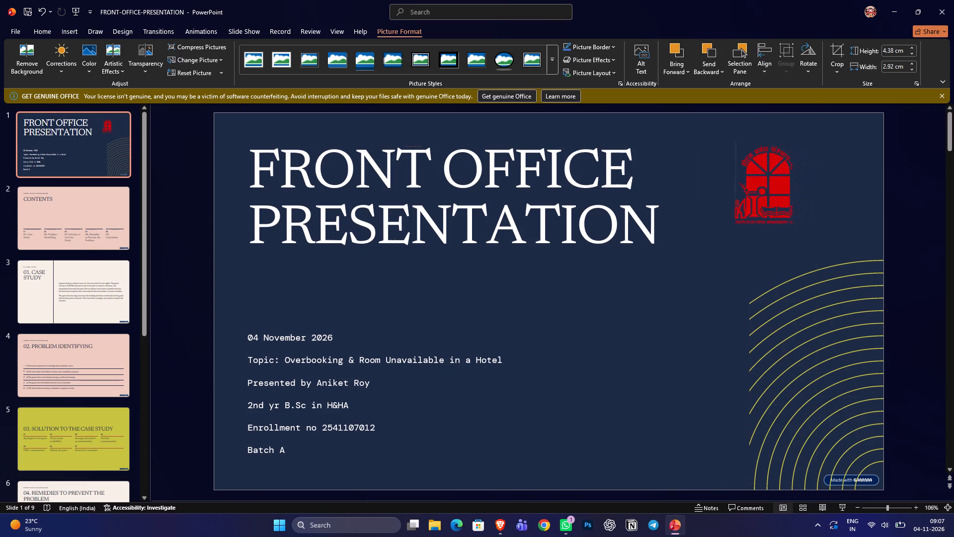
left_click_drag(767, 183, 758, 174)
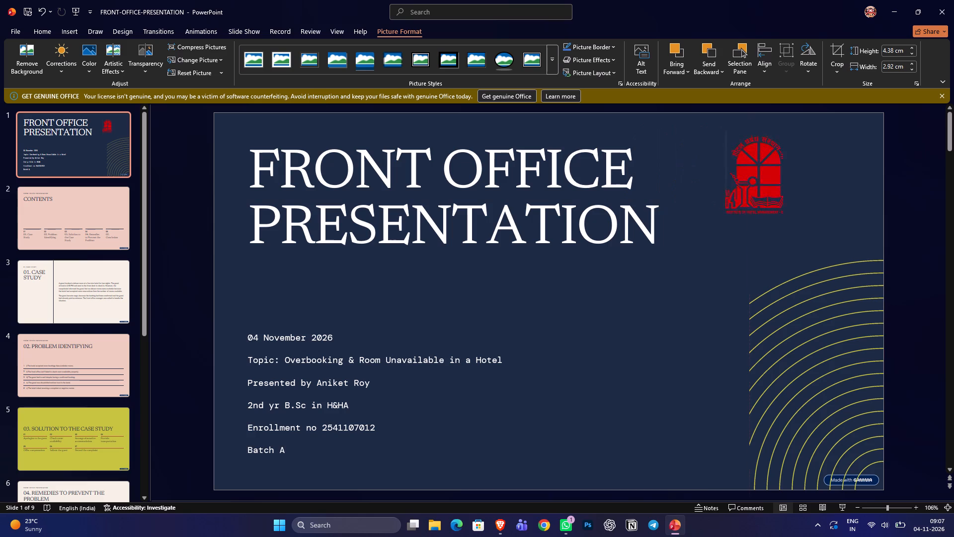
left_click_drag(758, 174, 800, 192)
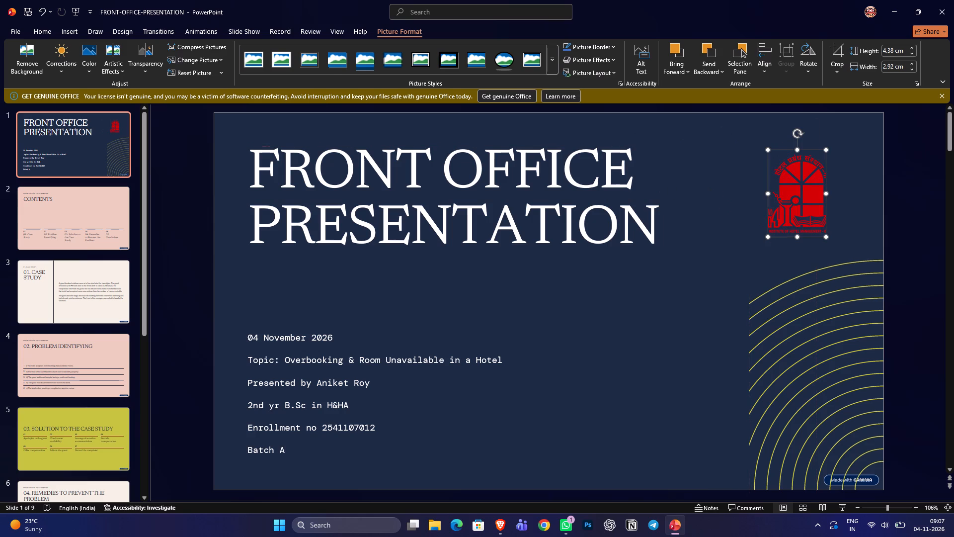
Move the FRONT OFFICE PRESENTATION title slightly down, keeping clear space above the date and topic lines.
left_click(590, 183)
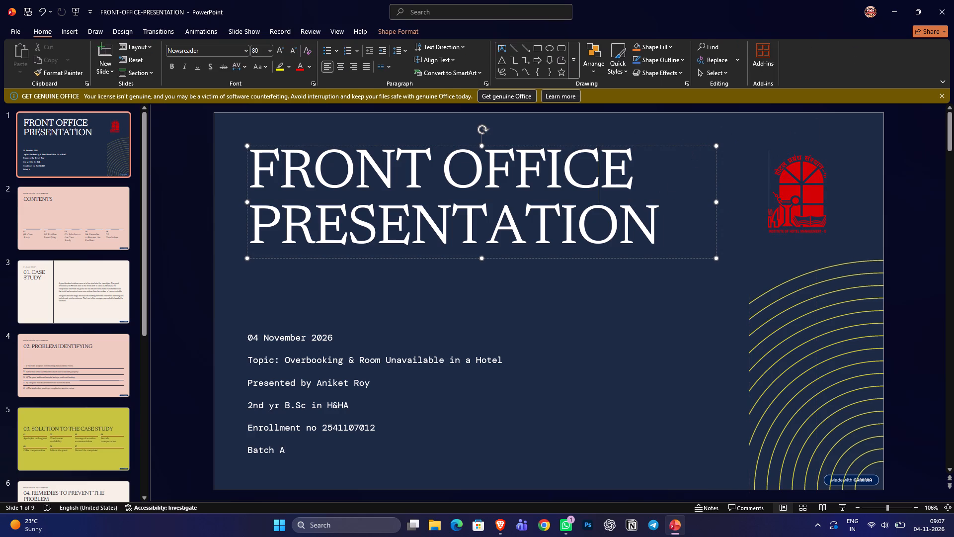
left_click_drag(694, 145, 697, 198)
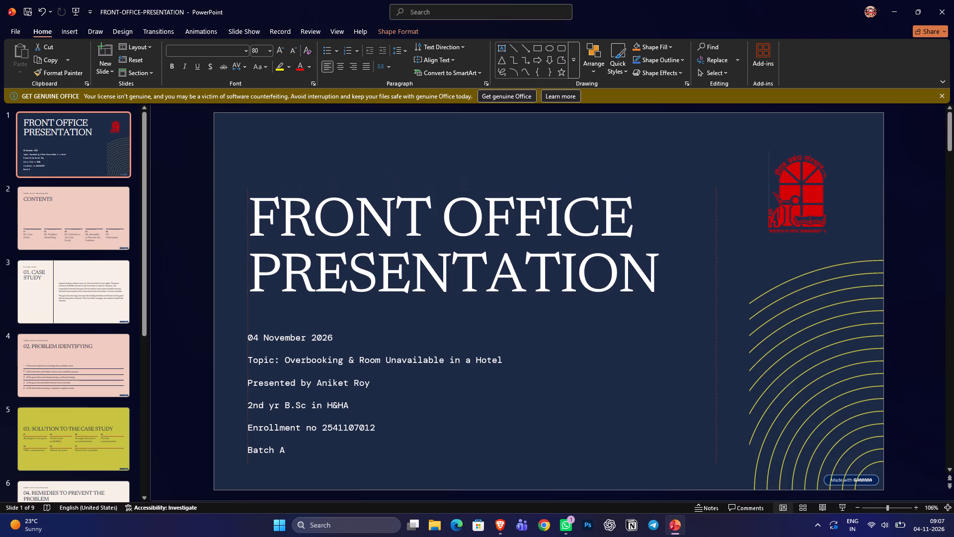
left_click_drag(697, 198, 695, 227)
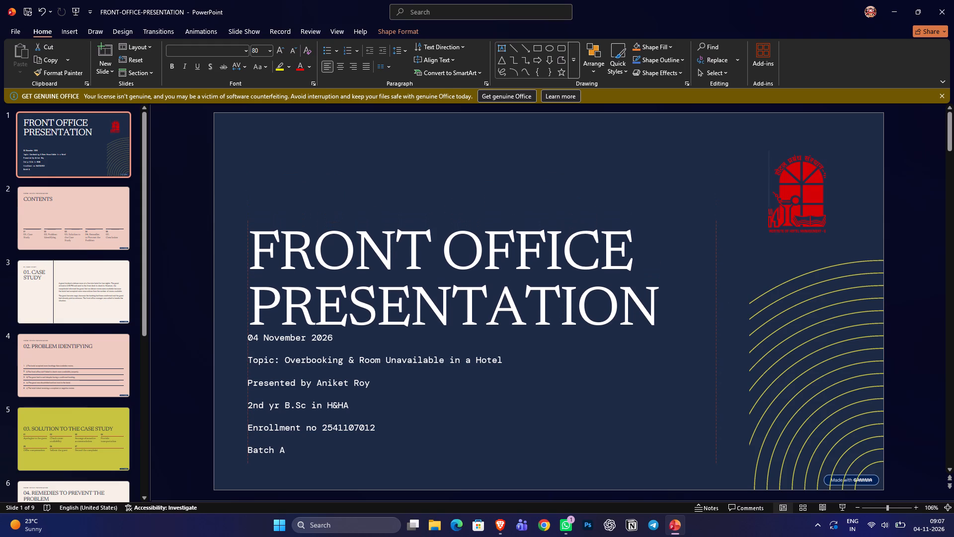
left_click_drag(695, 227, 688, 181)
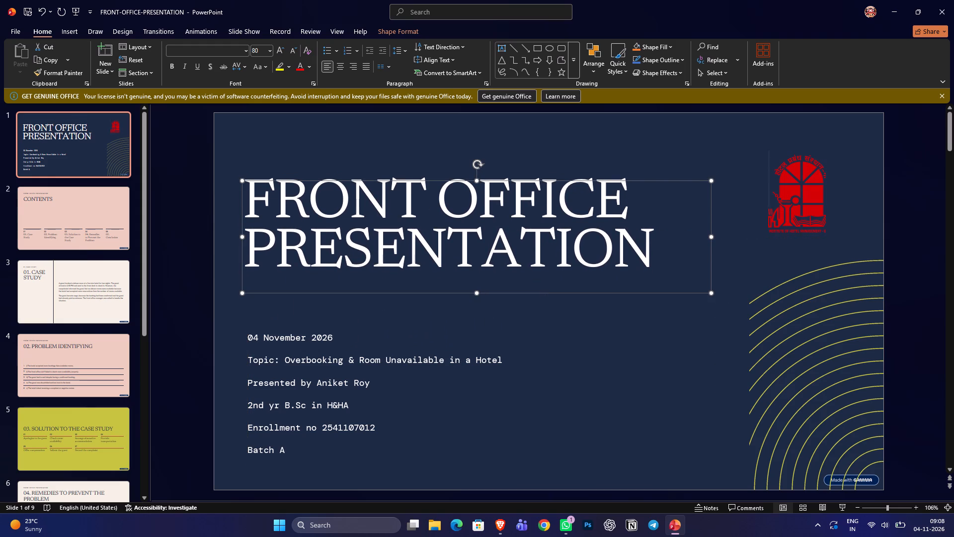
Make the text box holding the date, topic and presenter details narrower and shorter.
left_click(378, 400)
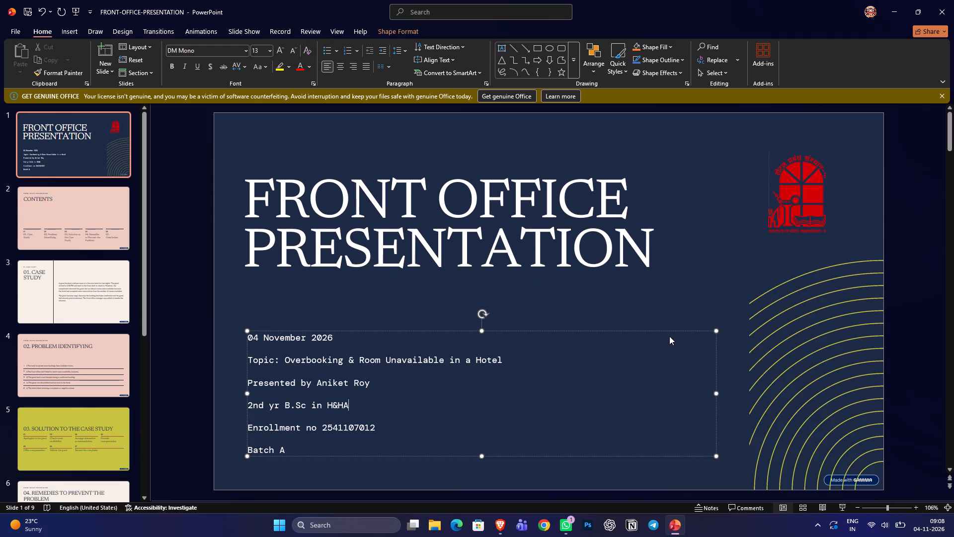
left_click_drag(719, 456, 645, 430)
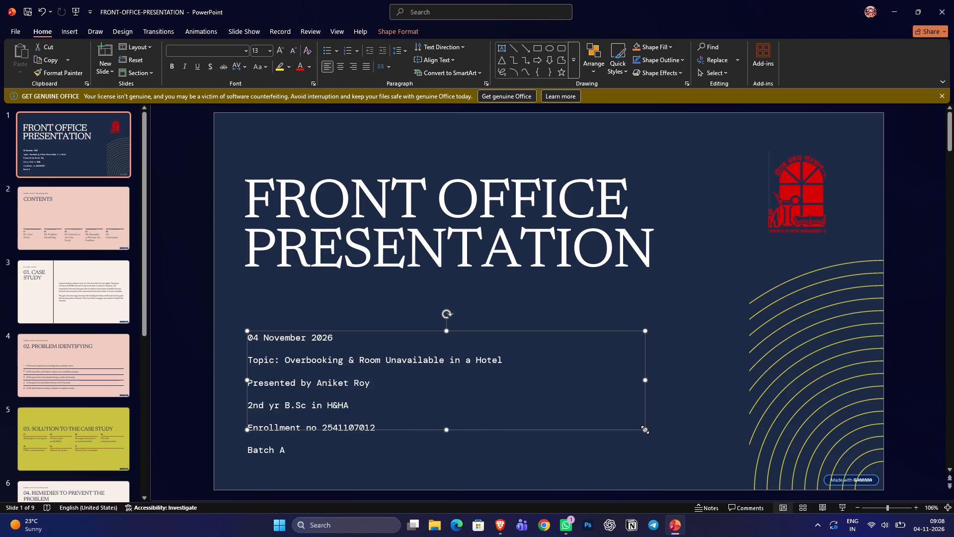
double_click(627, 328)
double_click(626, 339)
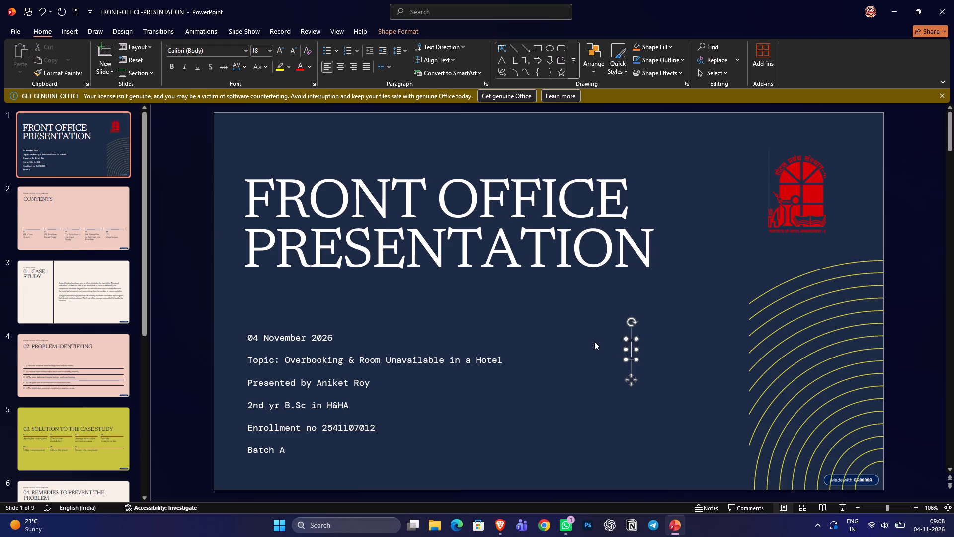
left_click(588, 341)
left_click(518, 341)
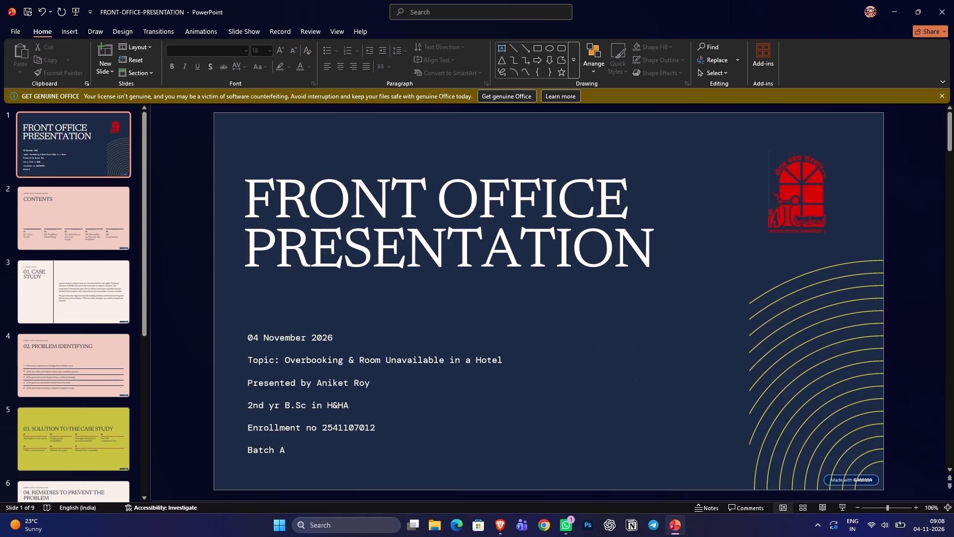
Move the date, topic and presenter details text box down, aligning its left edge with the title's.
left_click(390, 362)
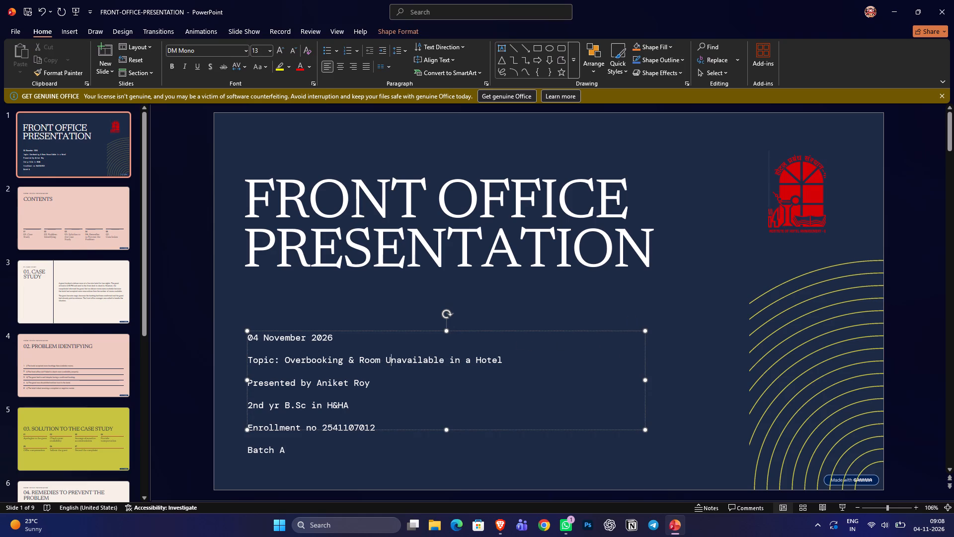
left_click_drag(581, 333, 613, 358)
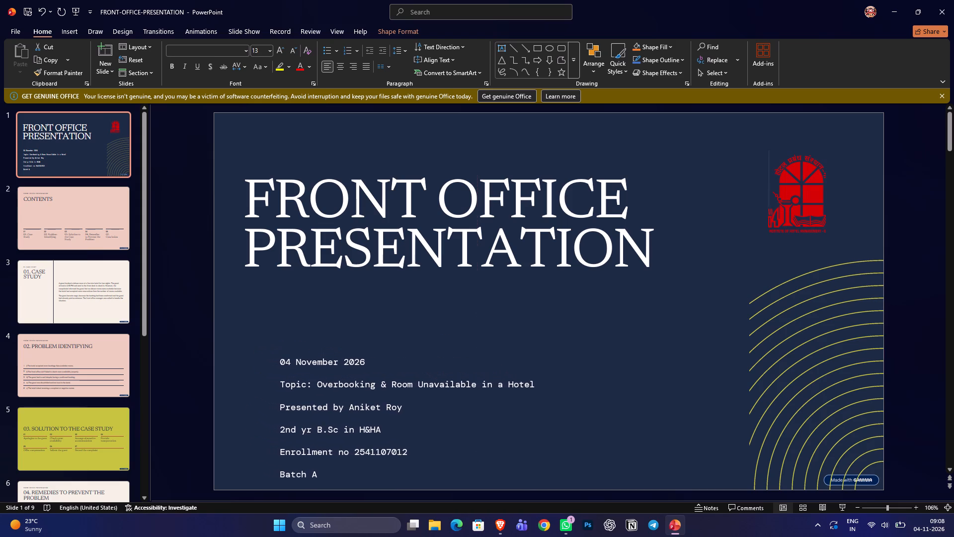
left_click_drag(613, 358, 574, 359)
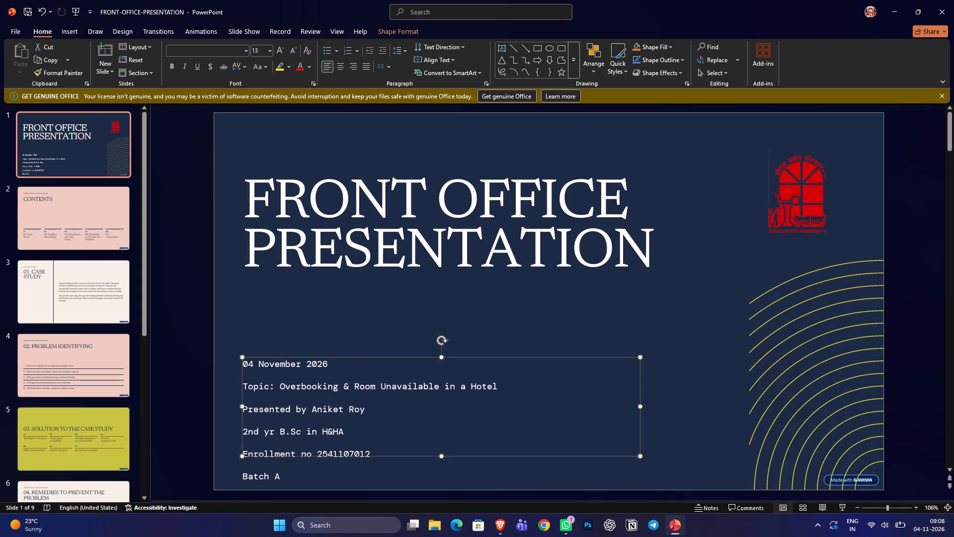
left_click(666, 217)
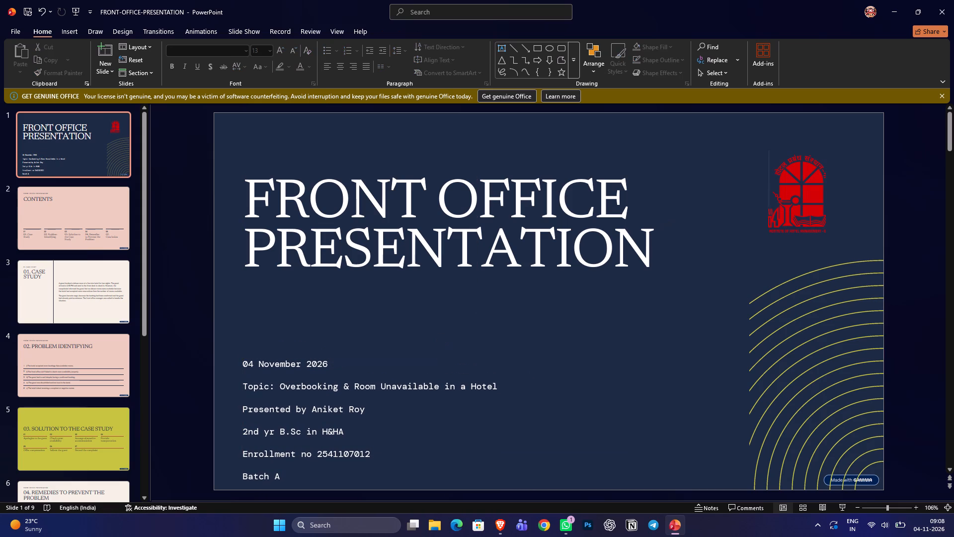
Shrink the FRONT OFFICE PRESENTATION title box slightly and move it straight down, closer to the date and topic lines.
left_click(618, 236)
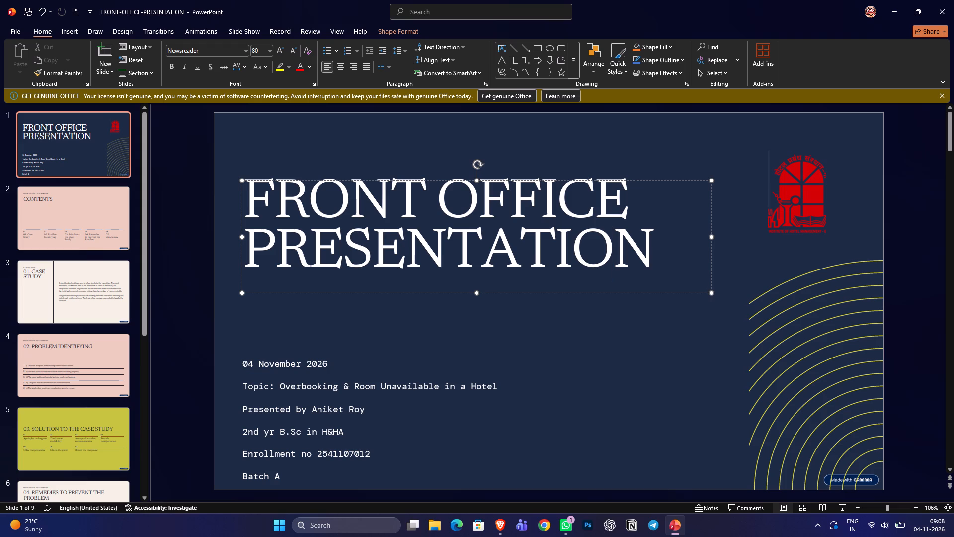
left_click_drag(710, 293, 709, 293)
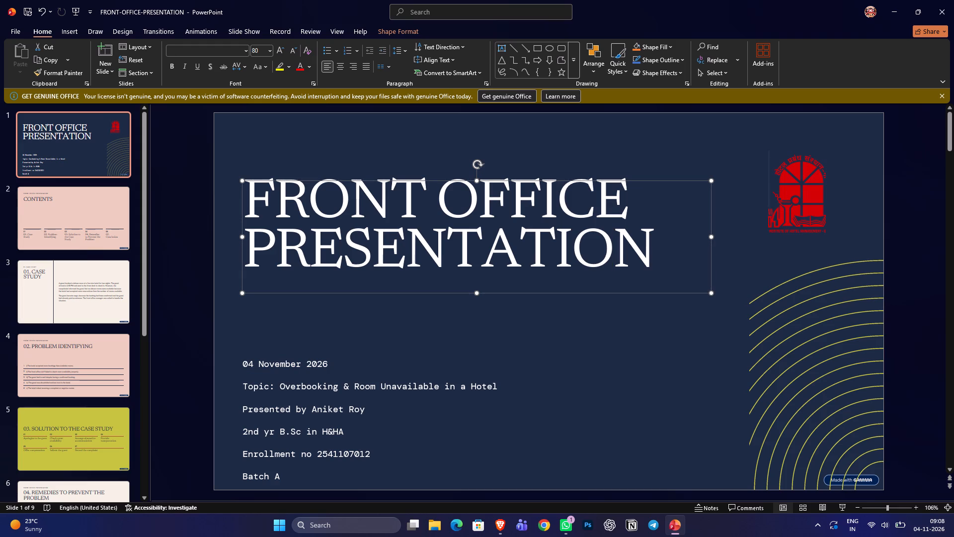
left_click_drag(709, 293, 684, 278)
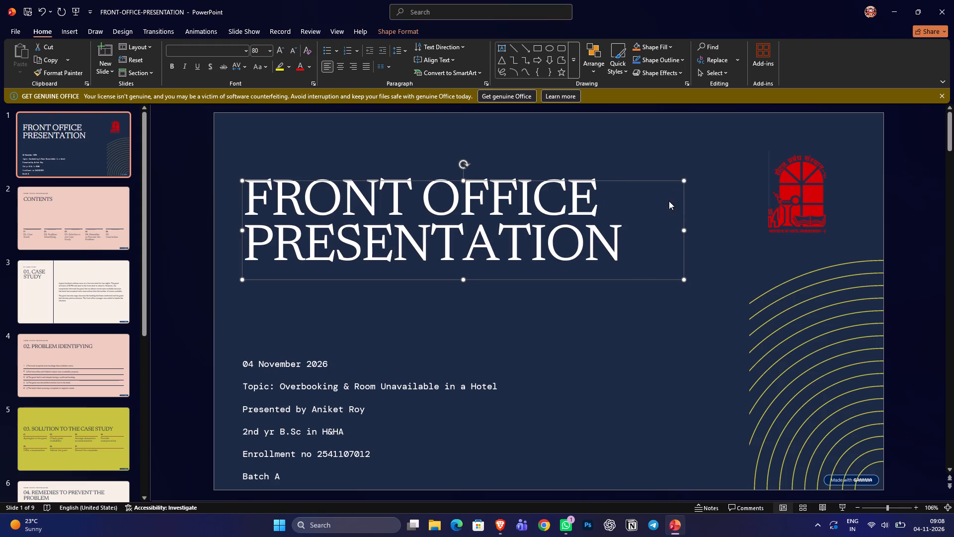
left_click_drag(673, 182, 673, 203)
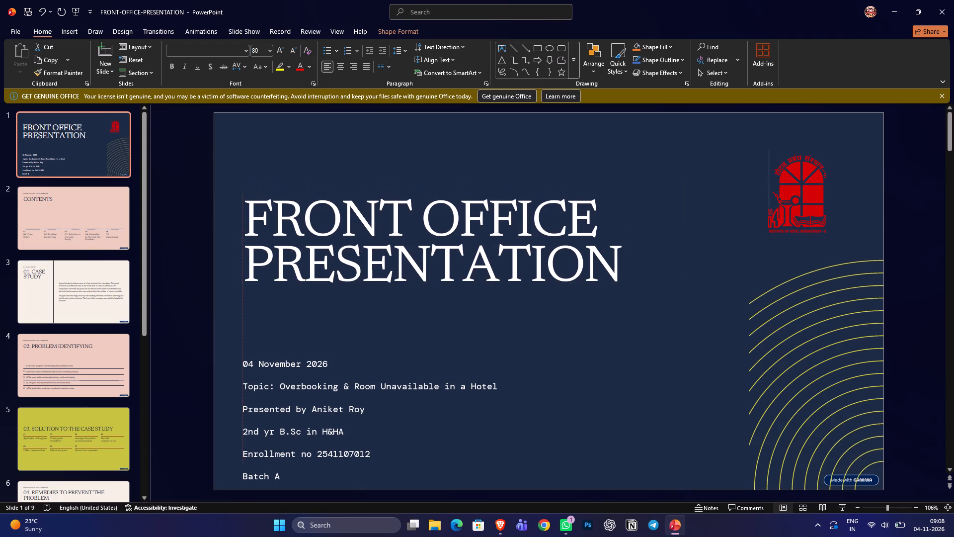
left_click_drag(673, 203, 675, 232)
Move the institute logo to the top centre of the slide, above the title.
left_click(794, 176)
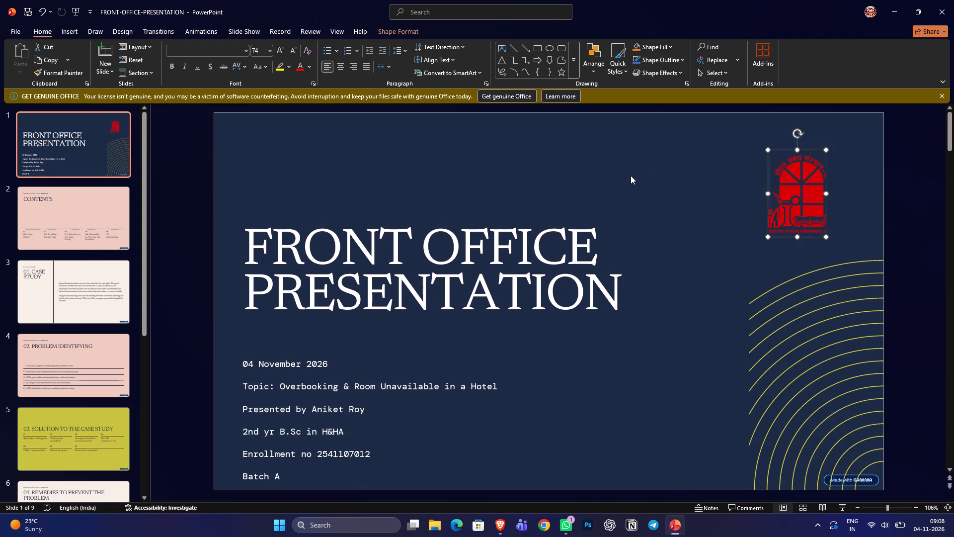
left_click_drag(820, 189, 597, 167)
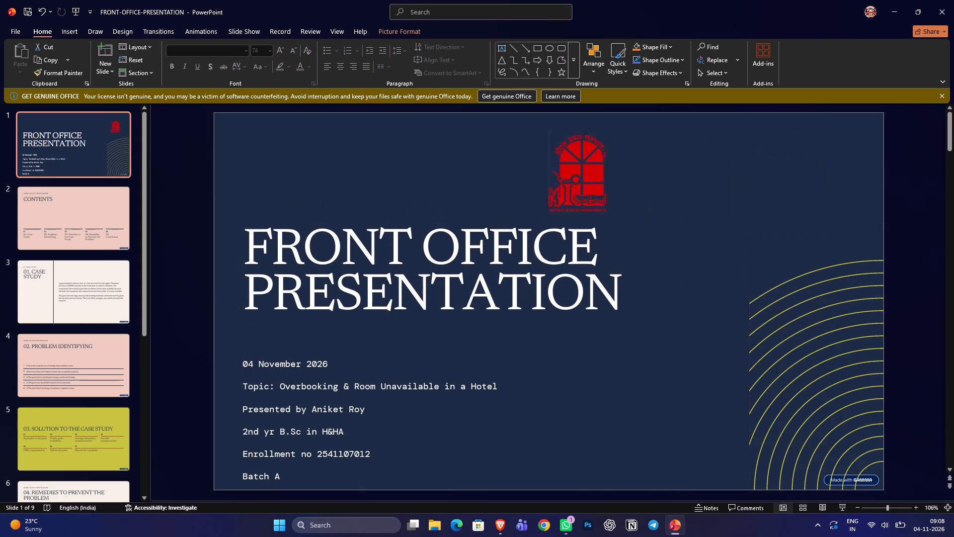
left_click_drag(597, 167, 549, 159)
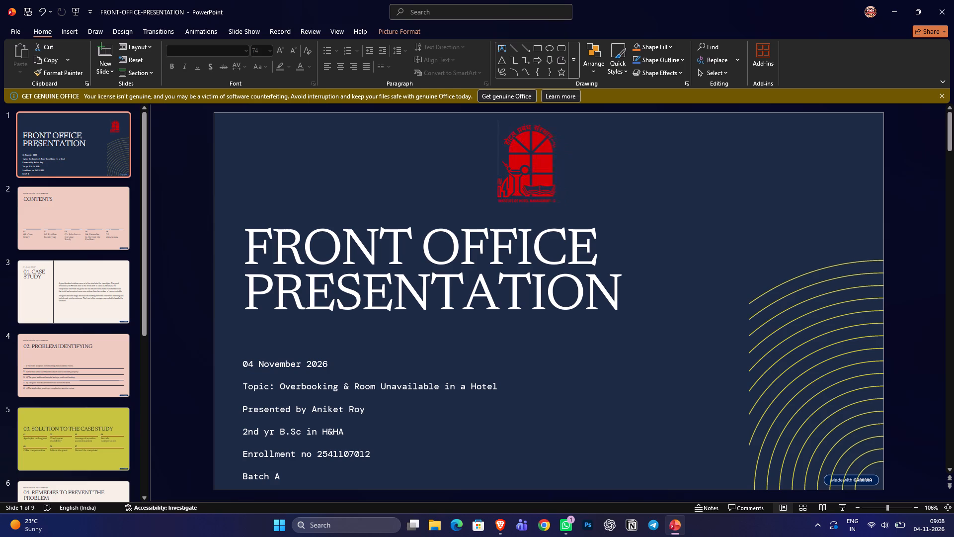
left_click_drag(549, 159, 562, 159)
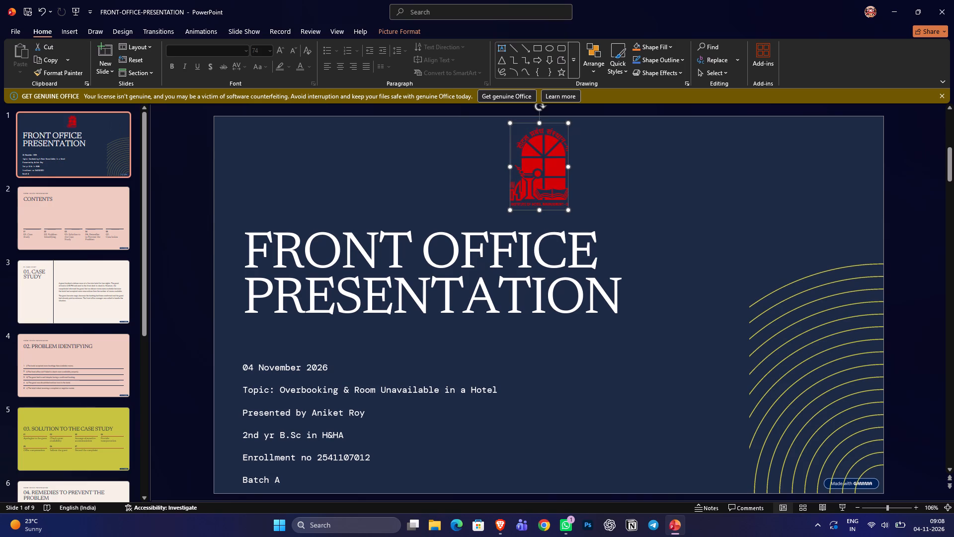
left_click(629, 179)
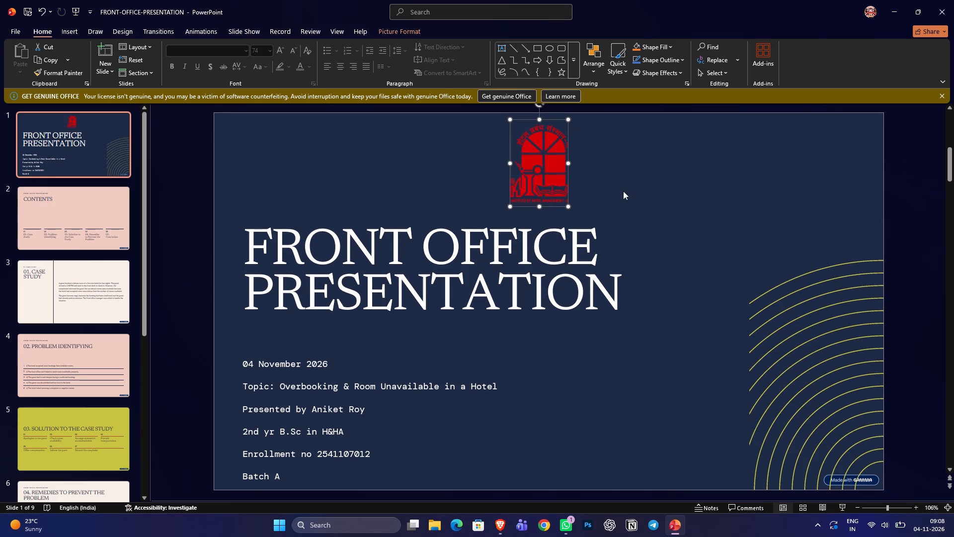
Move the date, topic and presenter details text box up so it sits directly beneath the title.
right_click(557, 303)
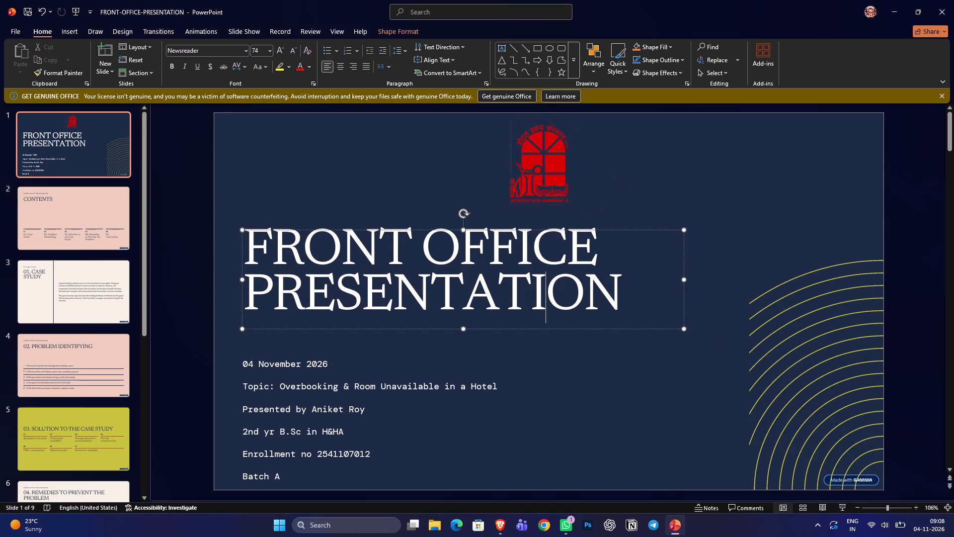
scroll(557, 303, "down", 2, "ctrl")
left_click(532, 388)
scroll(532, 388, "down", 2, "ctrl")
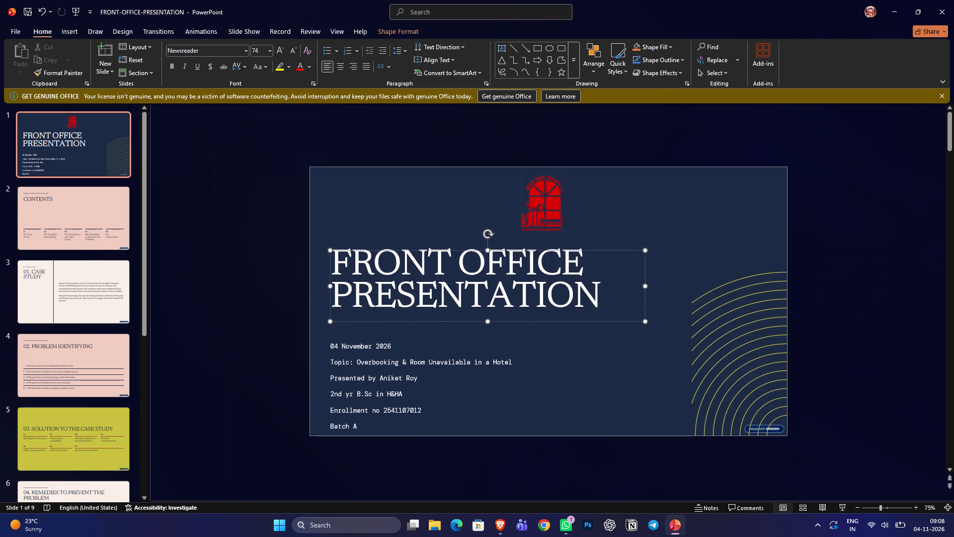
left_click(452, 387)
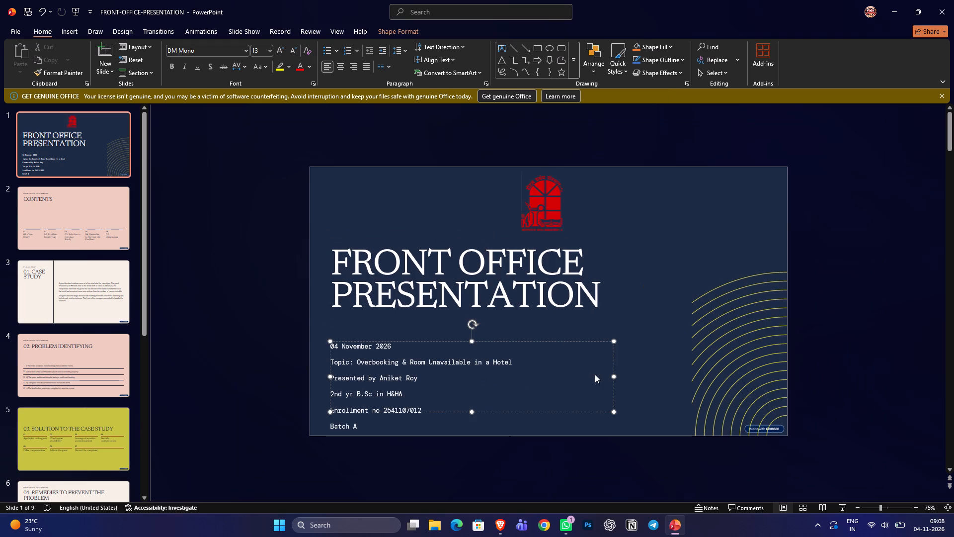
left_click_drag(605, 344, 603, 342)
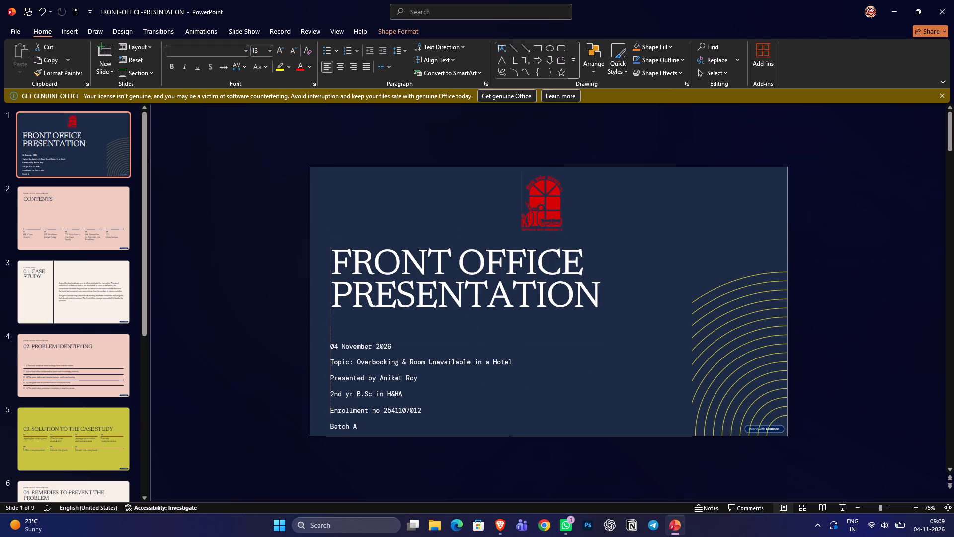
left_click_drag(603, 342, 609, 323)
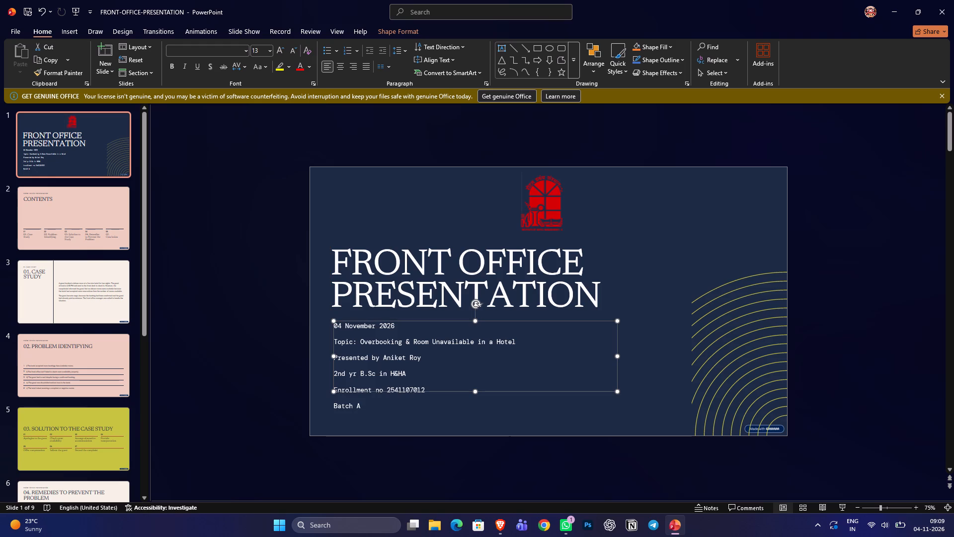
Add "th" after the day number in the date line so it reads 04th November 2026.
left_click(342, 330)
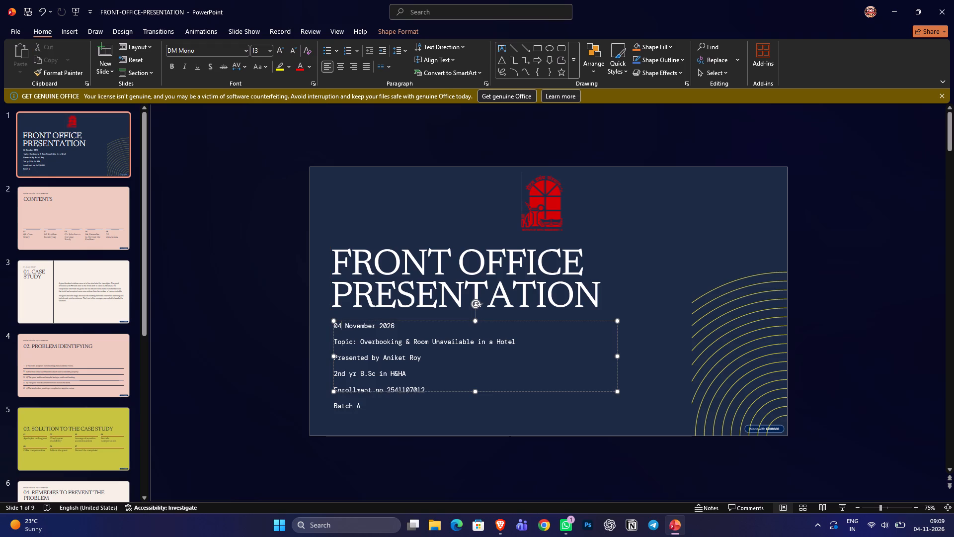
type("th")
left_click(438, 423)
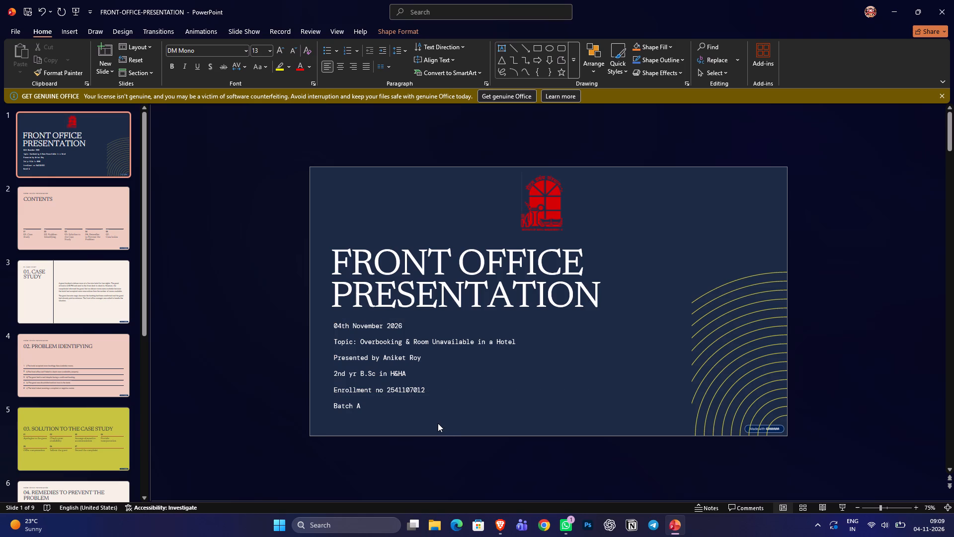
Look through the content slides as far as the first 04. Remedies to Prevent the Problem slide, and return to 01. Case Study.
scroll(438, 423, "down", 1)
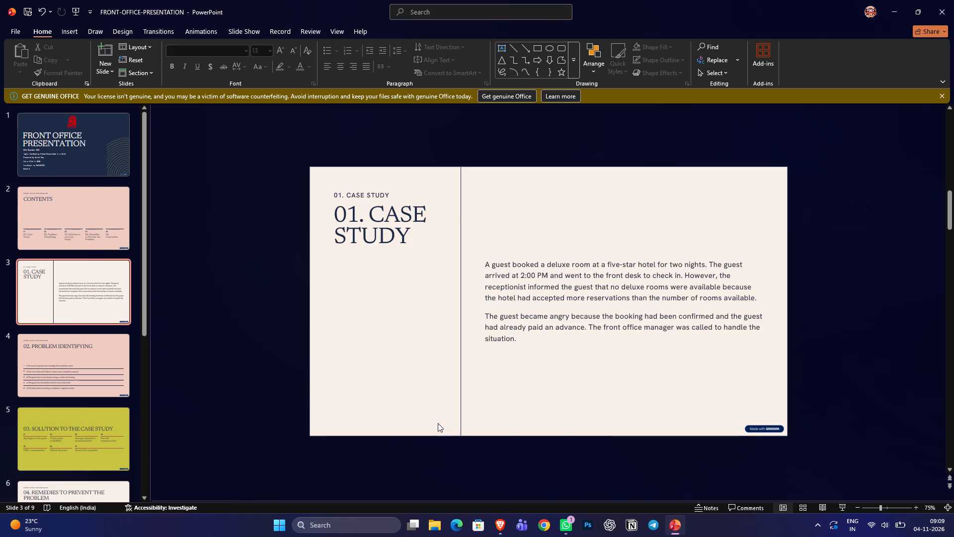
scroll(541, 342, "down", 1)
scroll(541, 342, "up", 1)
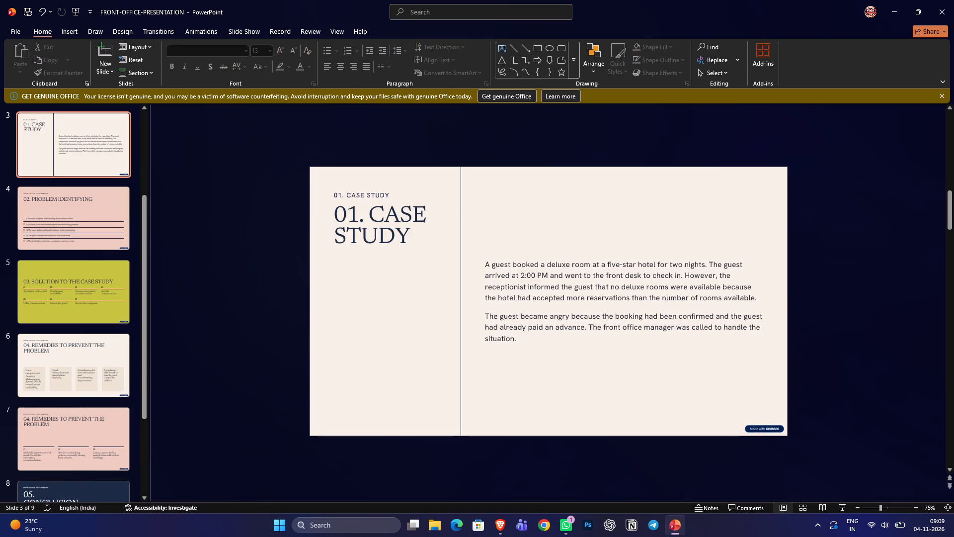
scroll(541, 342, "down", 2)
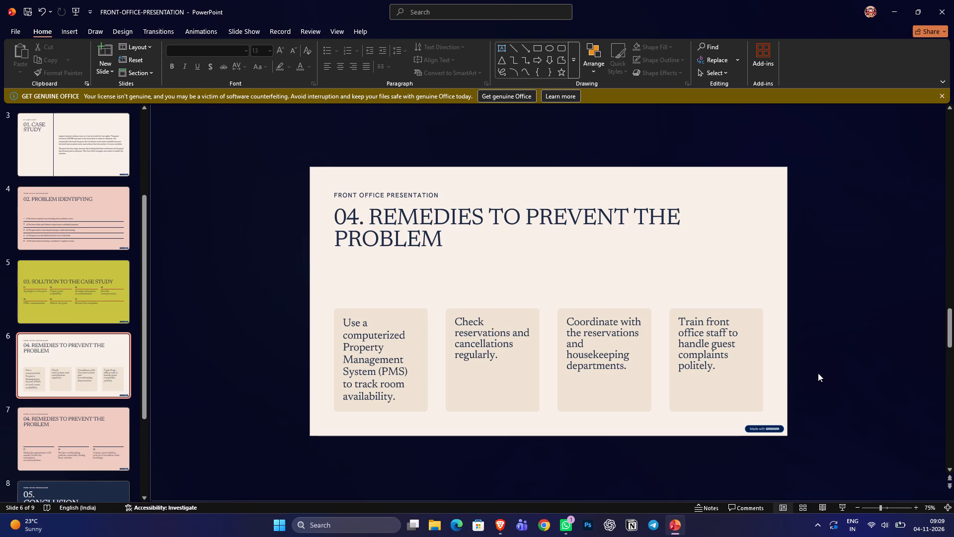
left_click_drag(953, 325, 953, 213)
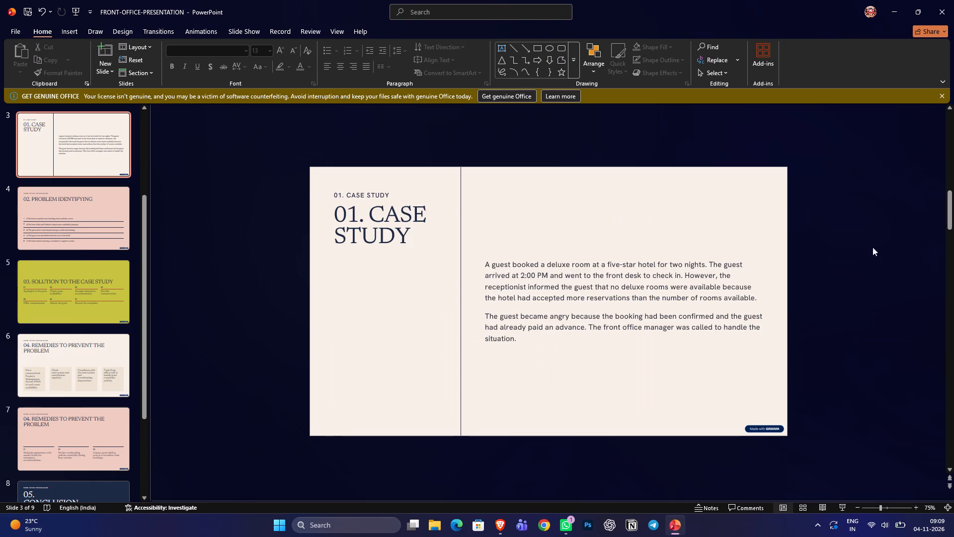
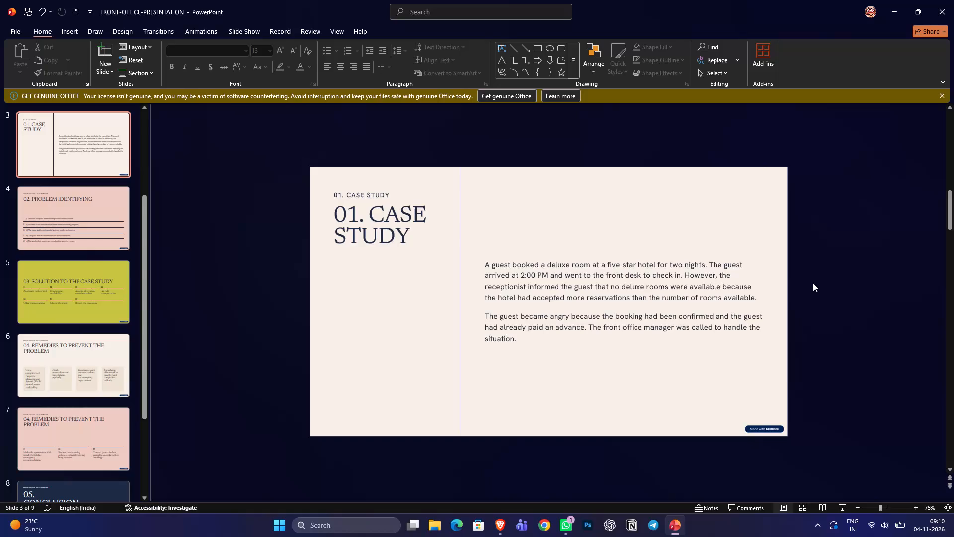
Go from the 01. Case Study slide to the 02. Problem Identifying slide to review its content.
scroll(813, 283, "left", 3)
scroll(813, 283, "up", 1)
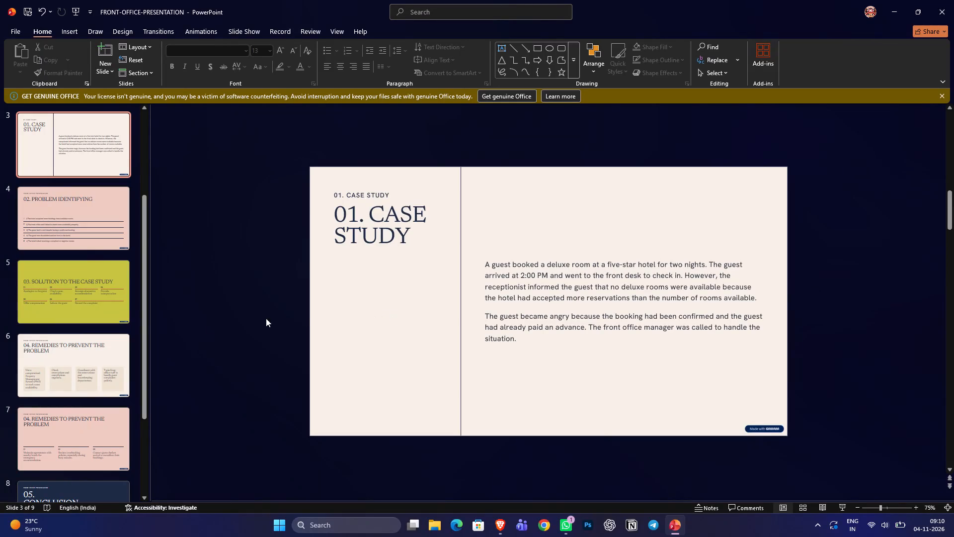
left_click(86, 237)
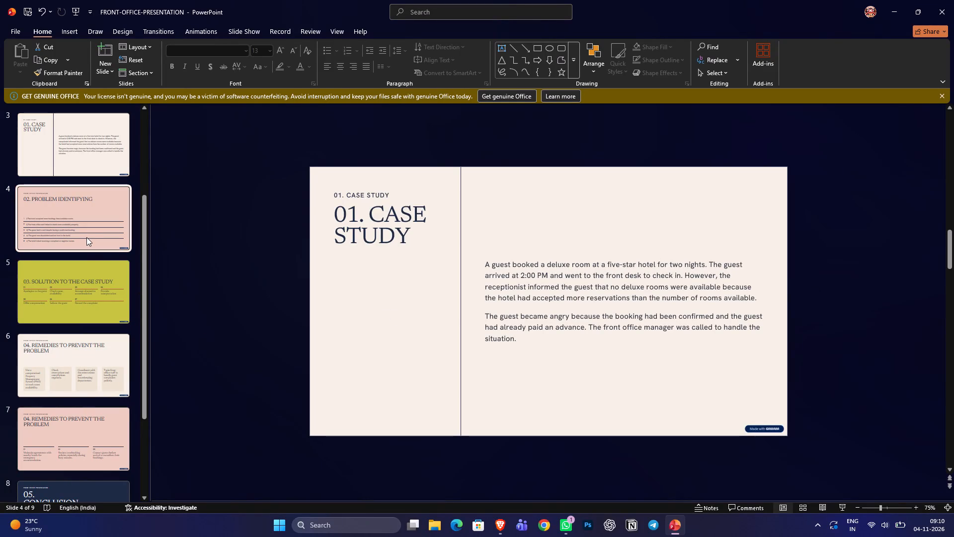
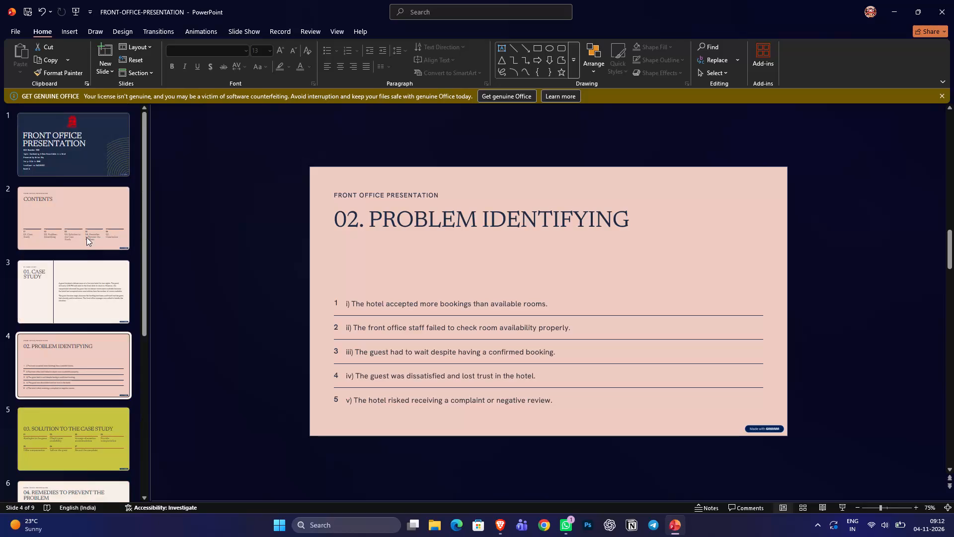
On the title slide, move the yellow concentric arcs graphic horizontally inward from the slide's right edge, clear of the "Made with" badge.
left_click(76, 144)
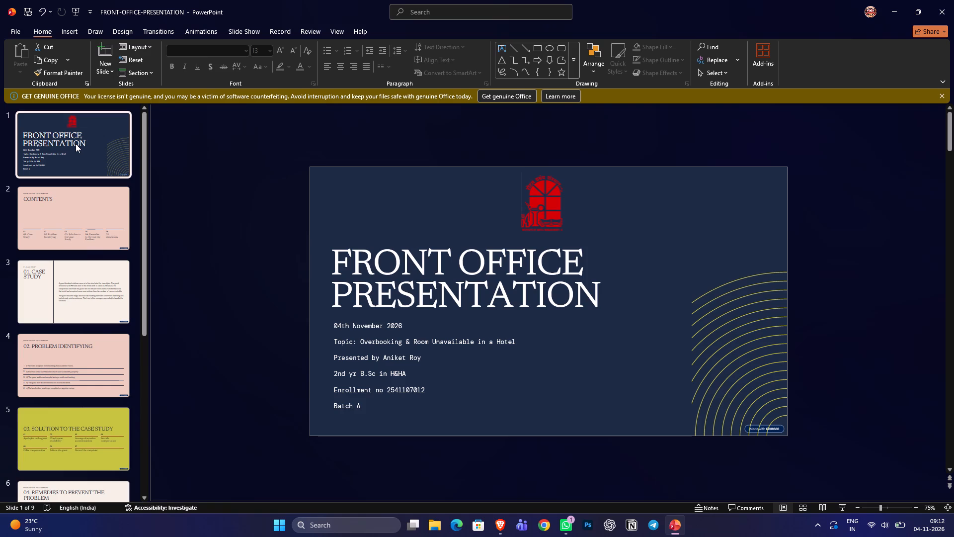
left_click(726, 315)
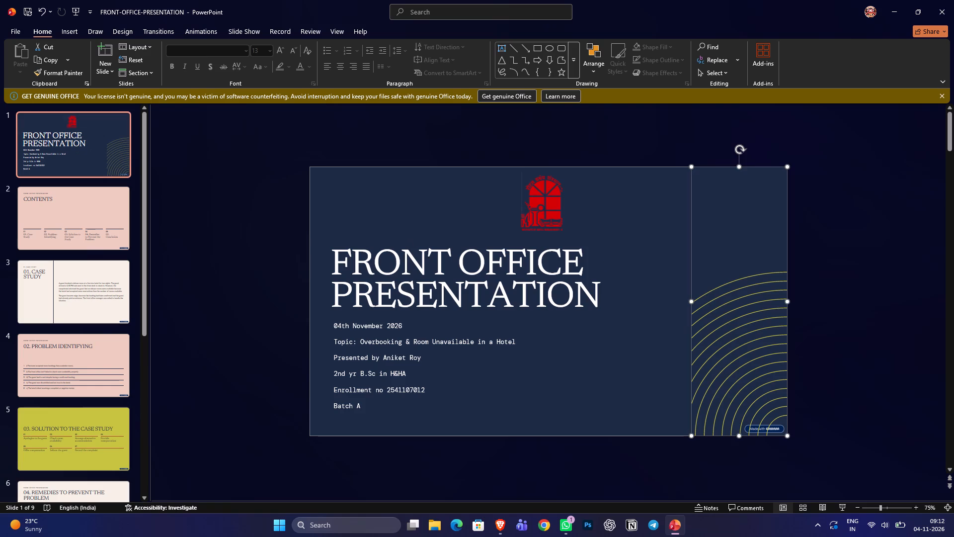
left_click_drag(734, 325, 675, 325)
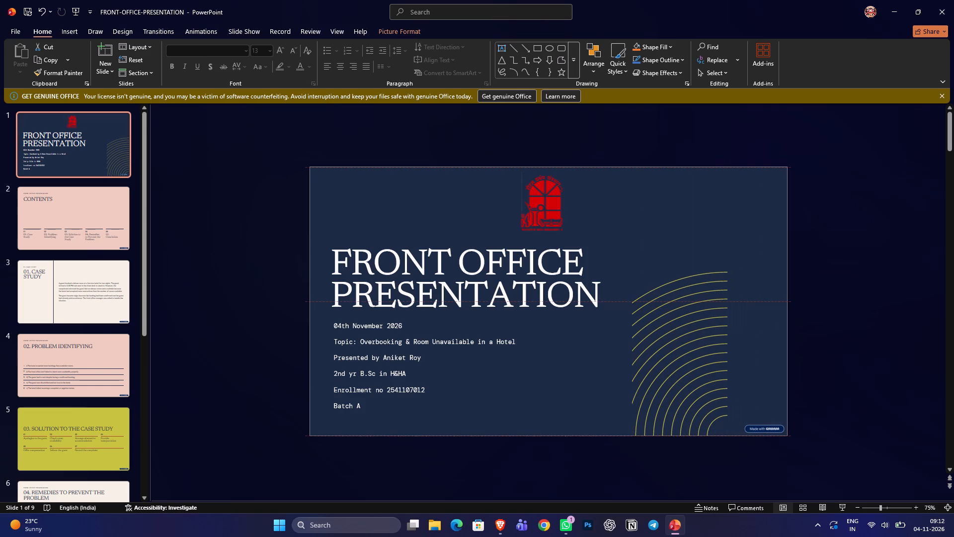
left_click_drag(675, 325, 675, 325)
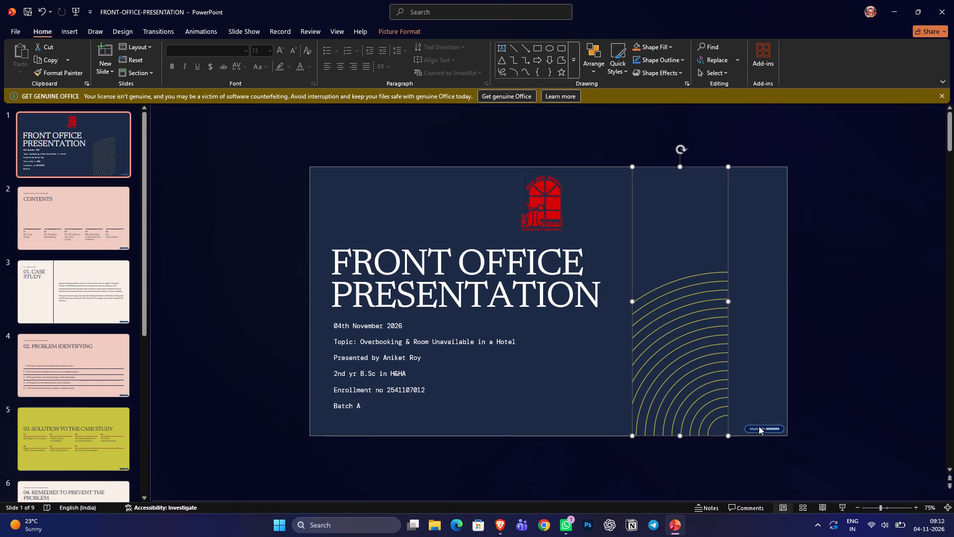
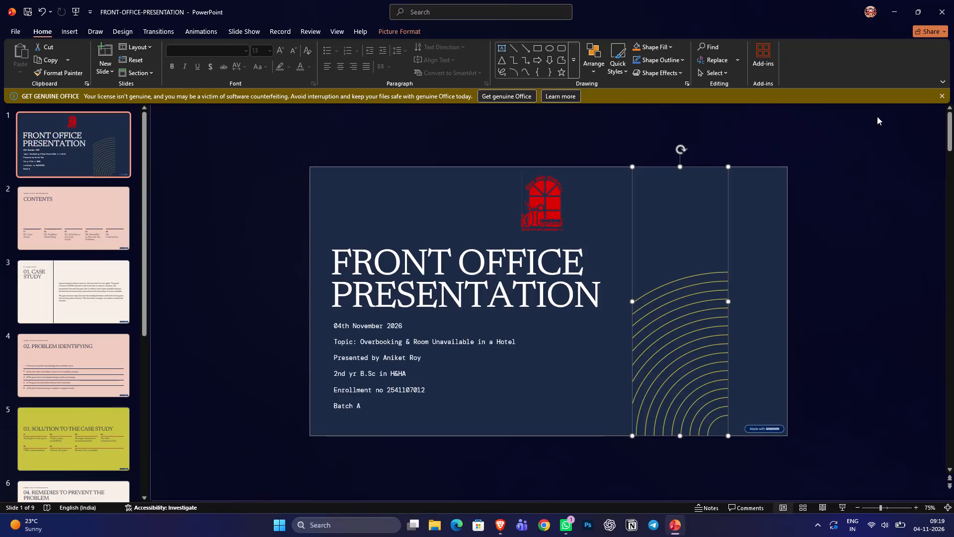
Close the FRONT-OFFICE-PRESENTATION file.
left_click(953, 2)
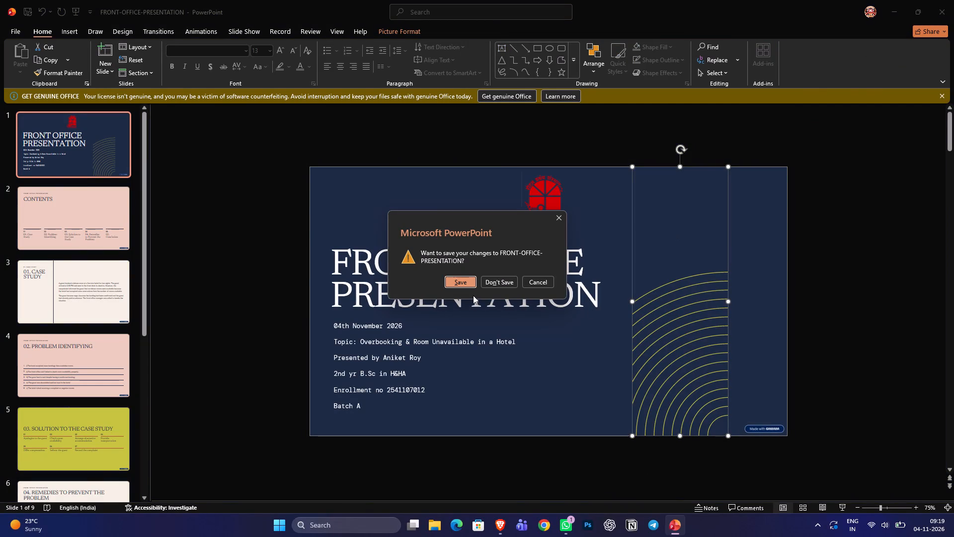
Discard the unsaved changes to FRONT-OFFICE-PRESENTATION as it closes.
left_click(508, 278)
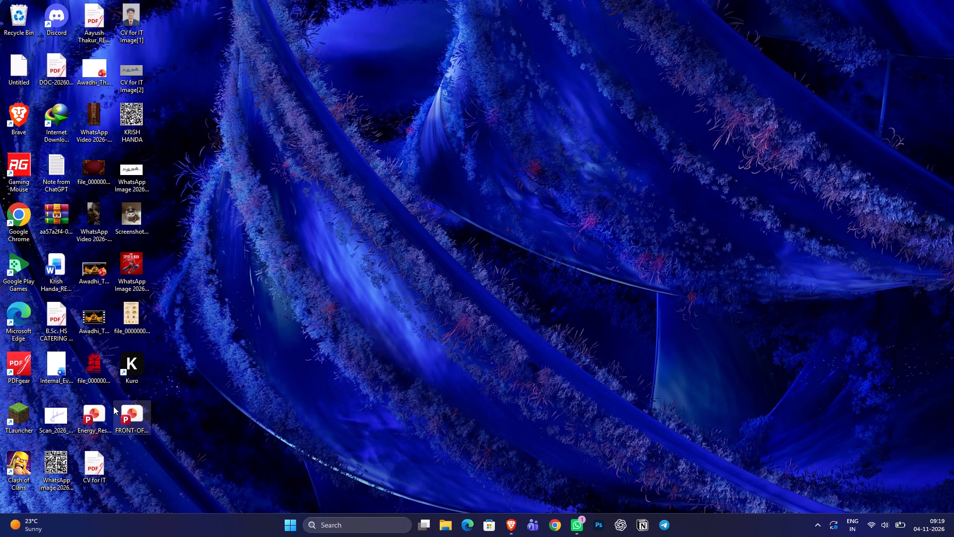
Delete the FRONT-OFFICE-PRESENTATION file from the desktop.
left_click(138, 415)
key("Delete")
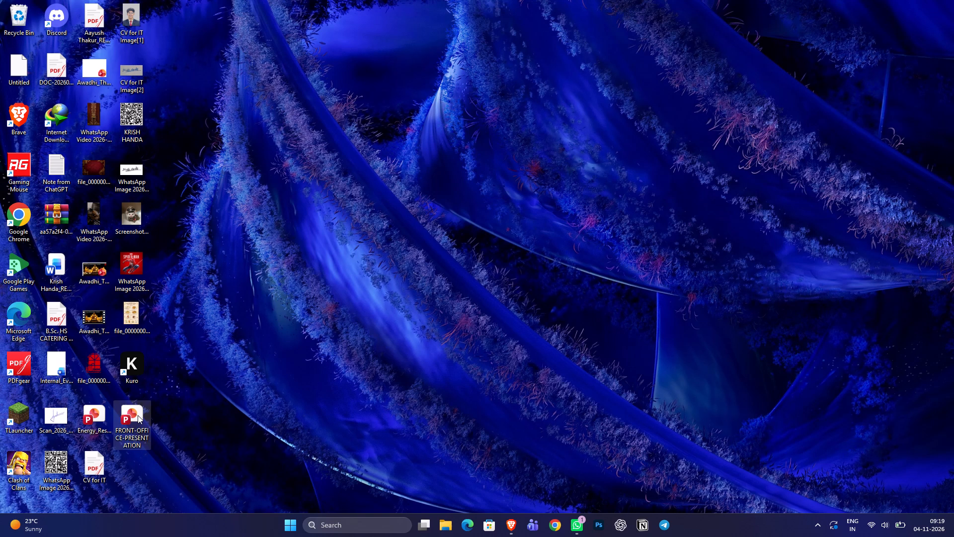
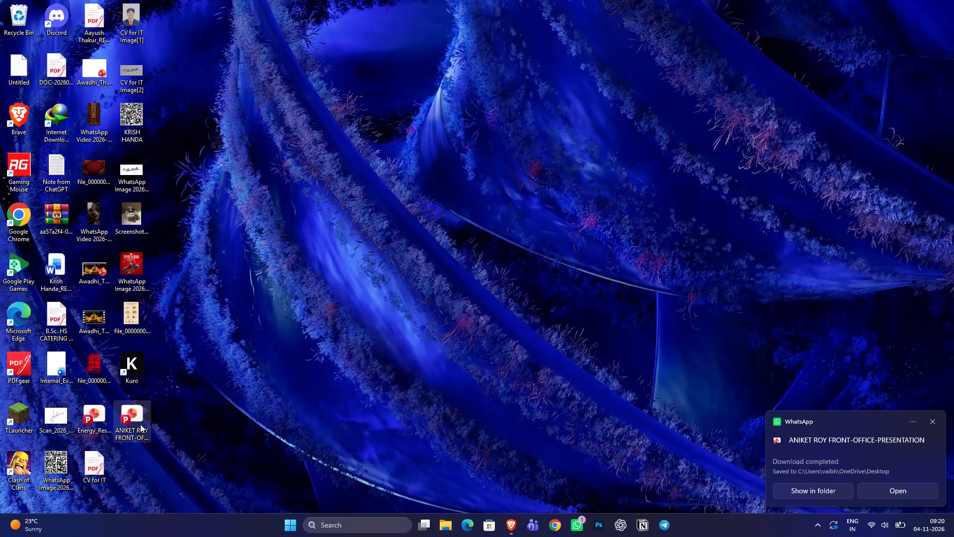
Open the desktop copy of FRONT-OFFICE-PRESENTATION whose file name is prefixed with the presenter's name.
double_click(135, 426)
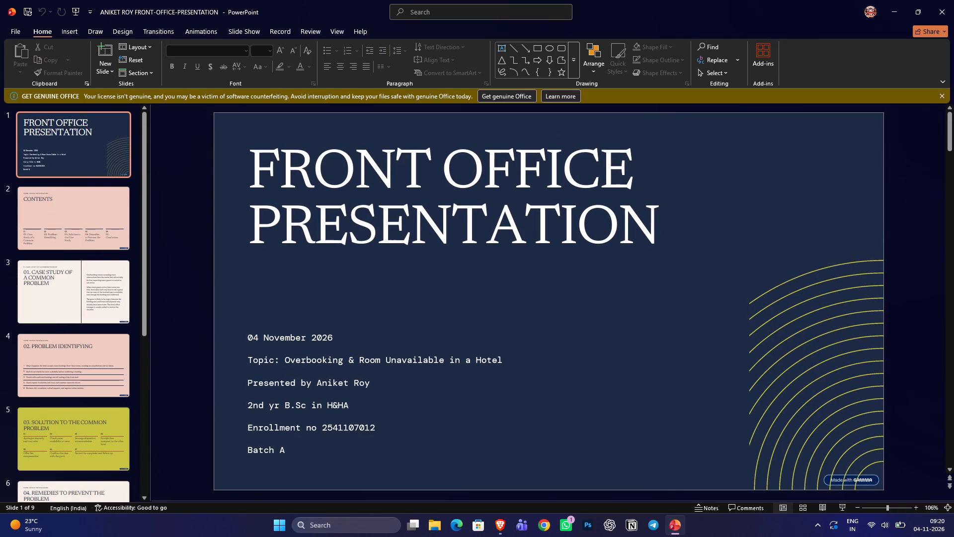
Place the text cursor at the end of the enrollment number line on the title slide.
left_click(417, 428)
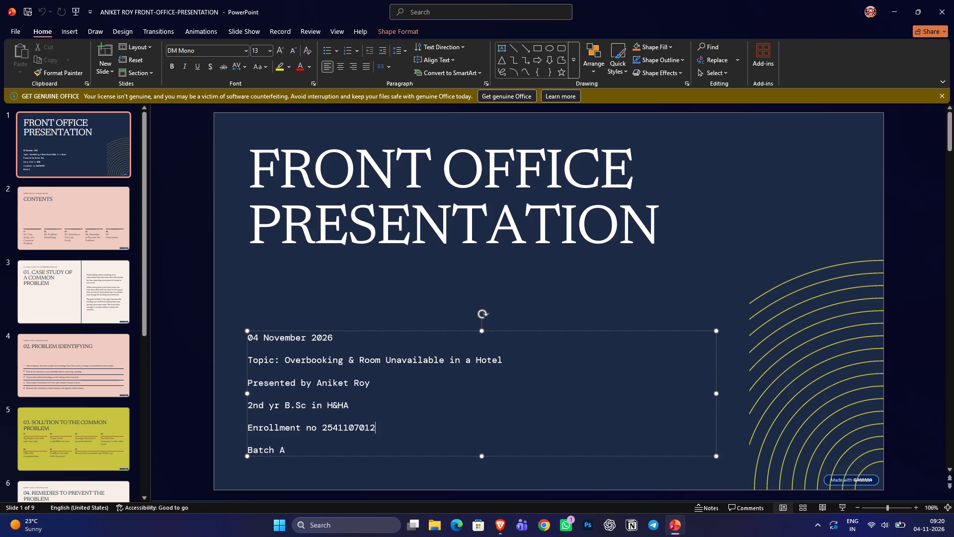
Narrow the title slide's details text box and shift it slightly down and toward the slide's left edge.
left_click_drag(716, 454, 652, 437)
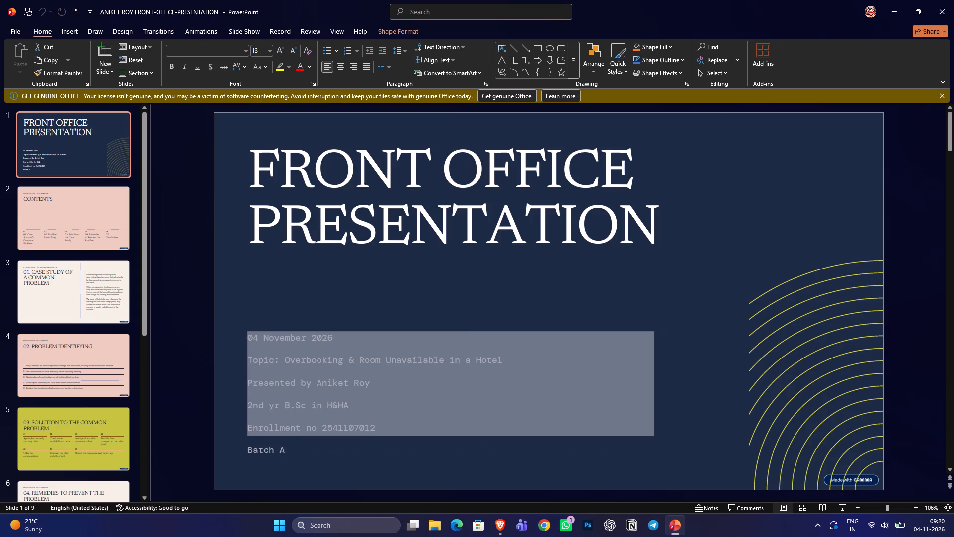
left_click_drag(652, 437, 671, 466)
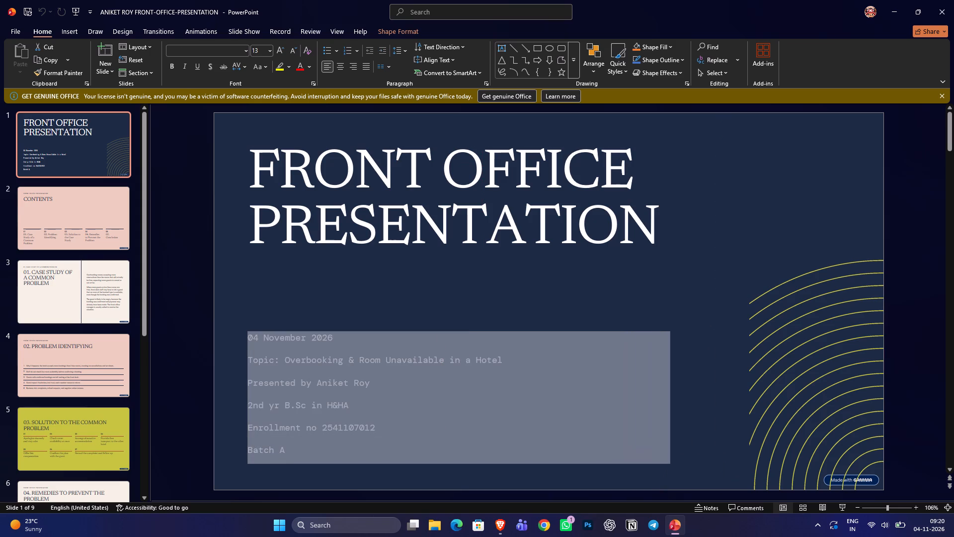
left_click_drag(671, 466, 654, 461)
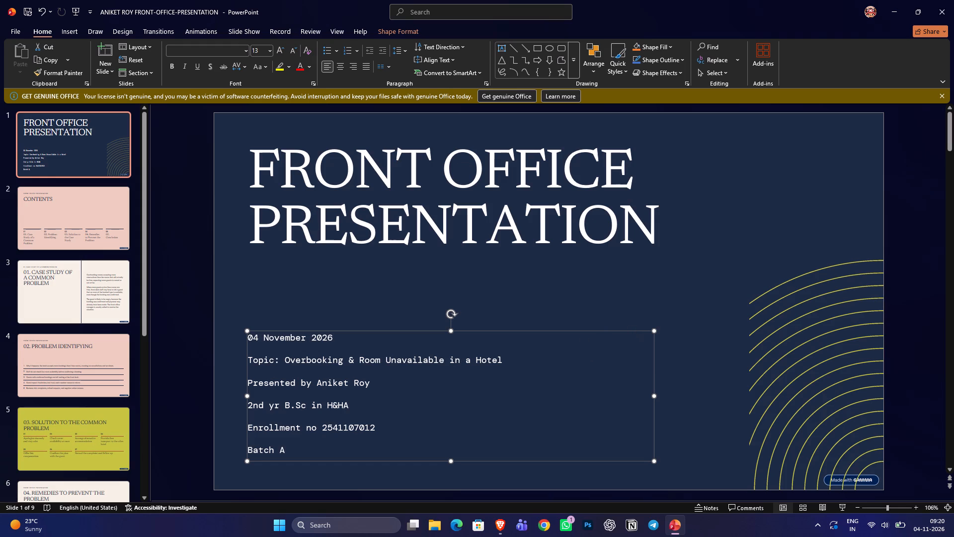
left_click_drag(626, 329, 624, 348)
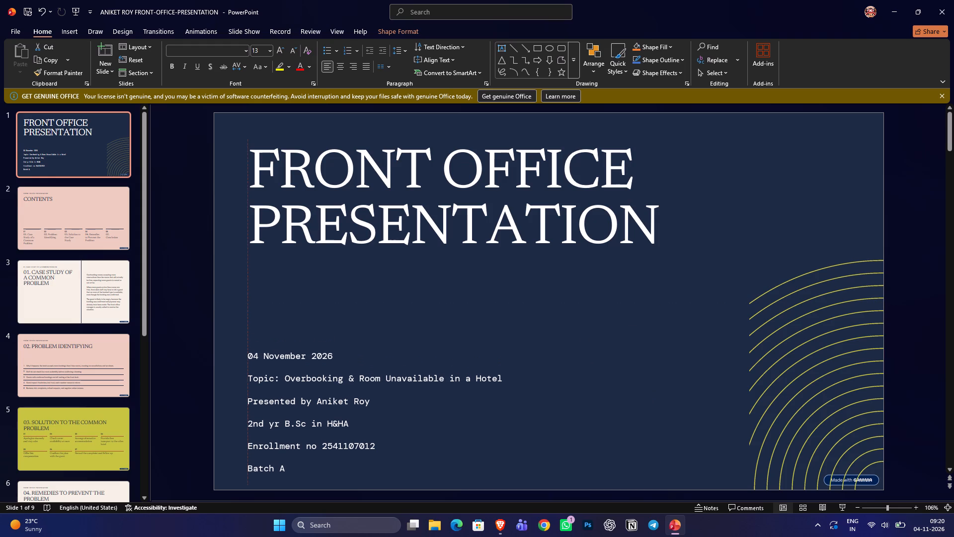
left_click_drag(624, 348, 611, 349)
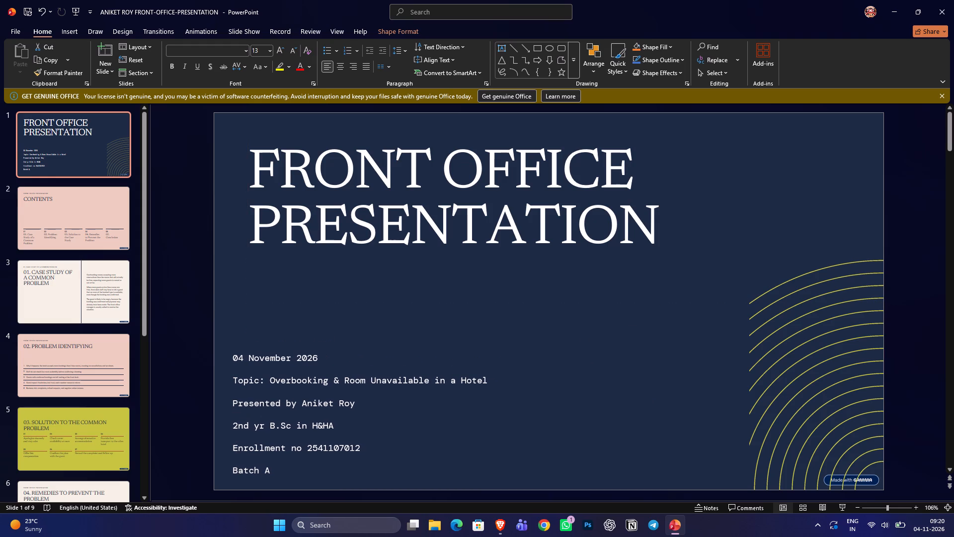
left_click_drag(611, 349, 619, 351)
Reduce the height of the FRONT OFFICE PRESENTATION title box, keeping its width and two-line layout.
left_click(619, 165)
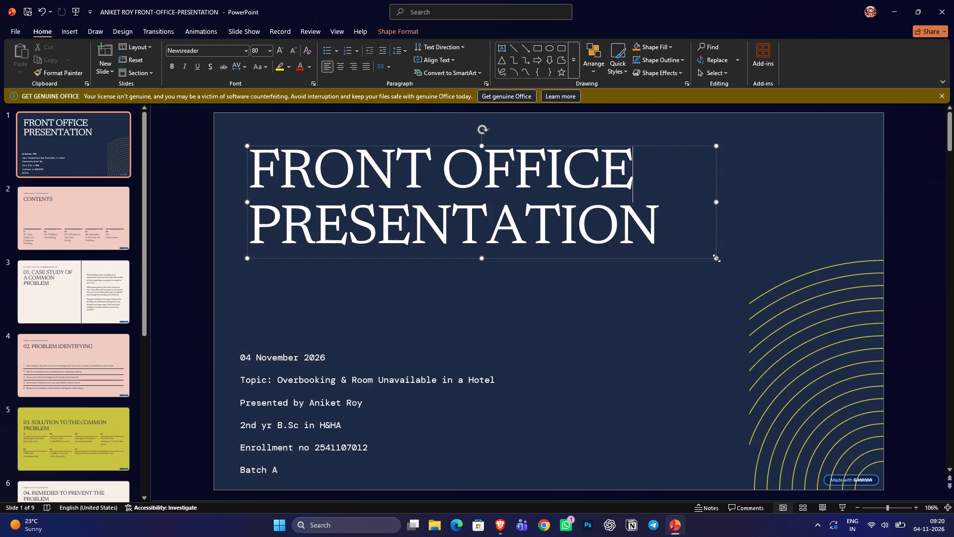
left_click_drag(715, 257, 631, 240)
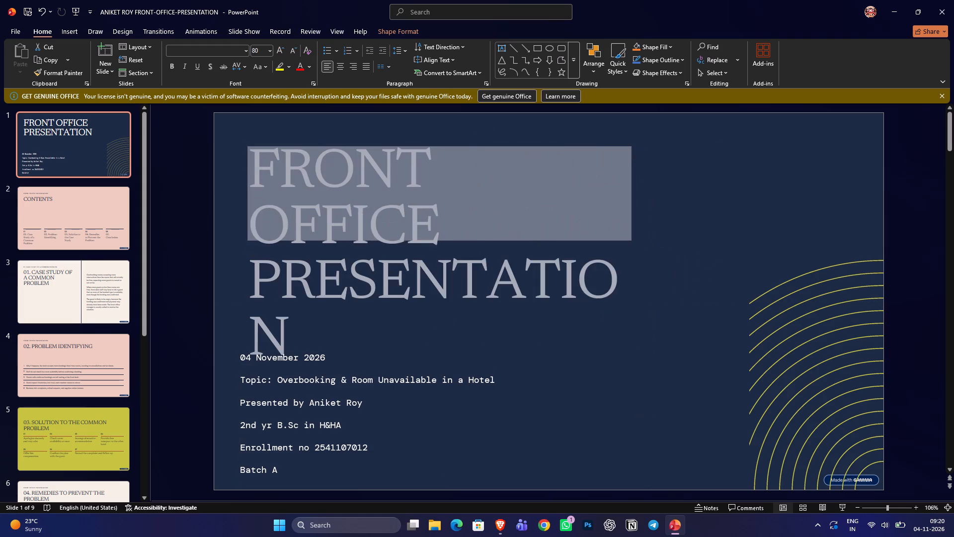
left_click_drag(631, 240, 715, 240)
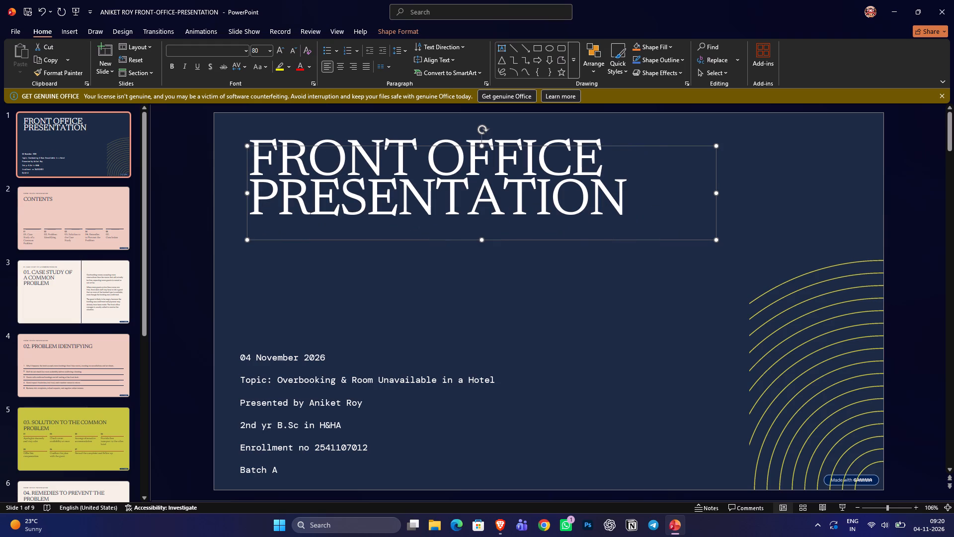
Move the title down to just above the date, aligning its left edge with the details text.
left_click_drag(654, 144, 640, 228)
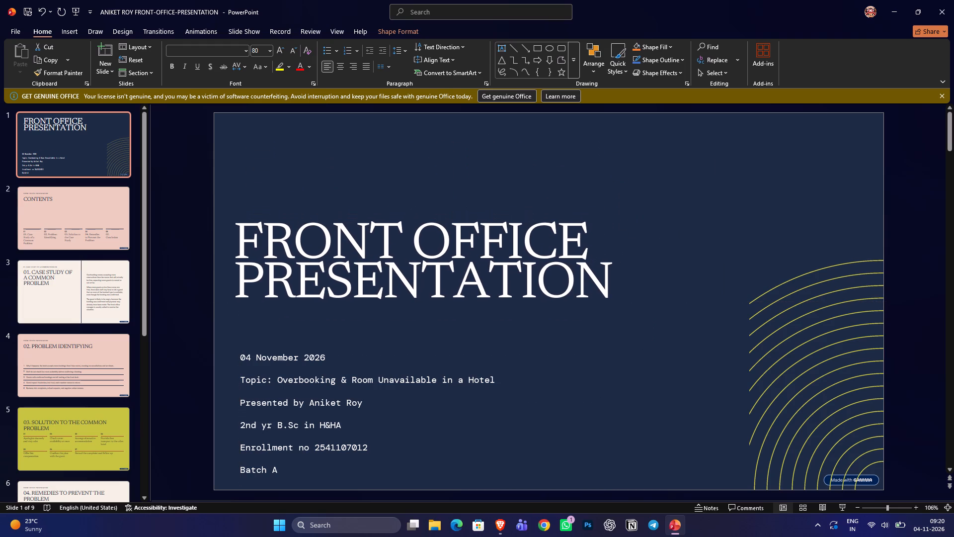
left_click_drag(640, 228, 646, 235)
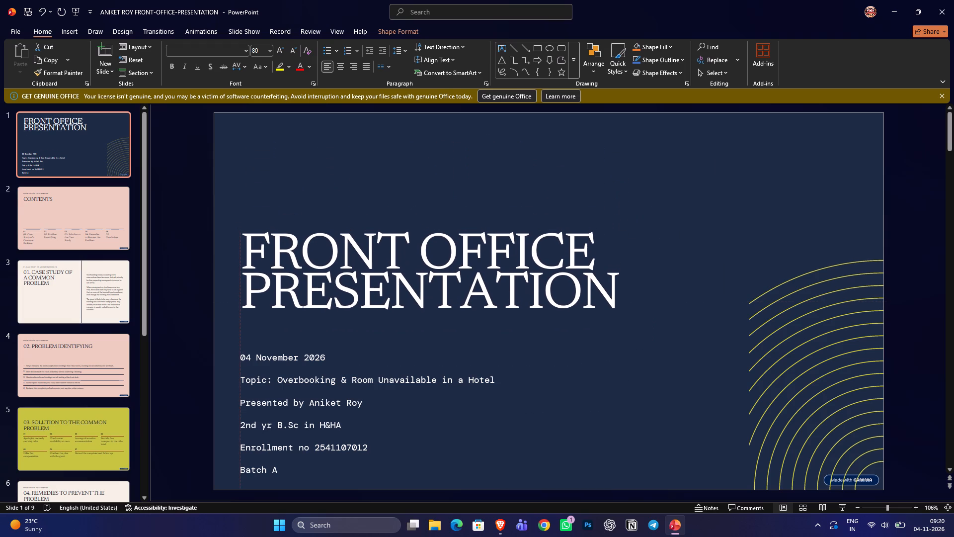
left_click_drag(646, 235, 647, 242)
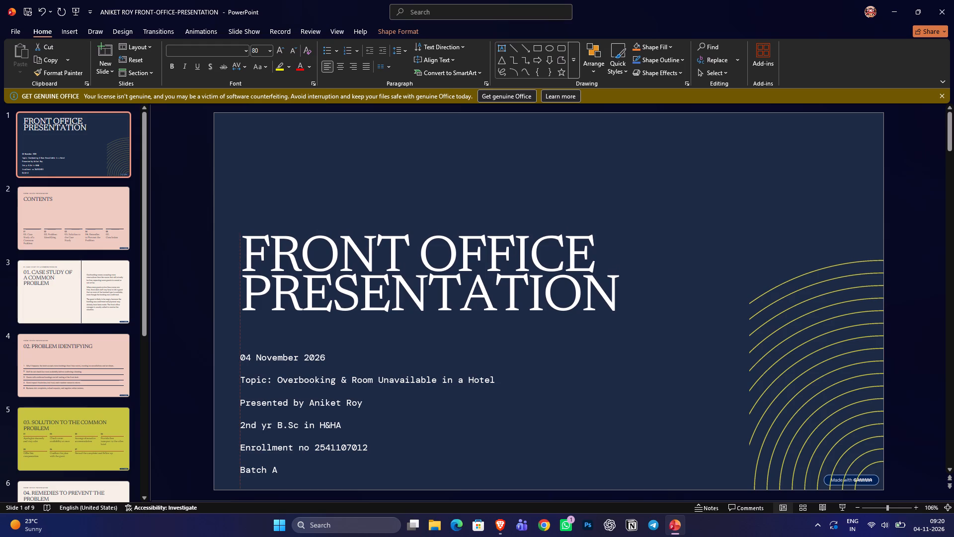
left_click_drag(647, 242, 640, 249)
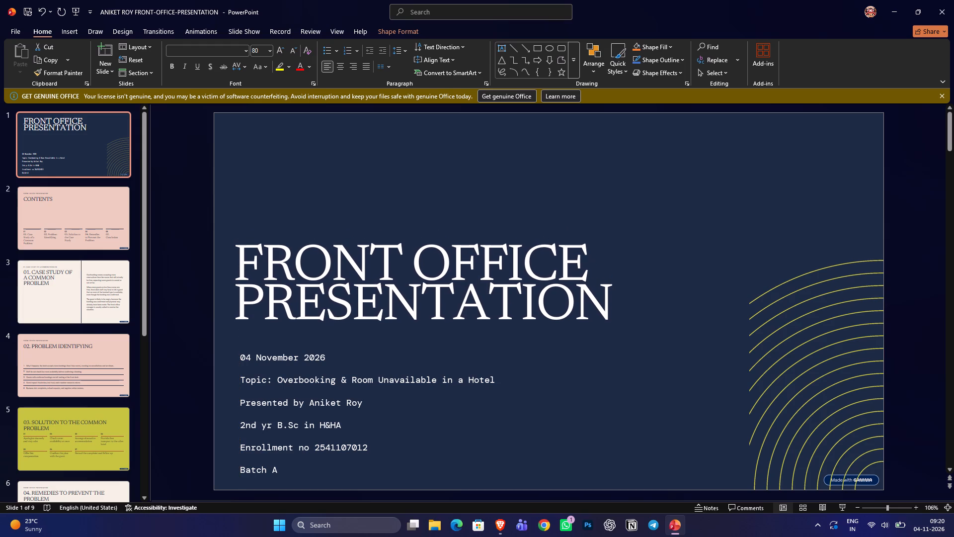
left_click_drag(640, 249, 643, 249)
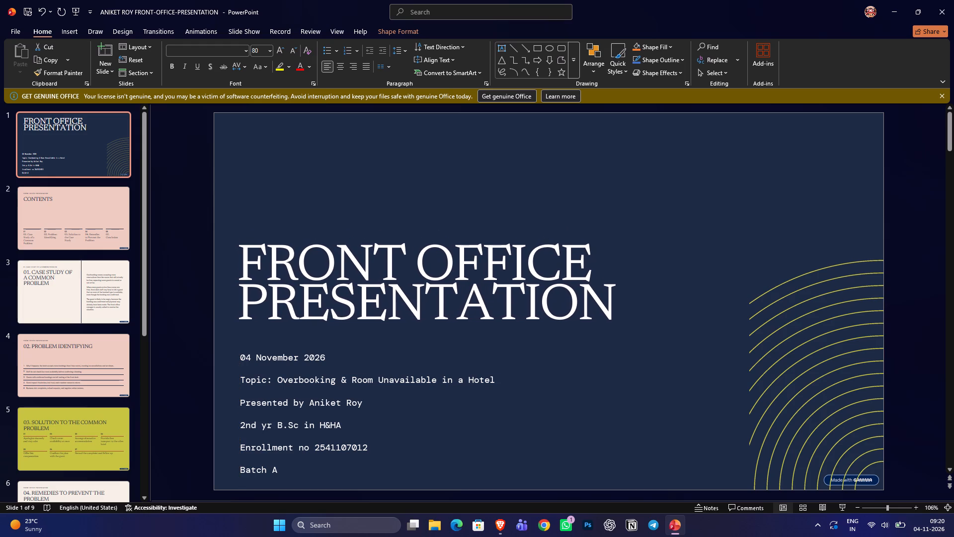
left_click_drag(643, 249, 647, 249)
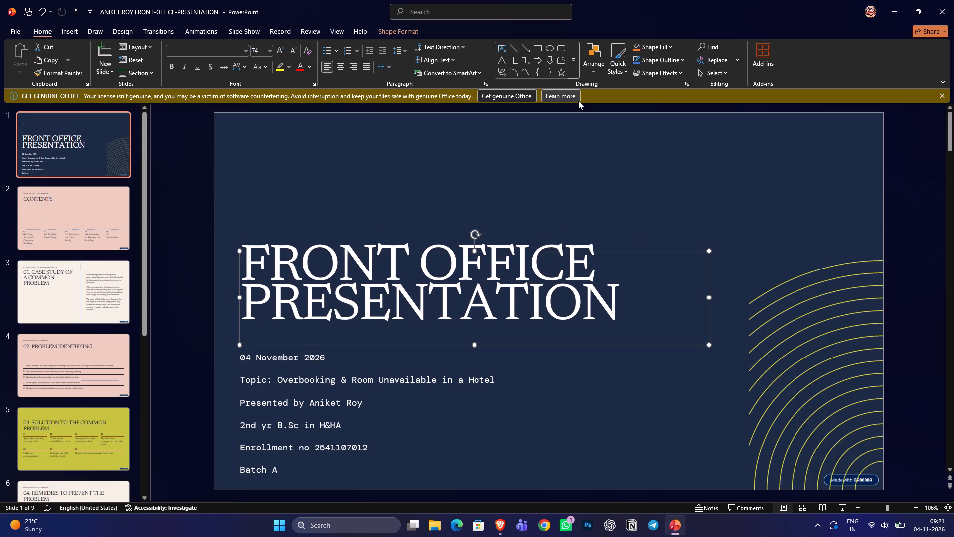
Move the decorative arcs picture toward the slide's centre, clear of the Made with Gamma badge.
left_click(71, 34)
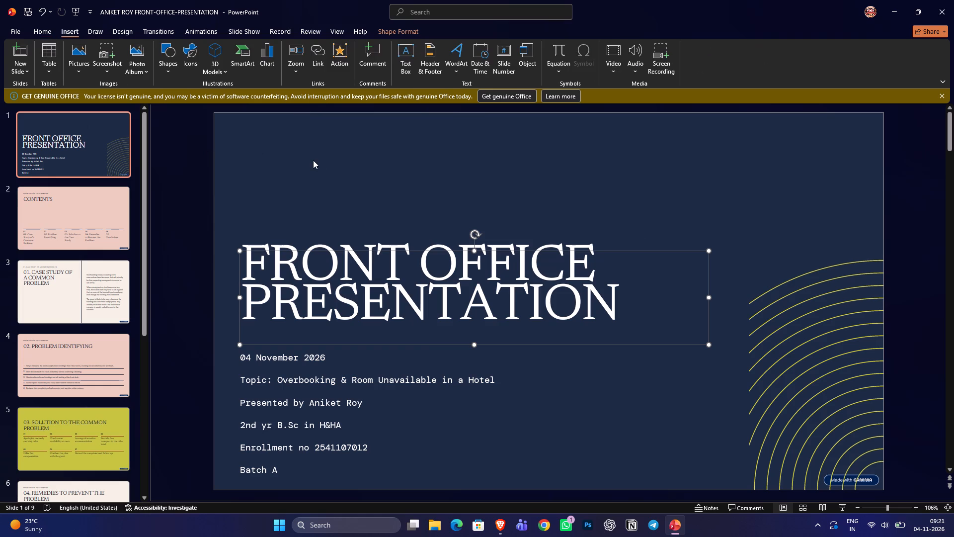
left_click(802, 355)
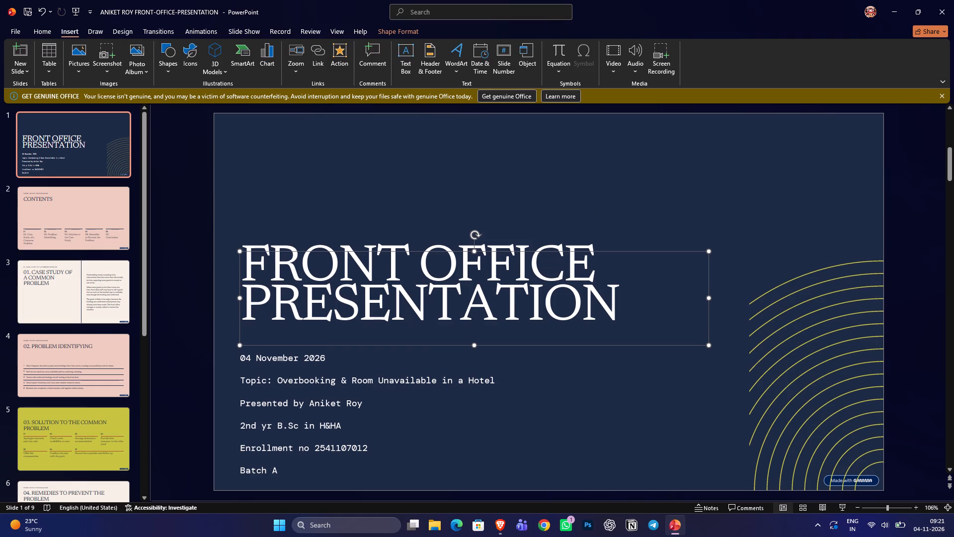
left_click_drag(802, 355, 734, 345)
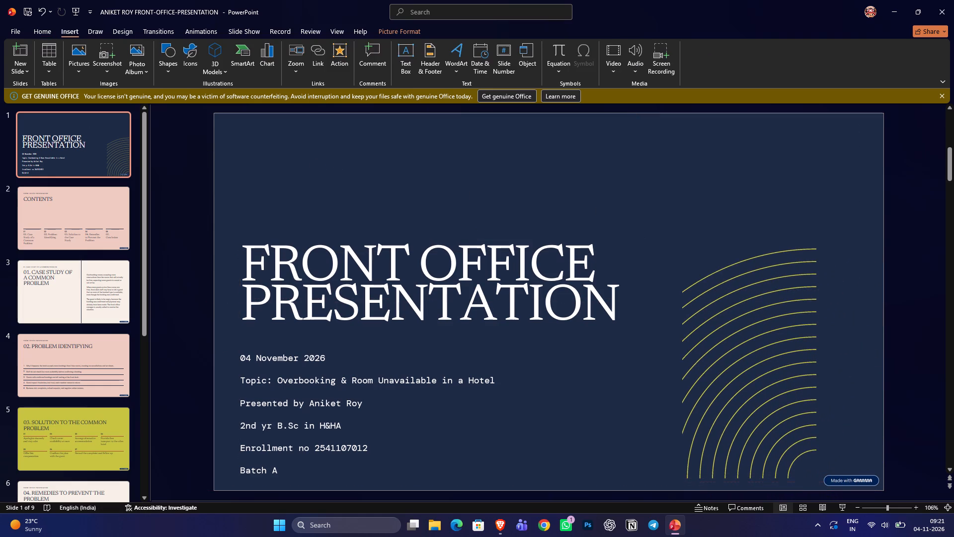
left_click_drag(734, 345, 723, 346)
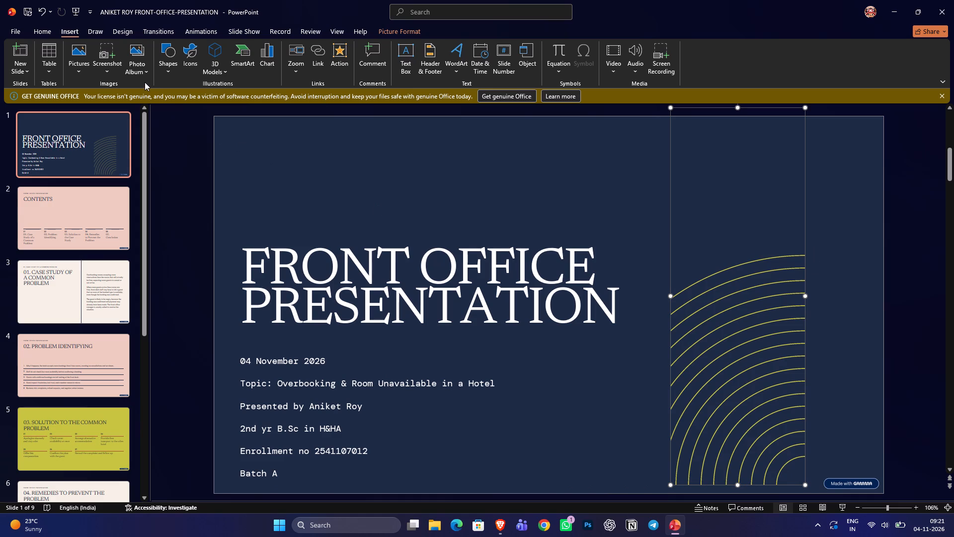
Draw a rectangle about 3.24 cm wide and 0.64 cm high over the Made with Gamma badge, reaching the slide's right edge.
left_click(173, 70)
left_click(203, 99)
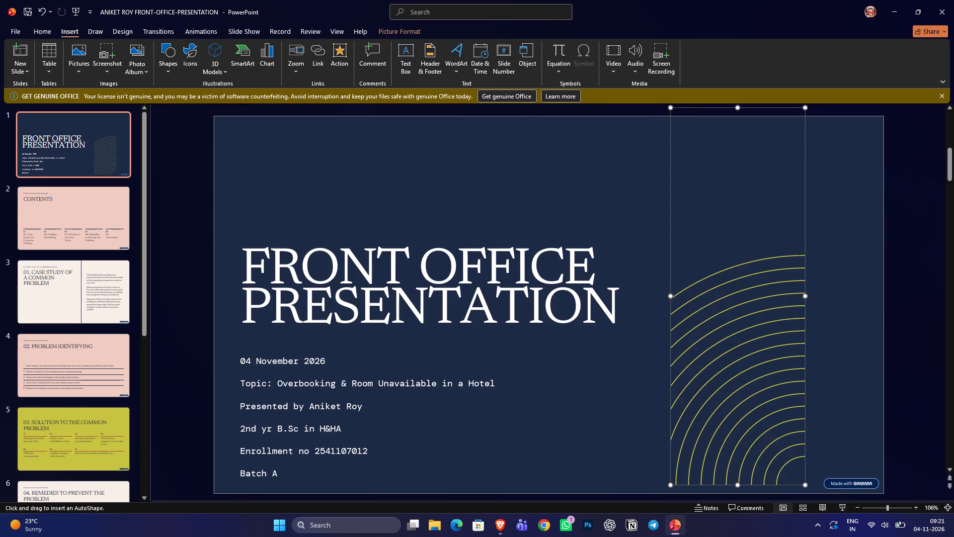
left_click_drag(819, 484, 832, 485)
left_click_drag(832, 485, 899, 475)
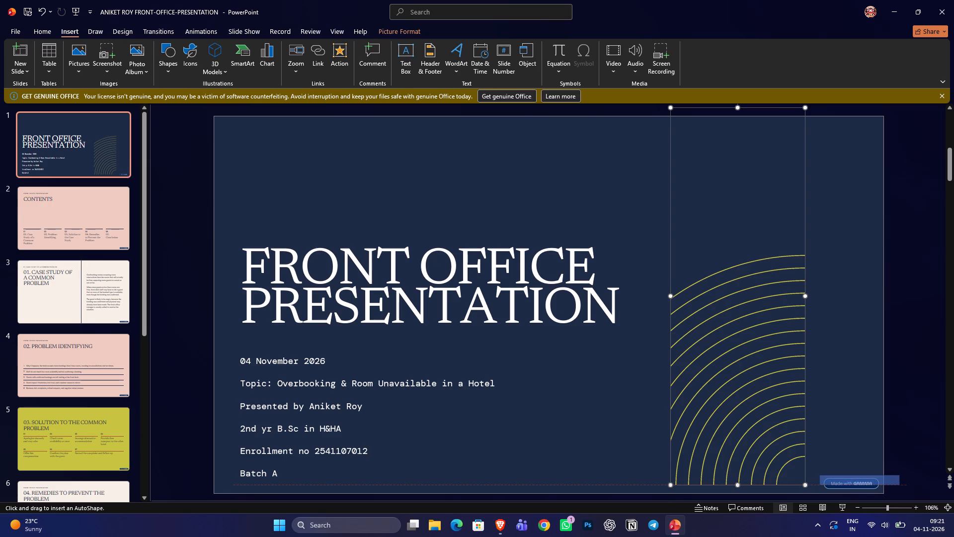
left_click_drag(899, 475, 826, 483)
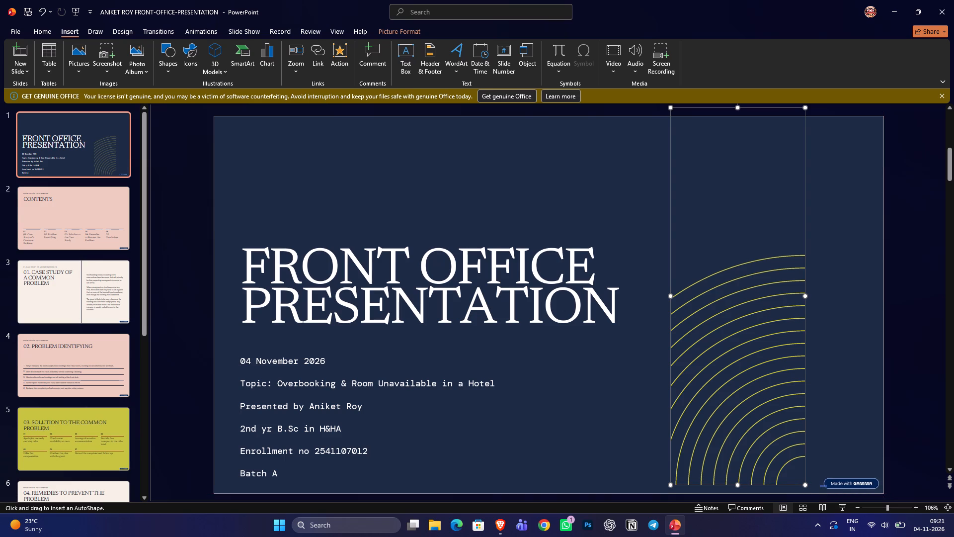
left_click_drag(826, 483, 814, 474)
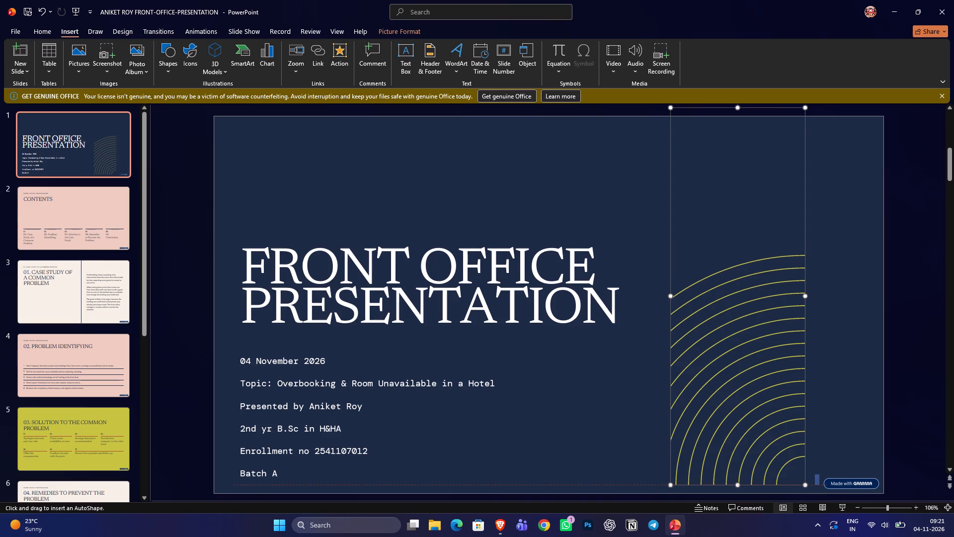
left_click_drag(814, 474, 783, 475)
left_click_drag(783, 475, 810, 474)
left_click_drag(810, 474, 877, 483)
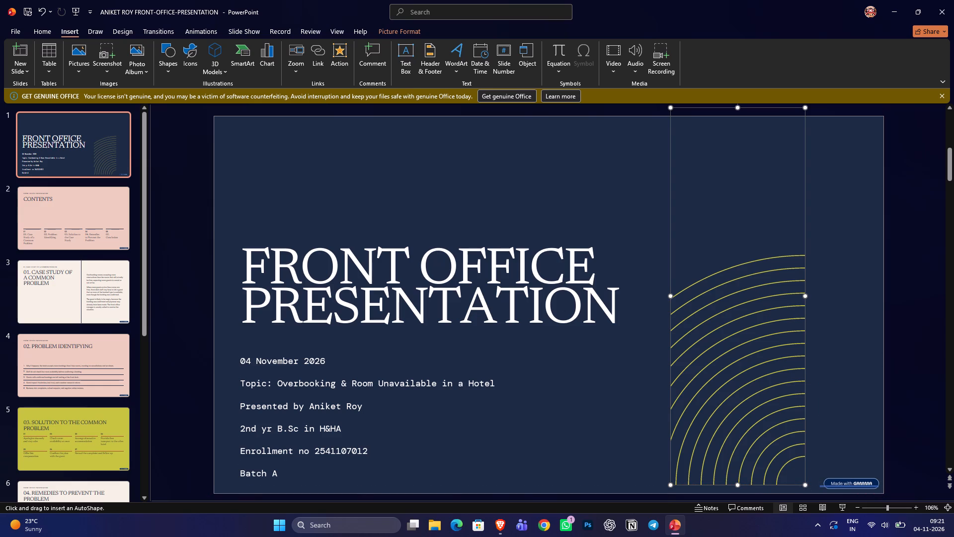
left_click_drag(877, 483, 830, 465)
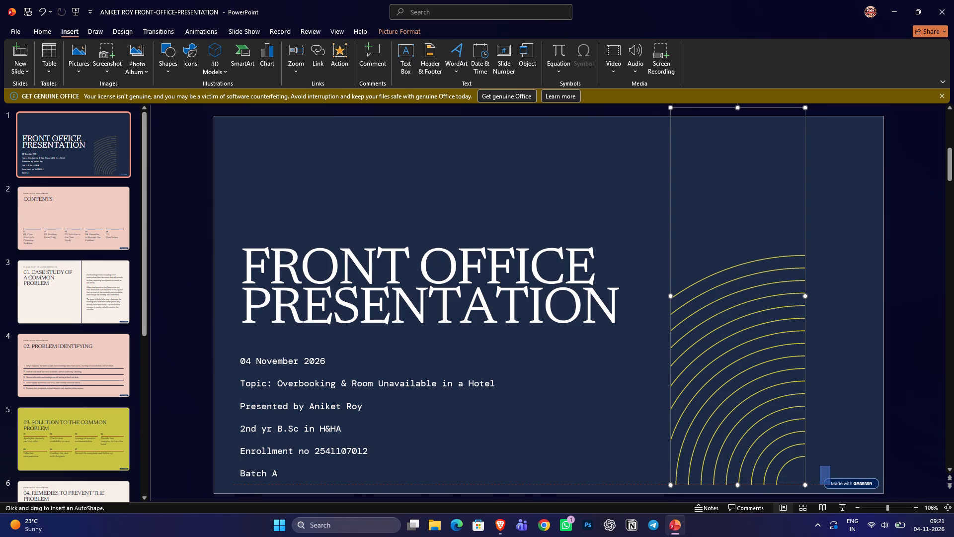
left_click_drag(830, 465, 885, 470)
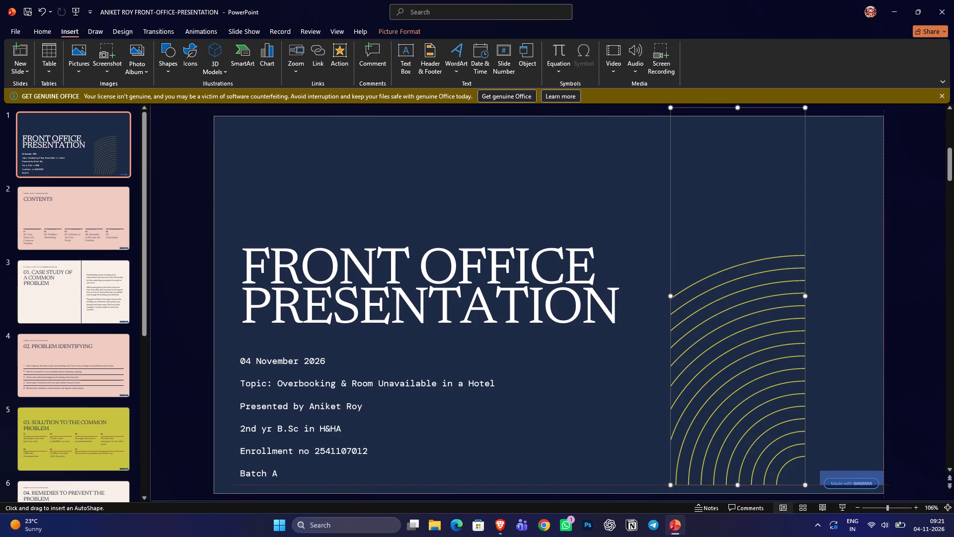
left_click_drag(885, 470, 877, 472)
left_click_drag(877, 472, 881, 472)
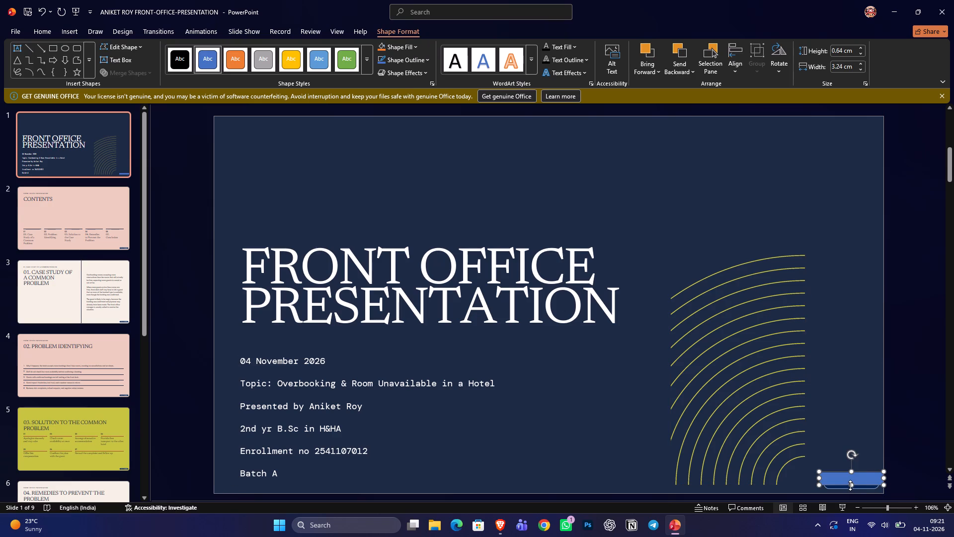
Extend the rectangle down to the slide's bottom edge, about 1.07 cm high, so it covers the whole Gamma badge.
scroll(850, 485, "up", 2, "ctrl")
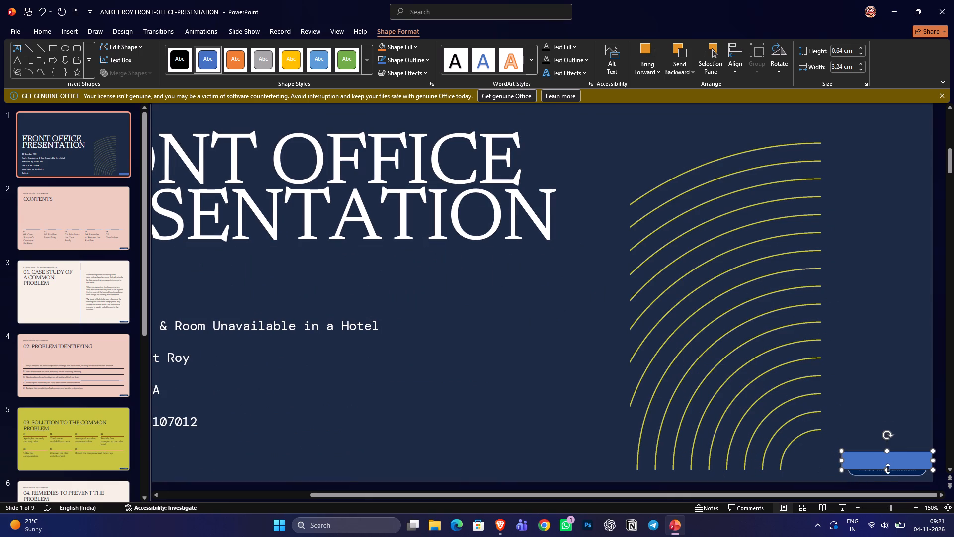
left_click_drag(888, 469, 887, 479)
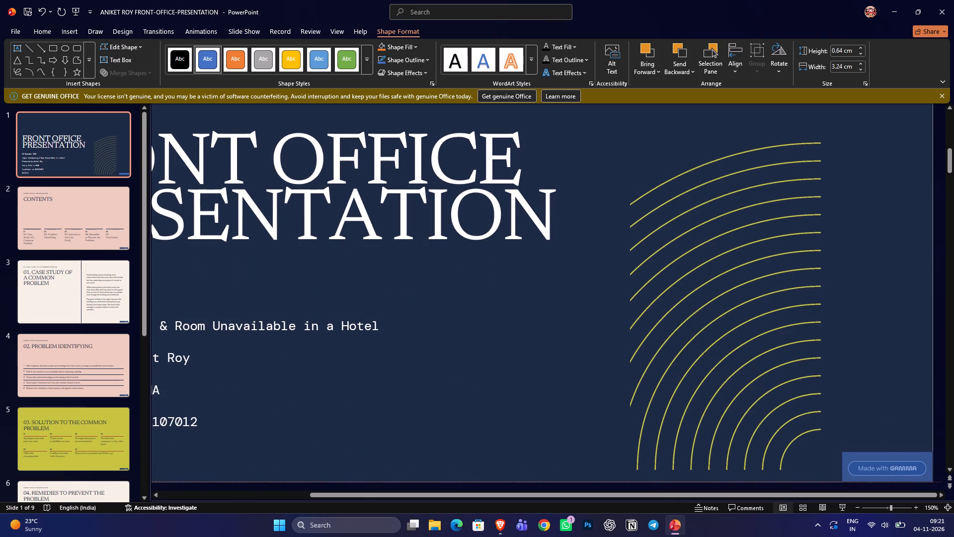
left_click_drag(887, 479, 887, 481)
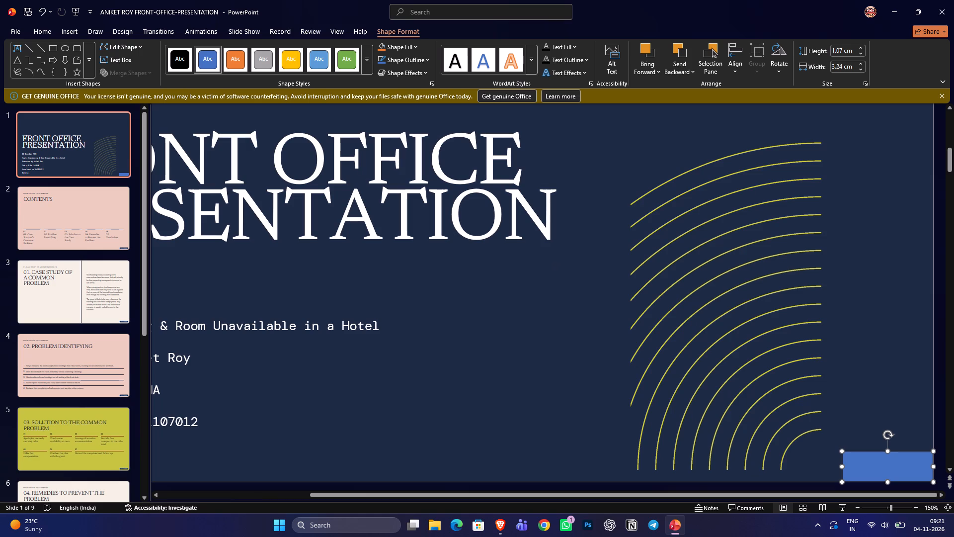
Fill the covering rectangle with the slide's navy background colour, sampled with the Eyedropper.
left_click(414, 49)
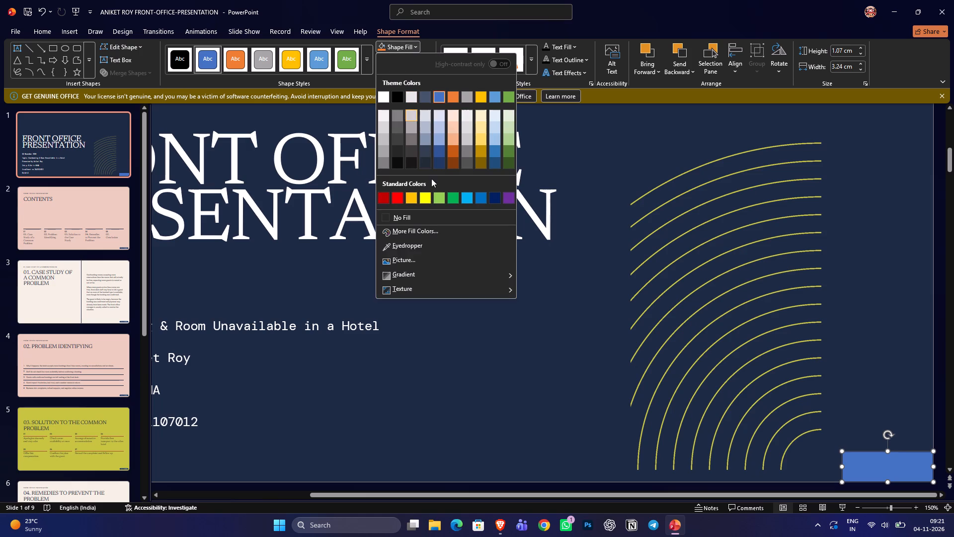
left_click(411, 245)
left_click(454, 304)
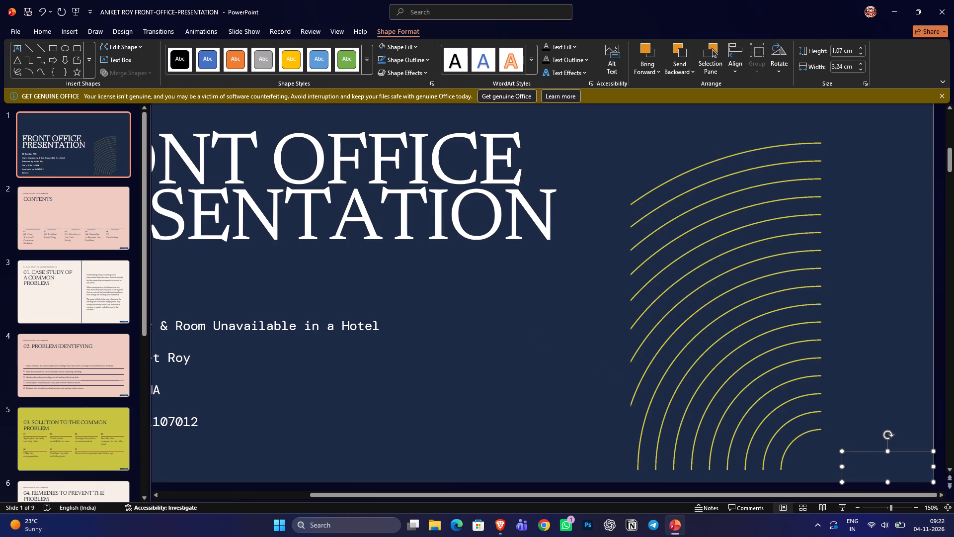
Nudge the navy covering rectangle slightly up and left from the slide's lower-right corner, keeping it over the Gamma badge.
left_click(544, 362)
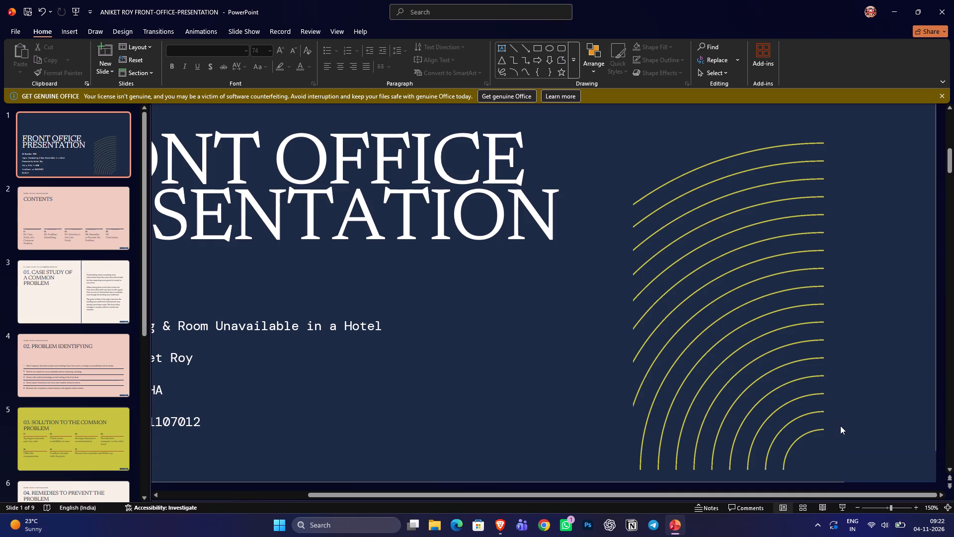
left_click_drag(869, 467, 867, 464)
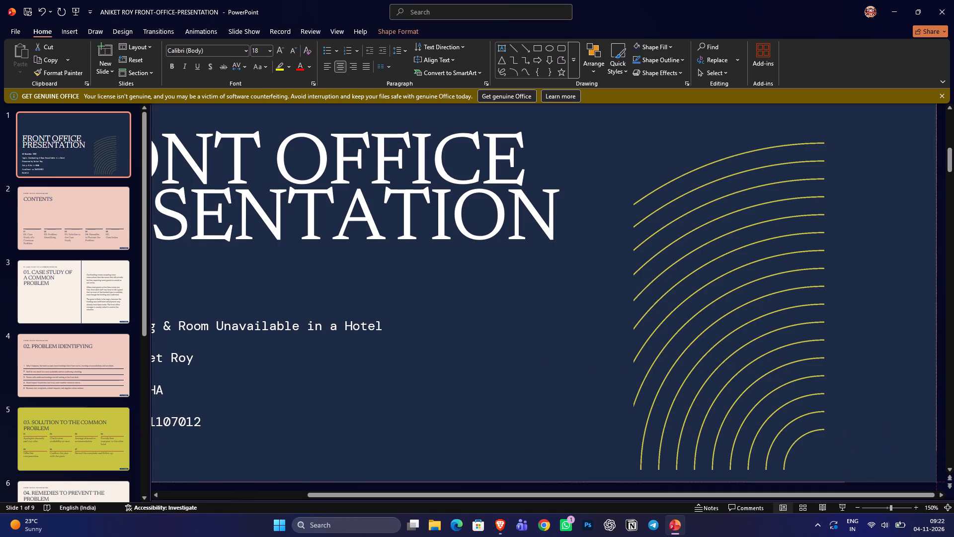
left_click_drag(867, 464, 867, 465)
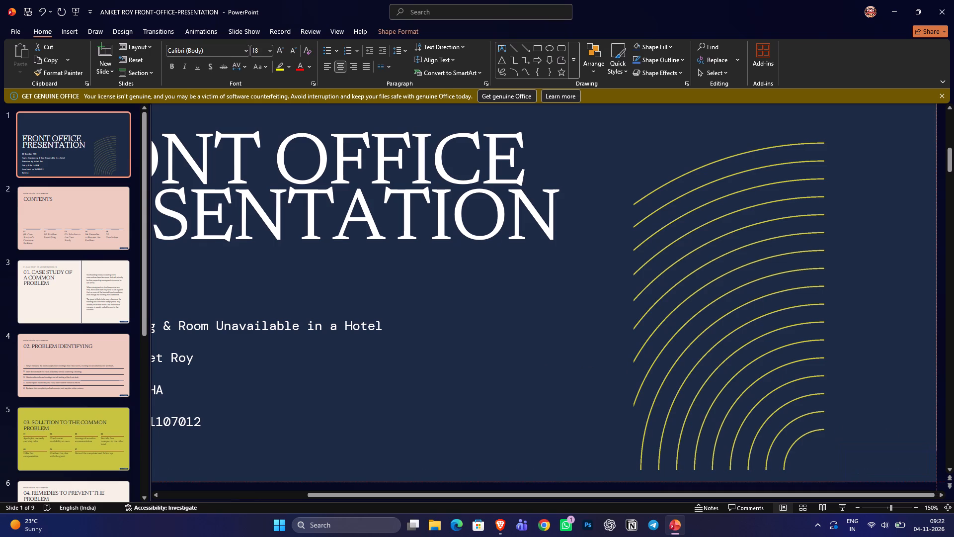
left_click_drag(867, 465, 862, 460)
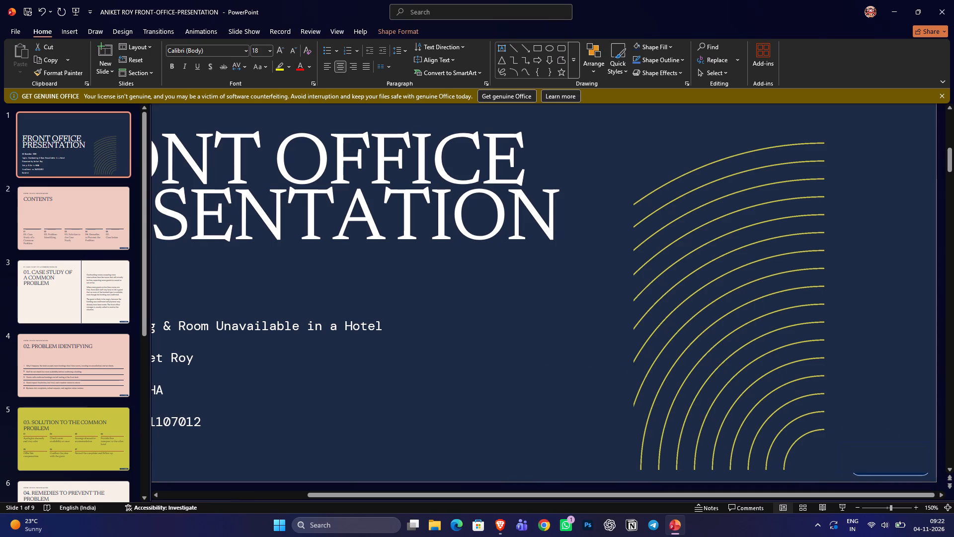
left_click_drag(862, 460, 863, 462)
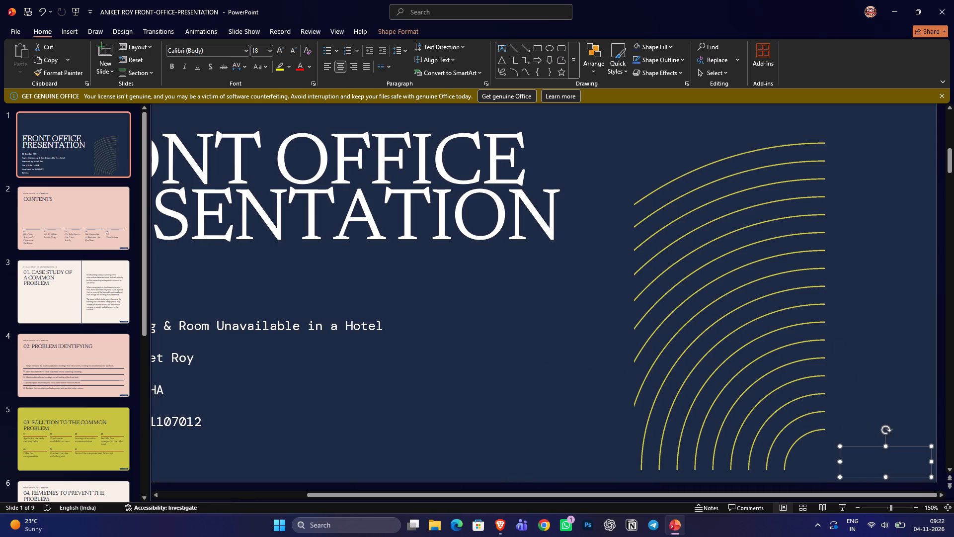
left_click(600, 405)
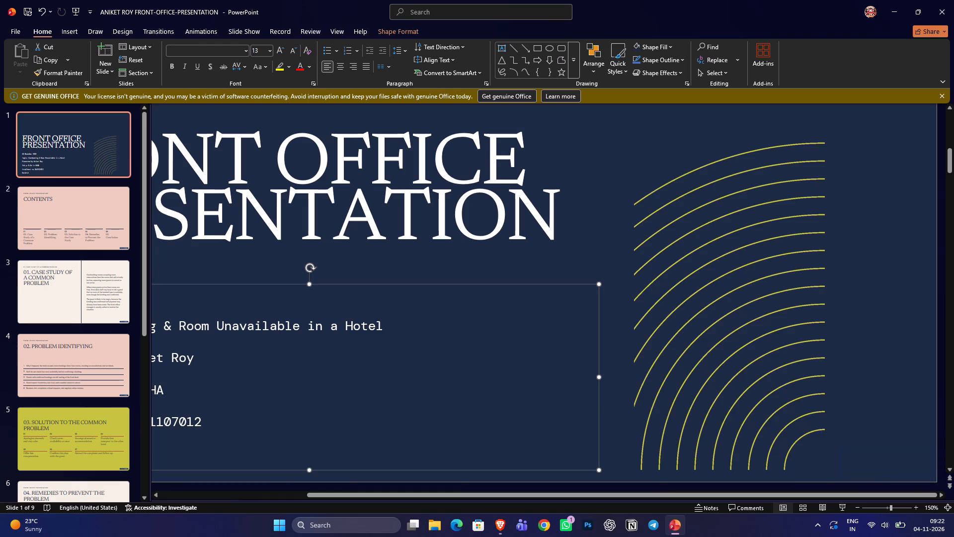
left_click(905, 454)
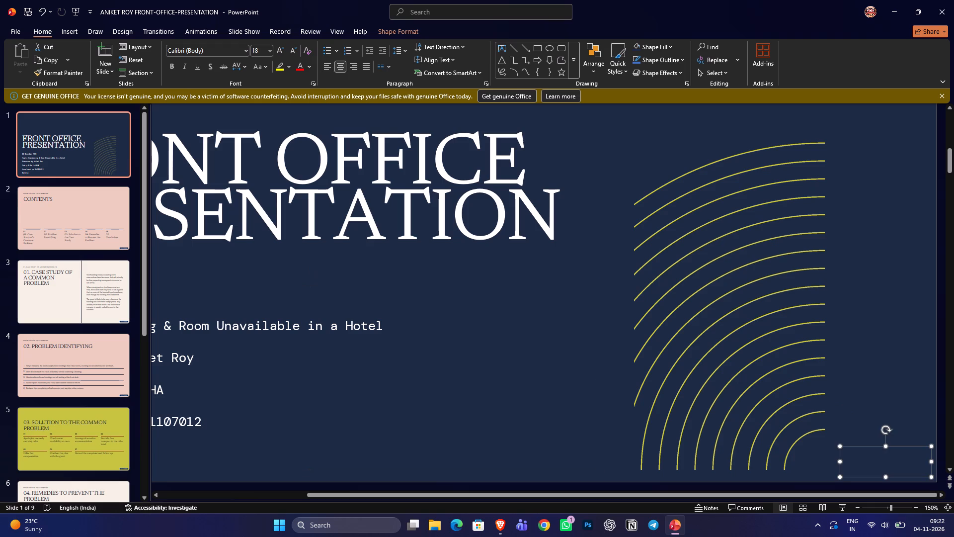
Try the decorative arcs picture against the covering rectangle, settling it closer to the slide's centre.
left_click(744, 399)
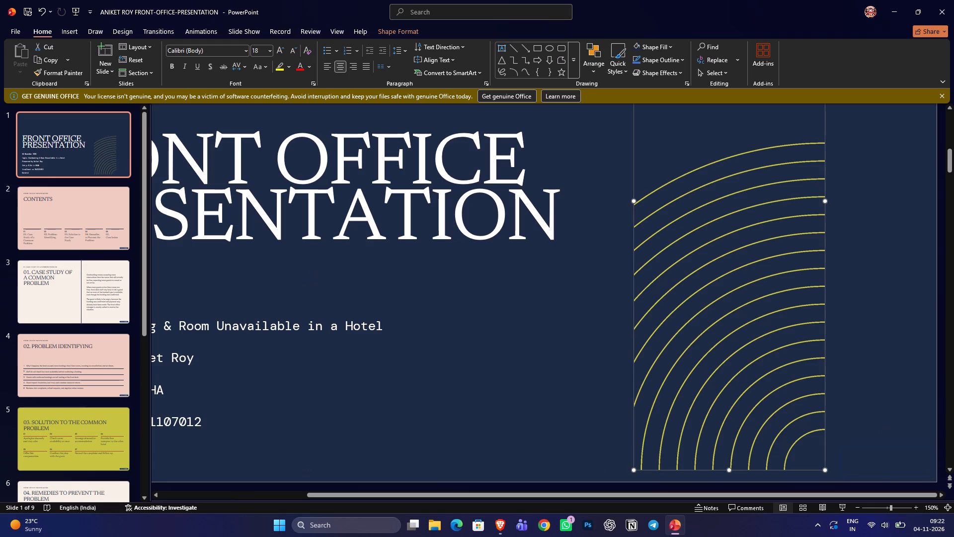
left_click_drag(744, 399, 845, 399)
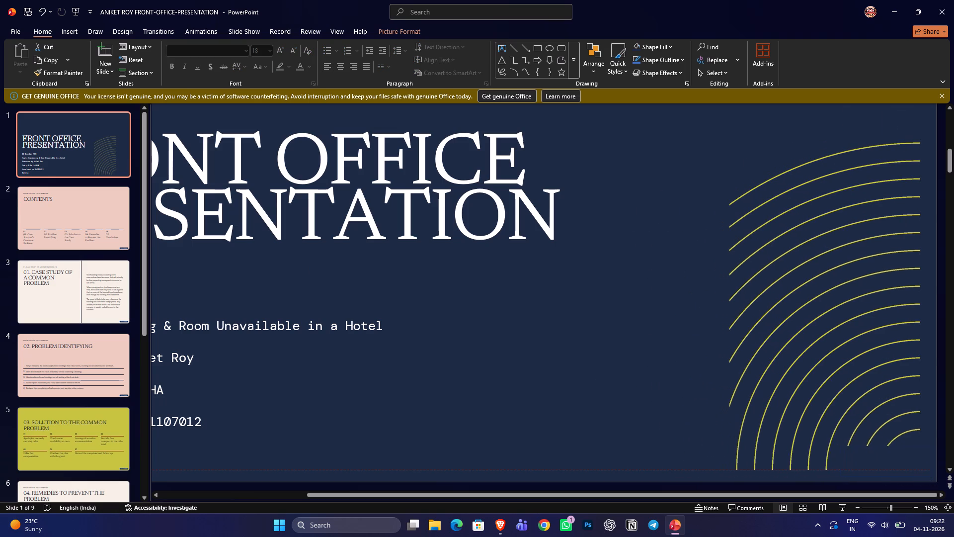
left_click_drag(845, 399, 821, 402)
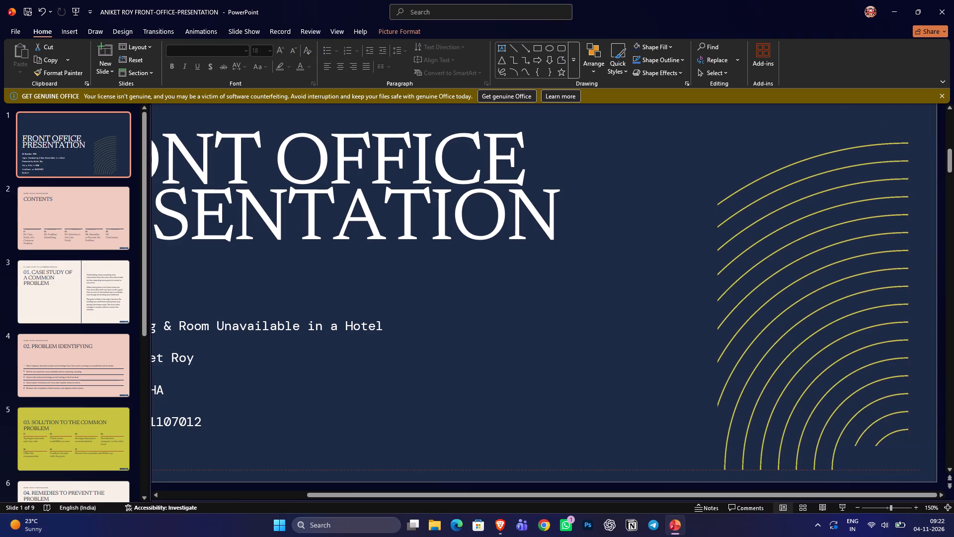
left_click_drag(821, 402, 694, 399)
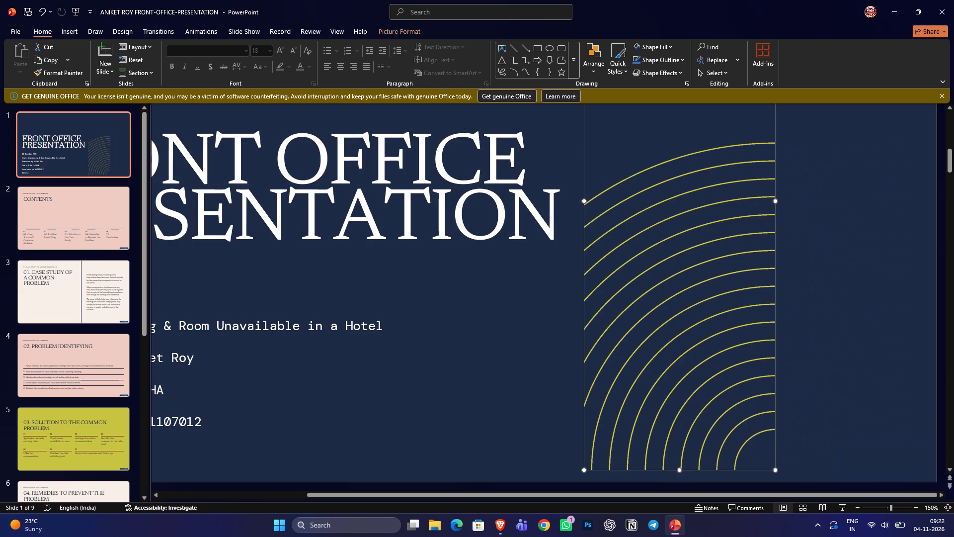
Remove the outline from the navy rectangle covering the Gamma badge.
left_click(680, 60)
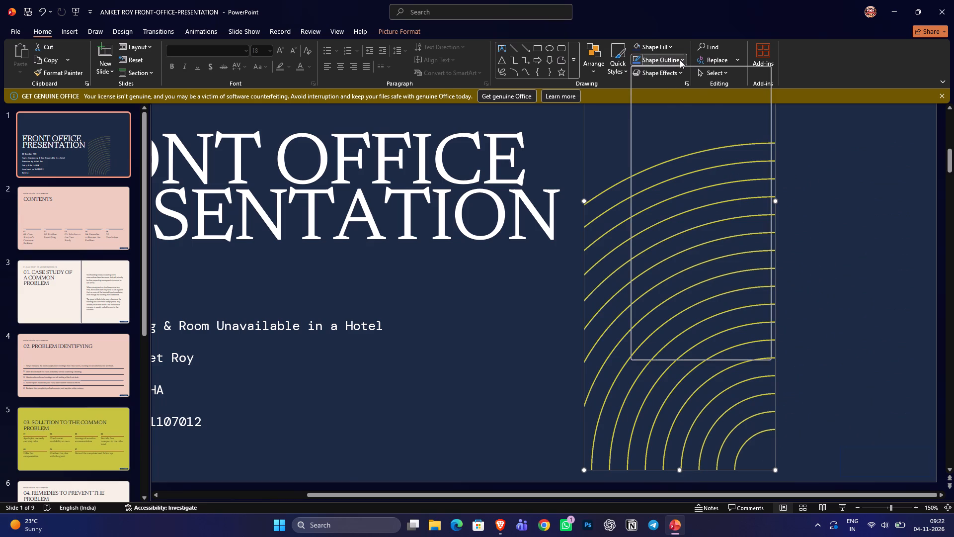
double_click(680, 265)
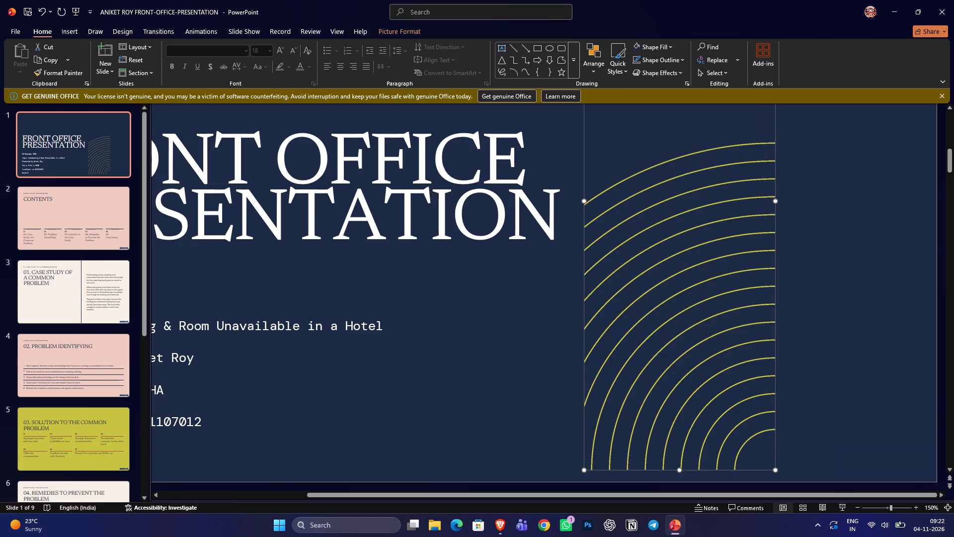
left_click(884, 472)
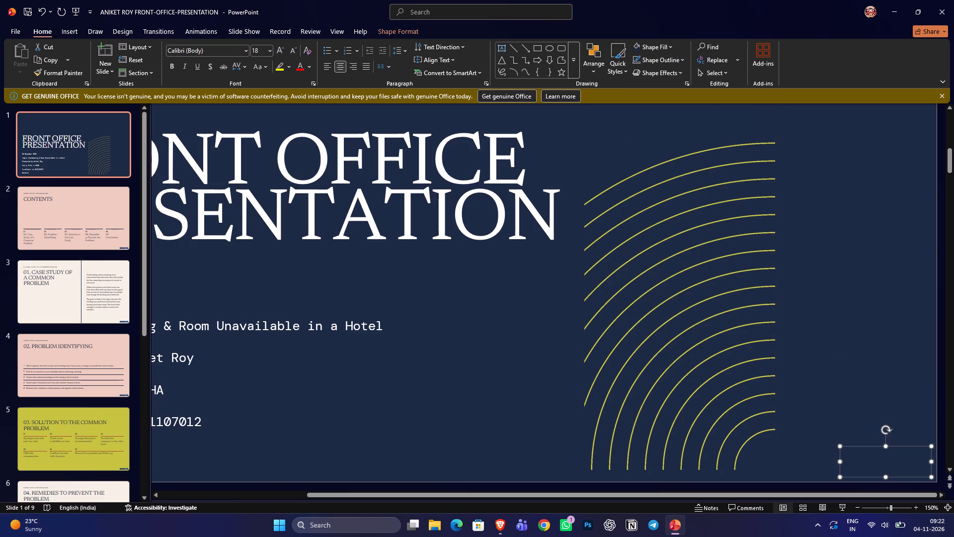
left_click(672, 61)
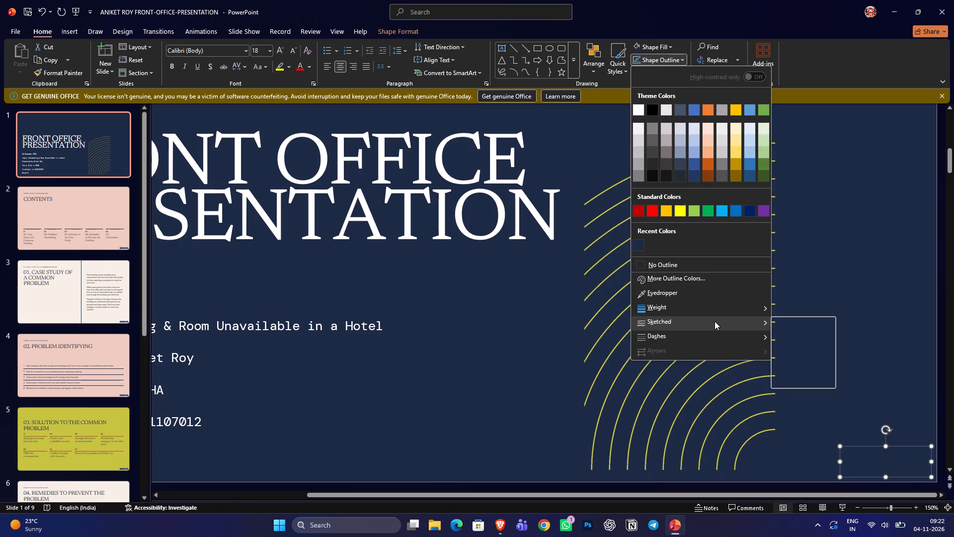
left_click(691, 263)
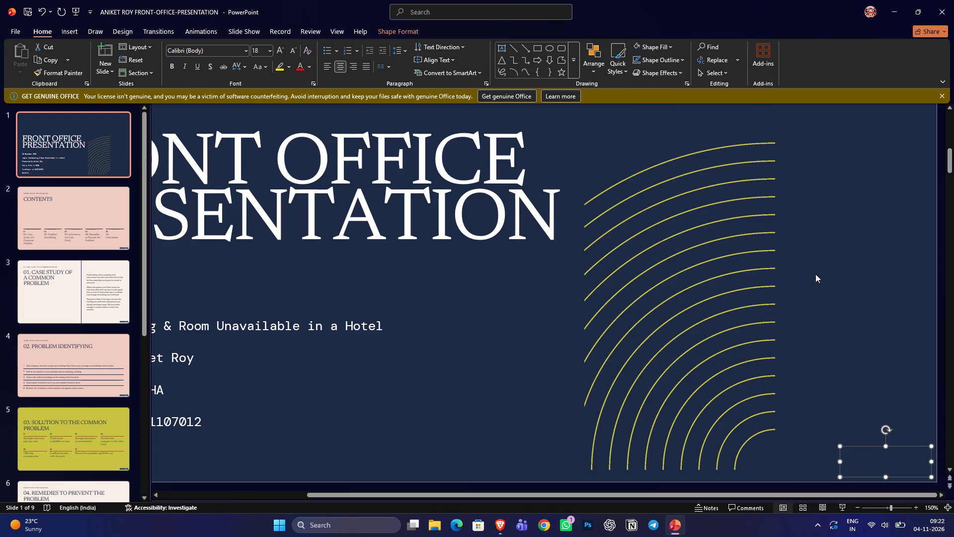
left_click(815, 274)
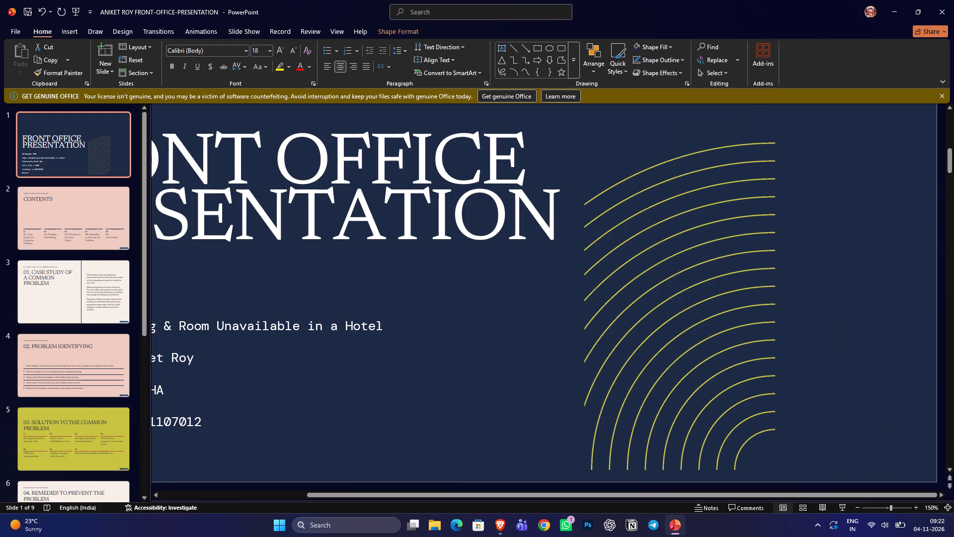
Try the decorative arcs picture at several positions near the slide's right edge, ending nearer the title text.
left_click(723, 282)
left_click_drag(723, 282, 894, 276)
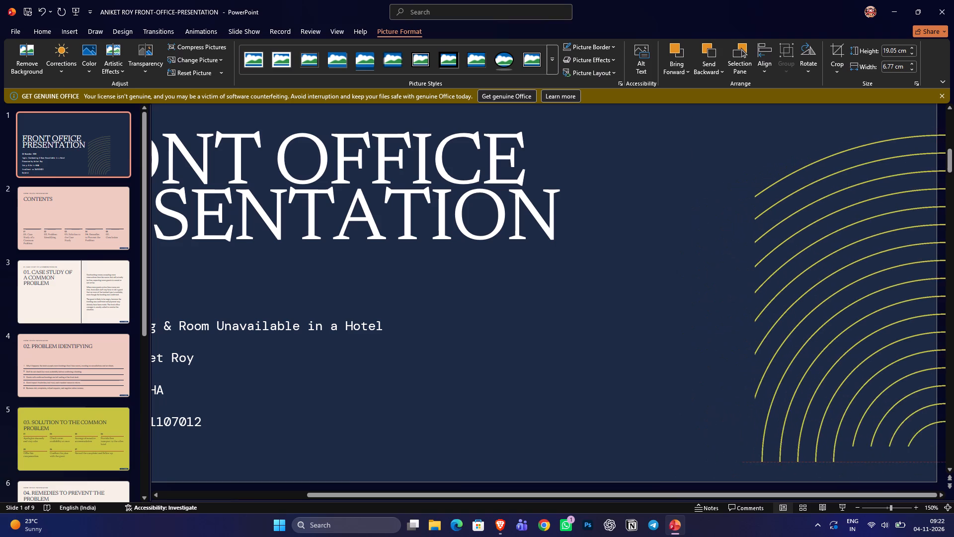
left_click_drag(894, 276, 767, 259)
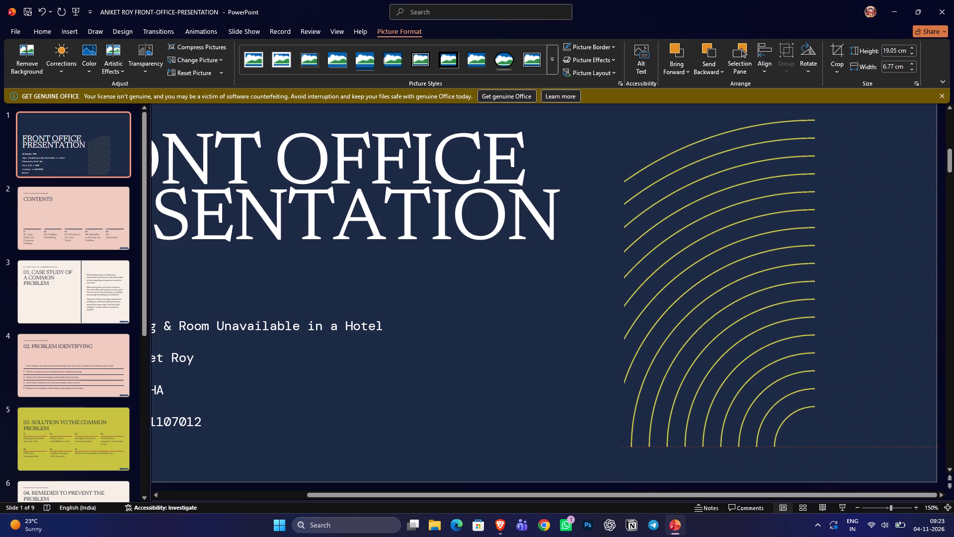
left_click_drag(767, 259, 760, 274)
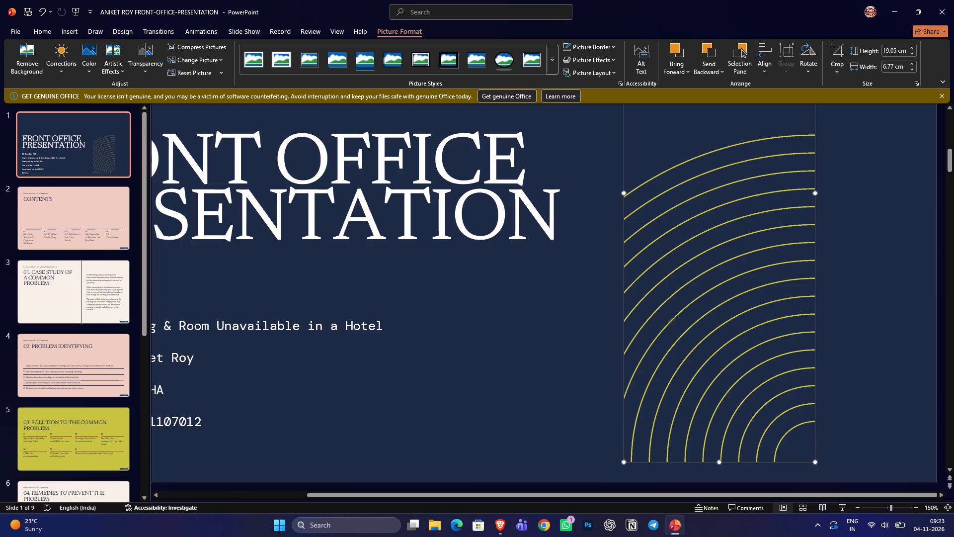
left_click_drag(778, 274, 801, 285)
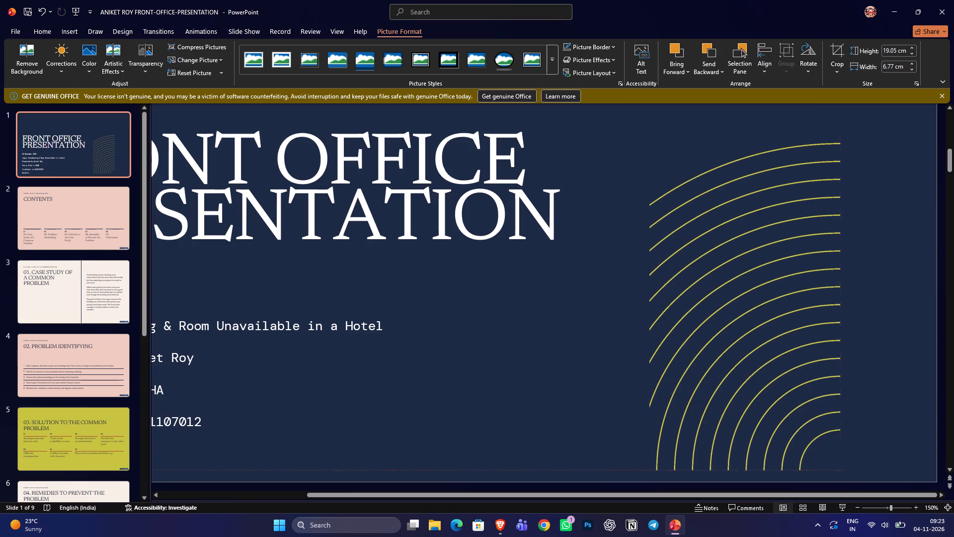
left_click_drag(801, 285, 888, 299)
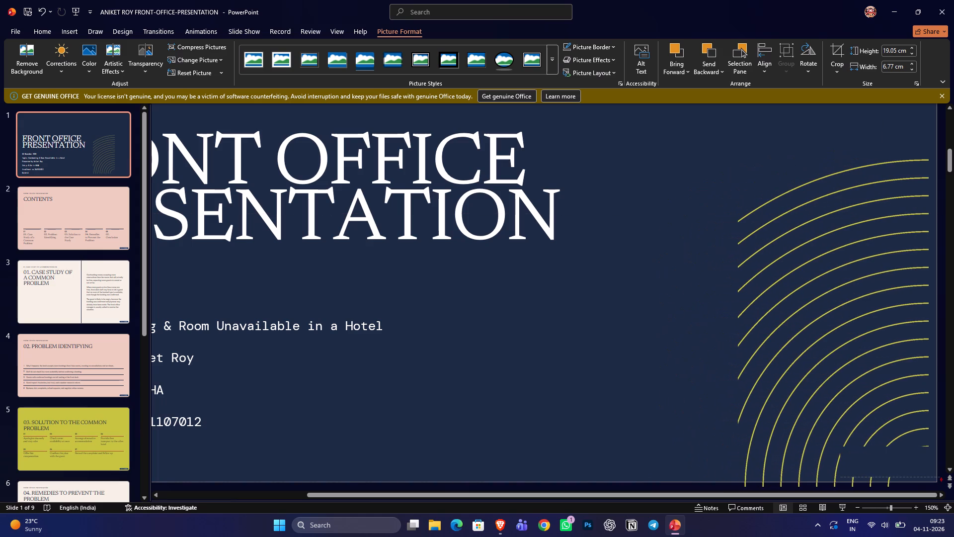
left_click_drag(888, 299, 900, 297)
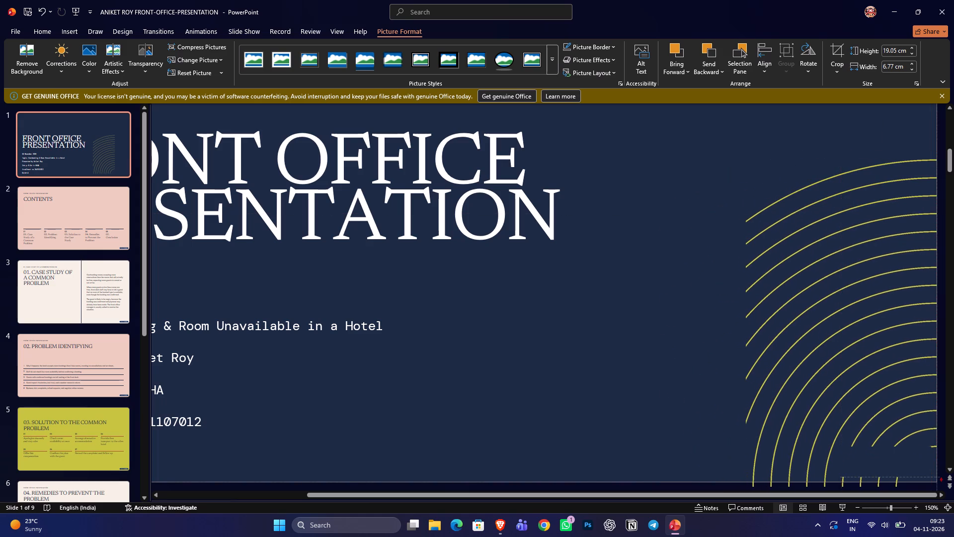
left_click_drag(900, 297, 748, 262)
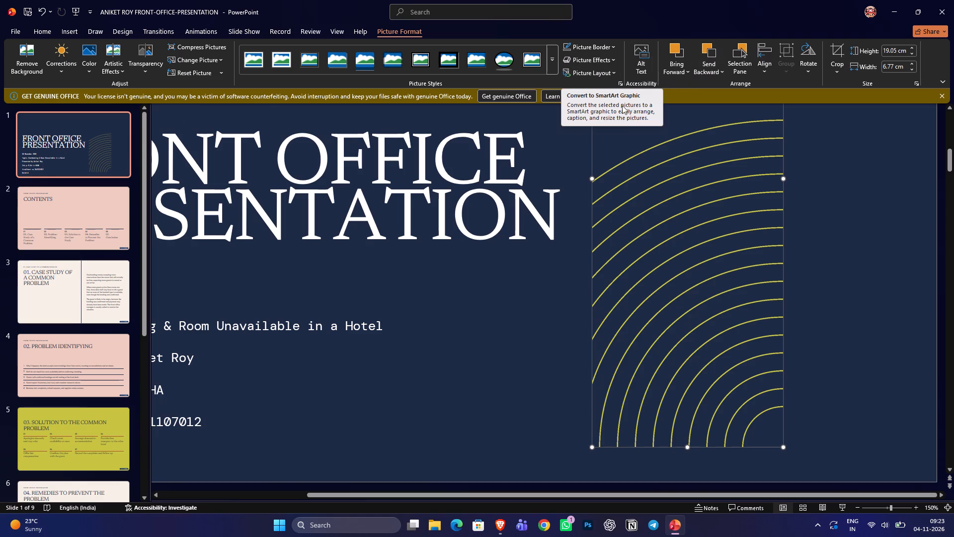
Delete the decorative arcs picture from the title slide.
right_click(678, 246)
right_click(678, 246)
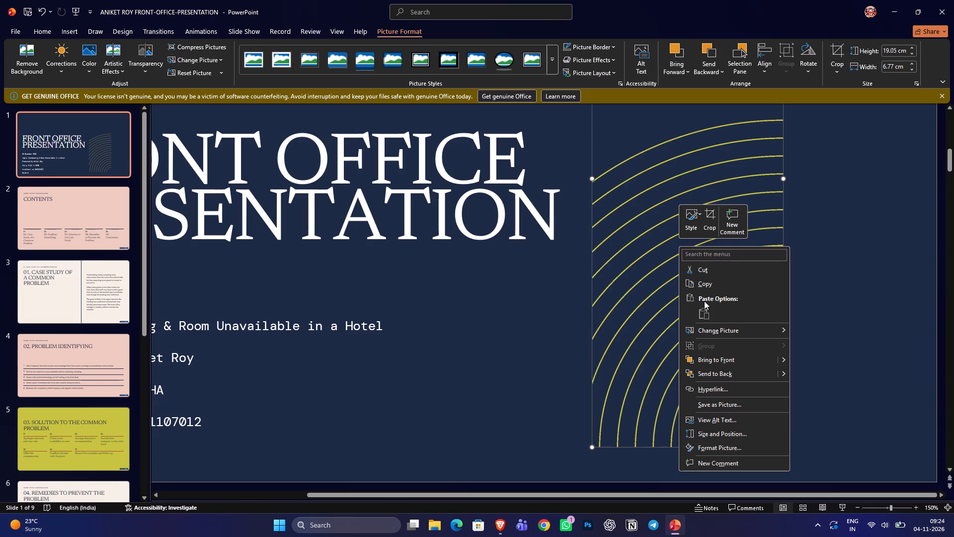
key("Delete")
left_click(660, 322)
key("Delete")
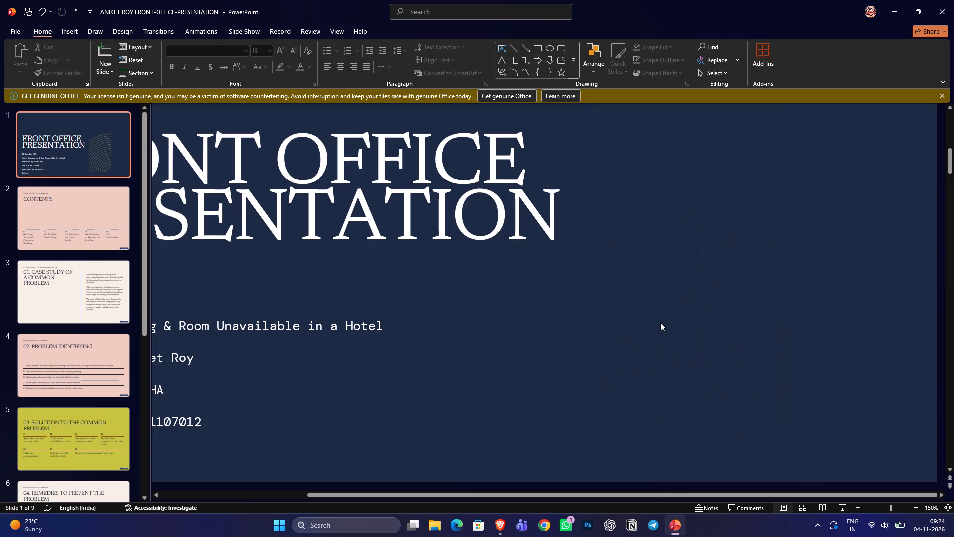
Insert the red Institute of Hotel Management logo picture from the Desktop folder onto the title slide.
scroll(660, 322, "down", 3, "ctrl")
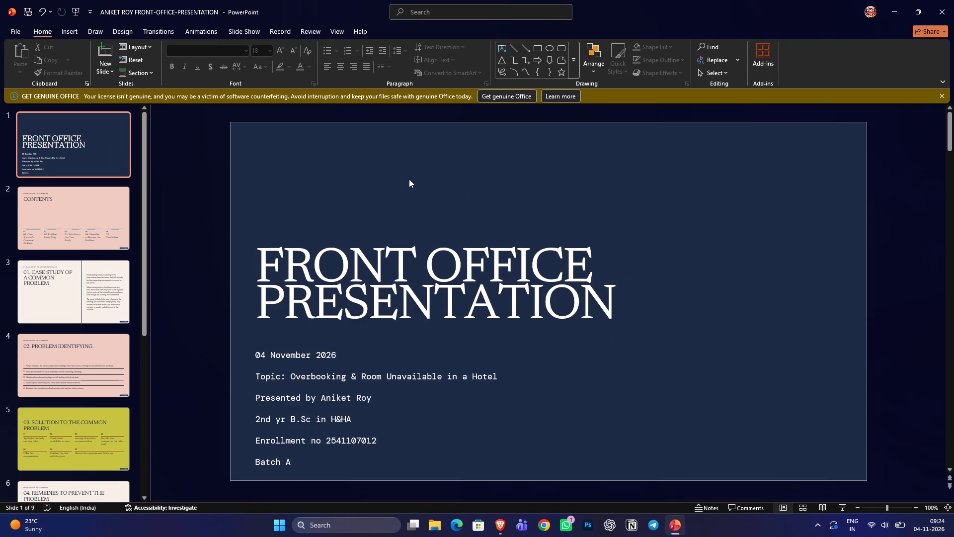
left_click(70, 30)
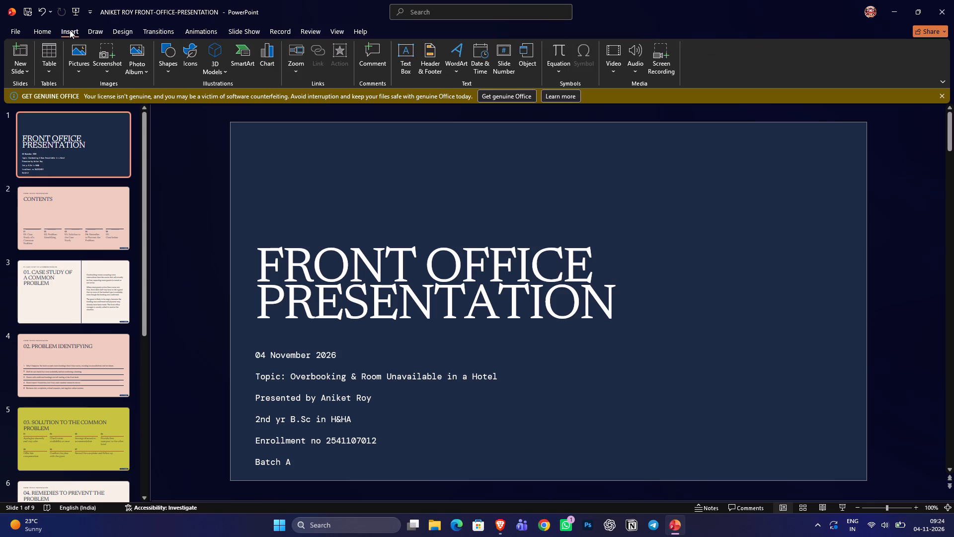
left_click(83, 73)
left_click(85, 99)
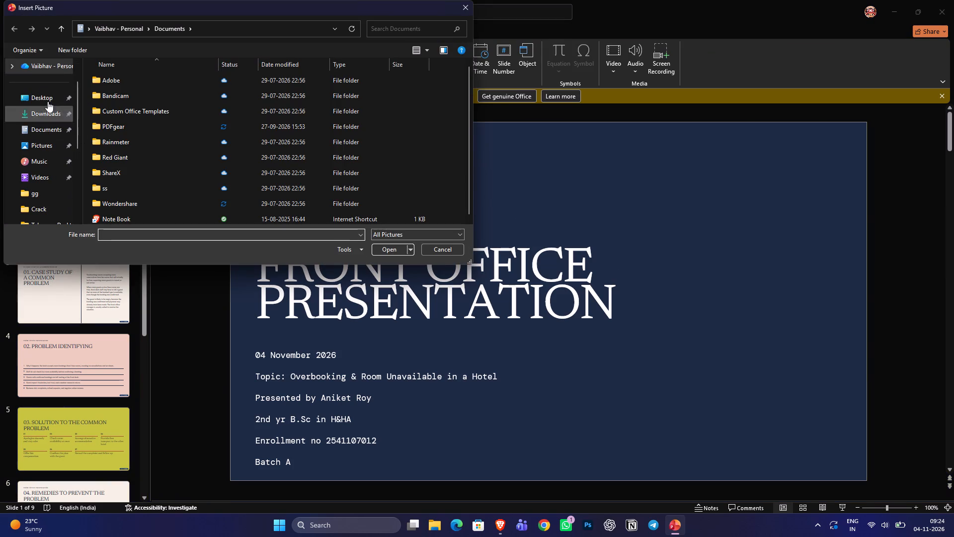
left_click(40, 91)
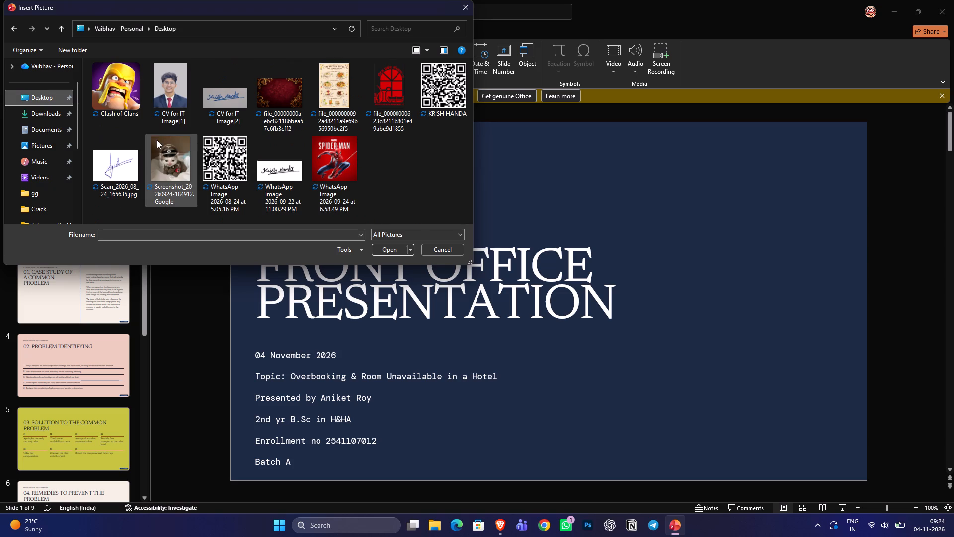
left_click(375, 88)
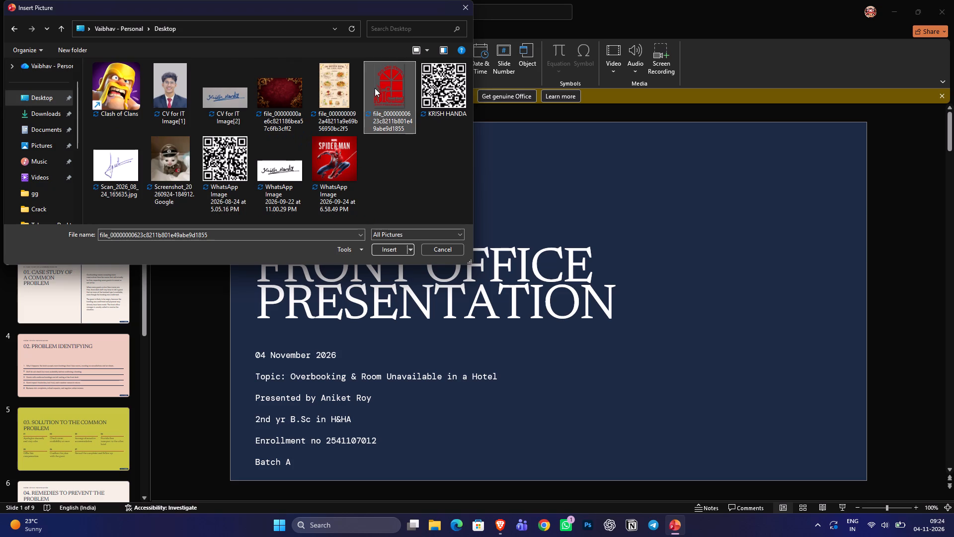
left_click(395, 247)
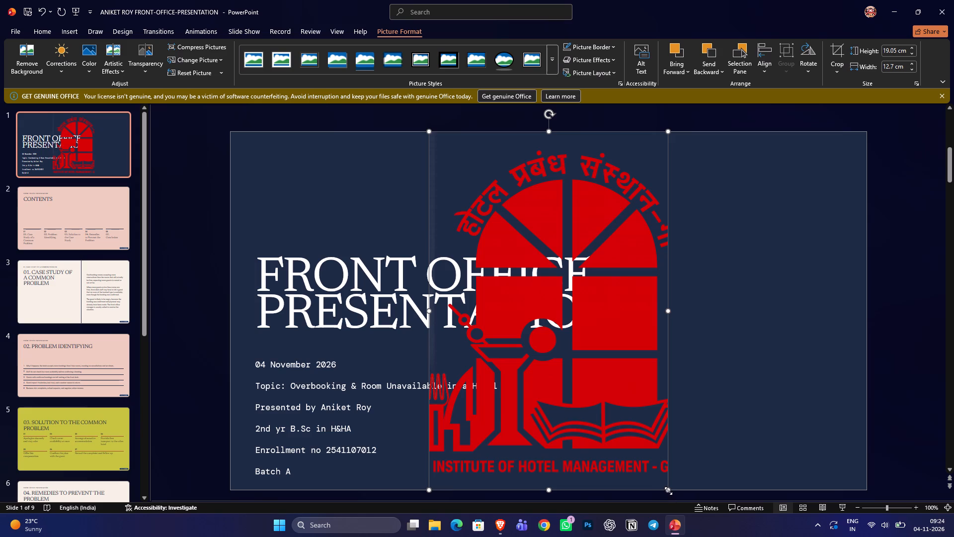
Scale the institute logo down proportionally to about 12.81 cm high and 8.54 cm wide.
left_click_drag(668, 491, 547, 373)
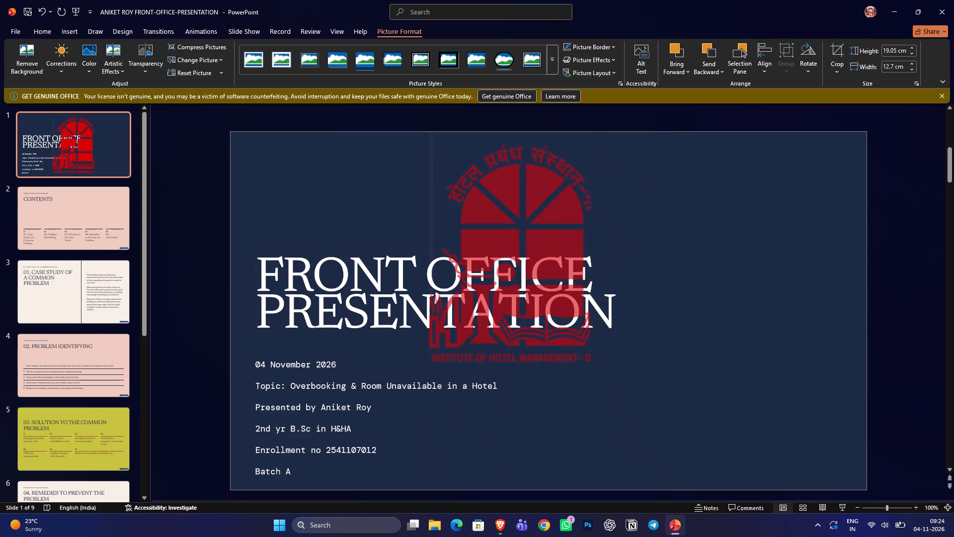
left_click_drag(547, 373, 547, 372)
Move the institute logo clear of the title text, into the empty area on the title slide's right side.
left_click_drag(550, 280, 683, 331)
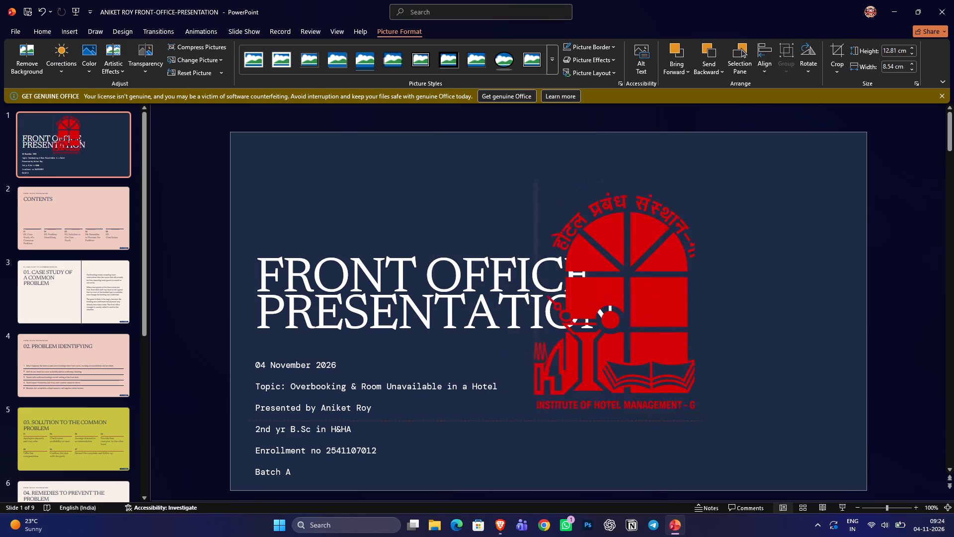
left_click_drag(683, 331, 787, 345)
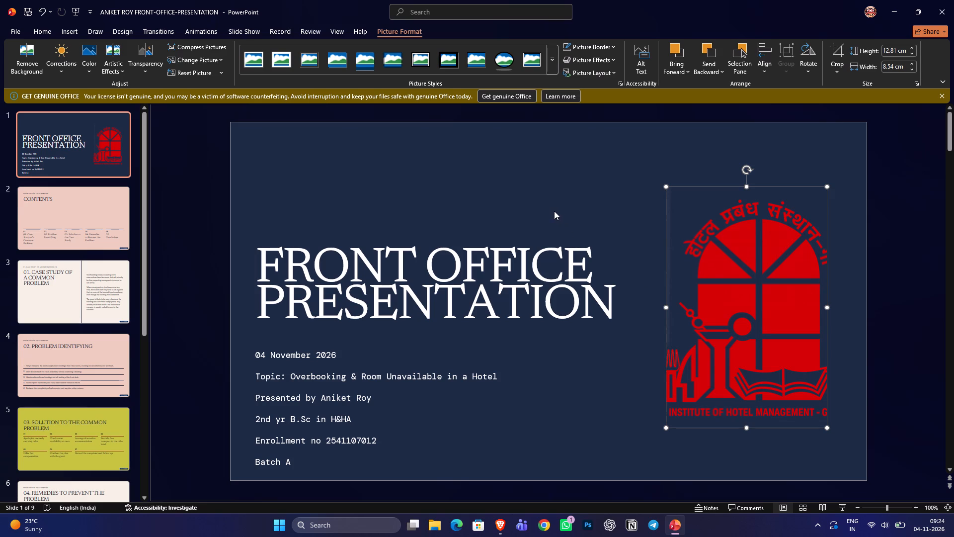
Move the FRONT OFFICE PRESENTATION title box higher on the slide and resize it narrower and taller, ending just short of the logo.
left_click(490, 265)
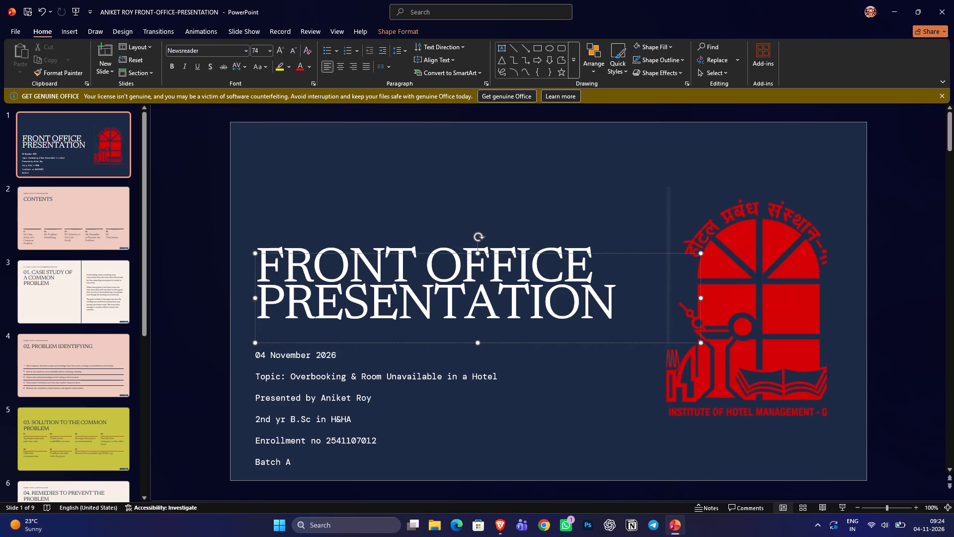
left_click_drag(622, 253, 598, 177)
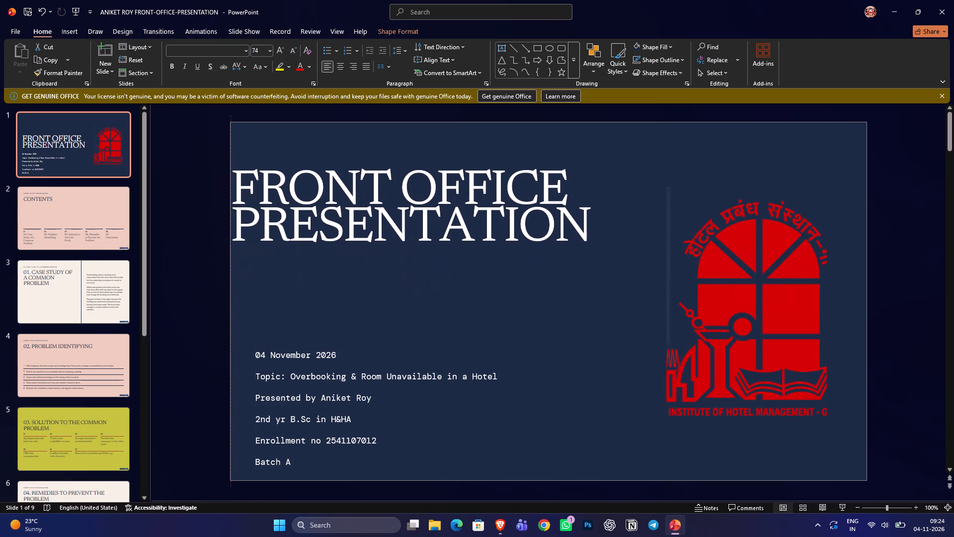
left_click_drag(598, 177, 615, 173)
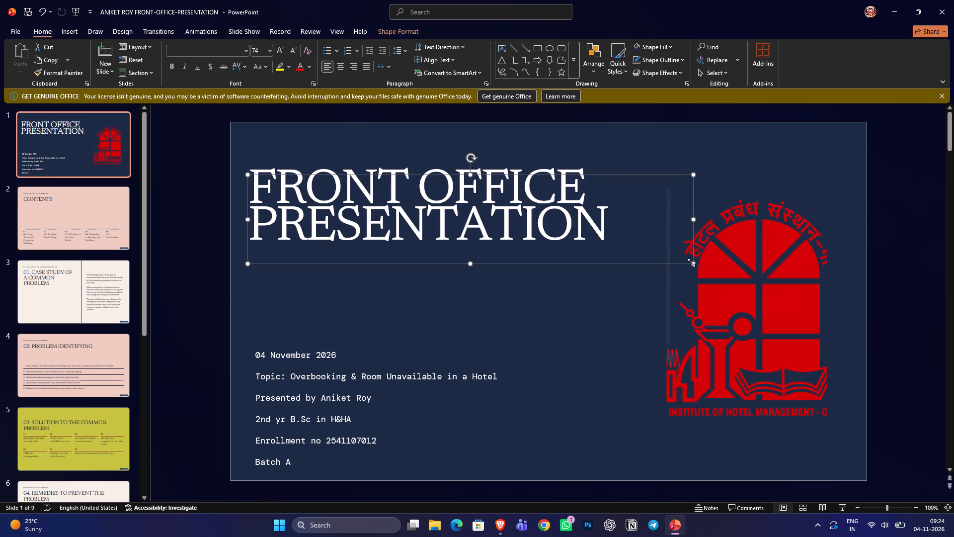
left_click_drag(691, 262, 676, 280)
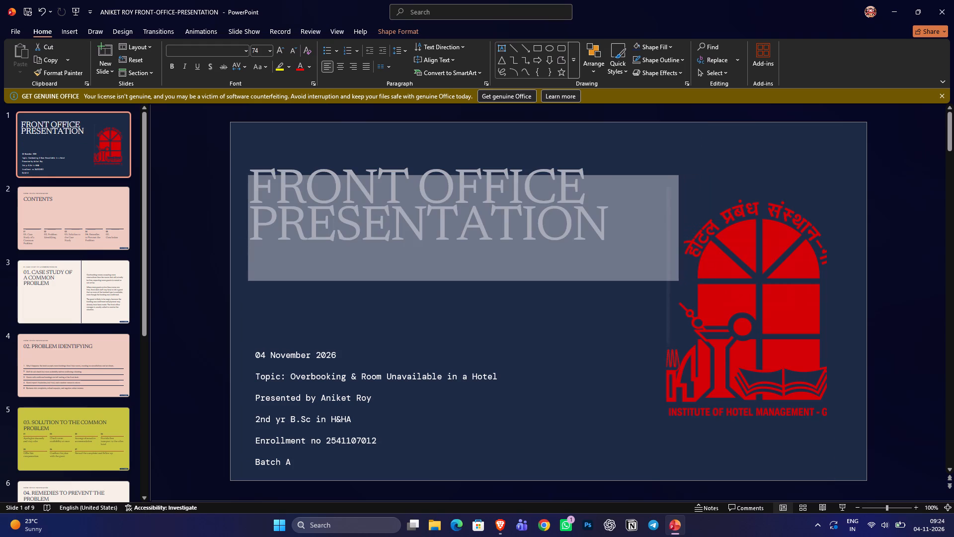
left_click_drag(676, 280, 662, 285)
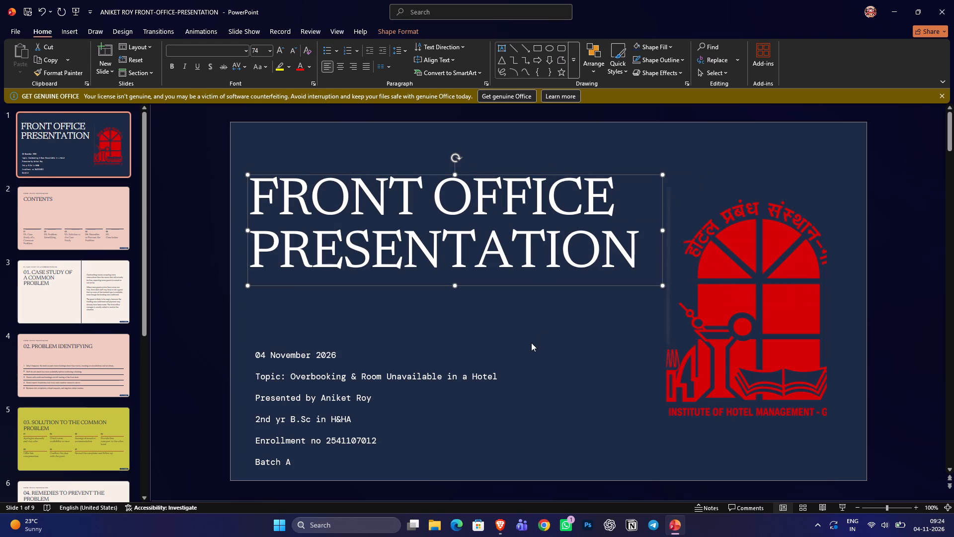
Move the date and presenter details text box up beneath the title, aligned with the title box's left edge.
left_click(424, 345)
left_click(412, 364)
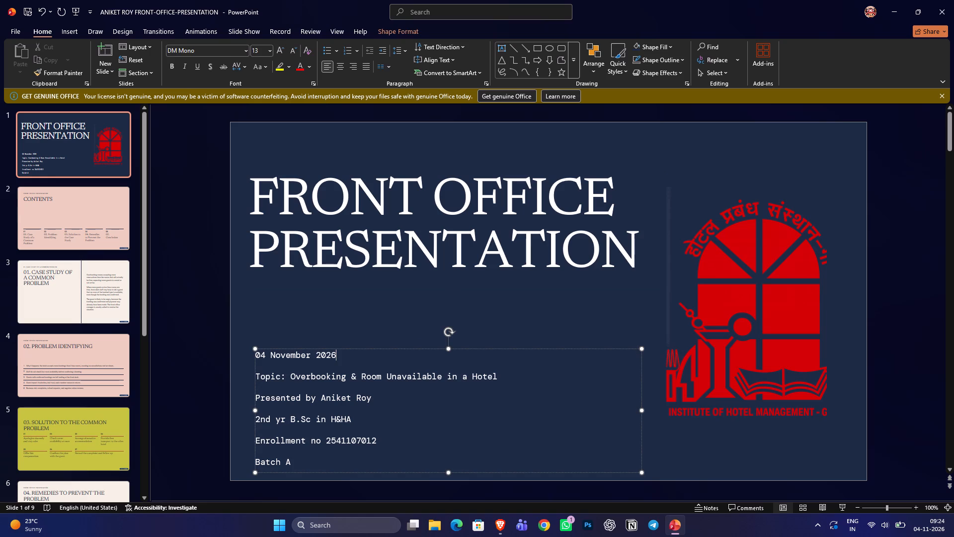
left_click_drag(569, 351, 570, 346)
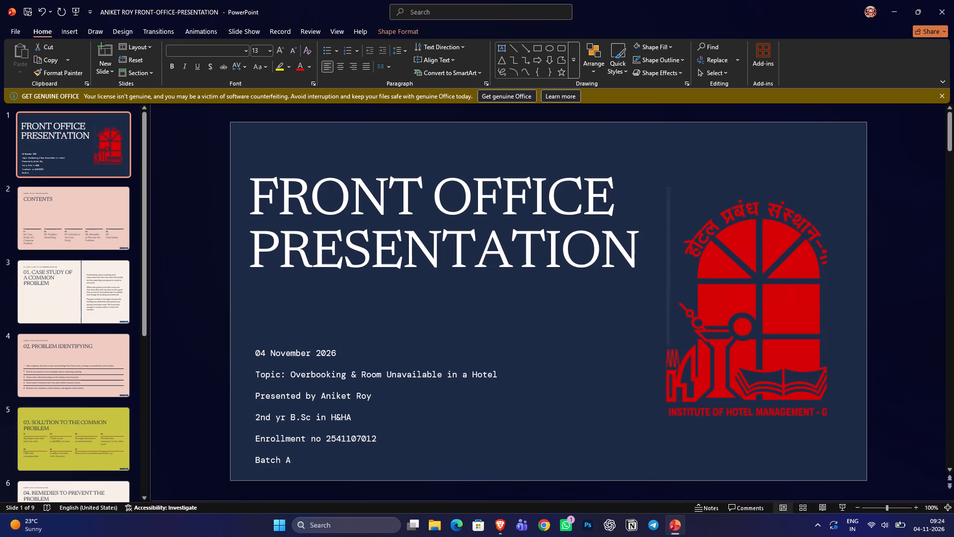
left_click_drag(570, 346, 565, 310)
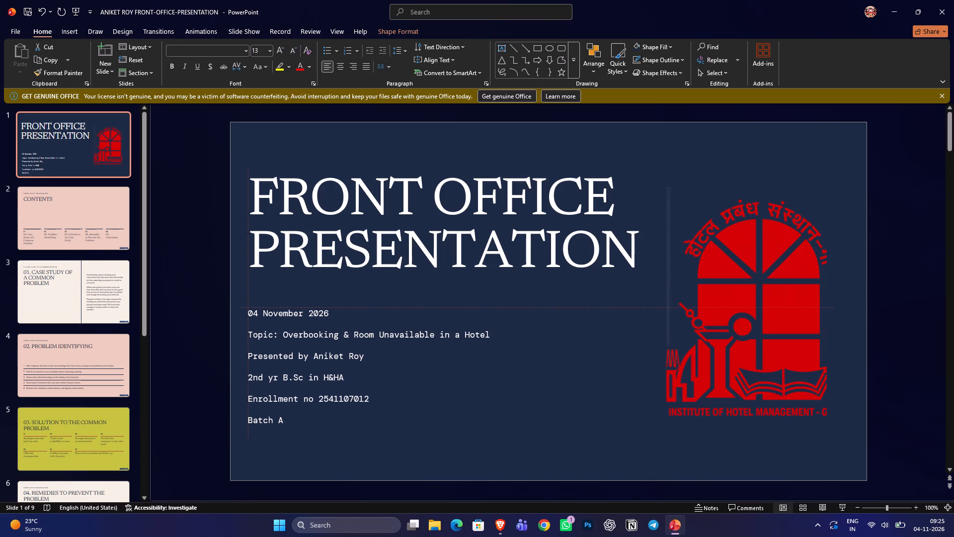
left_click_drag(565, 310, 565, 304)
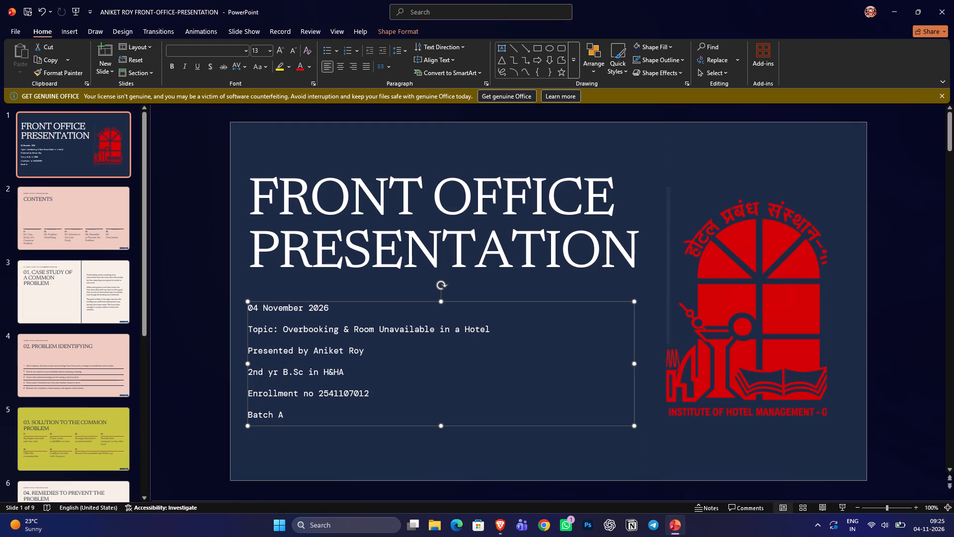
Set the institute logo picture to No Outline.
left_click(722, 279)
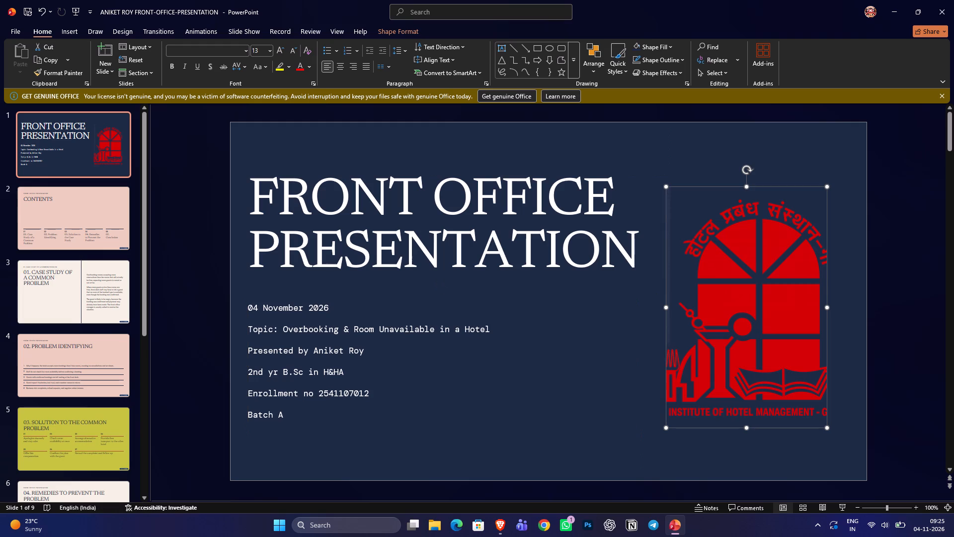
left_click(658, 59)
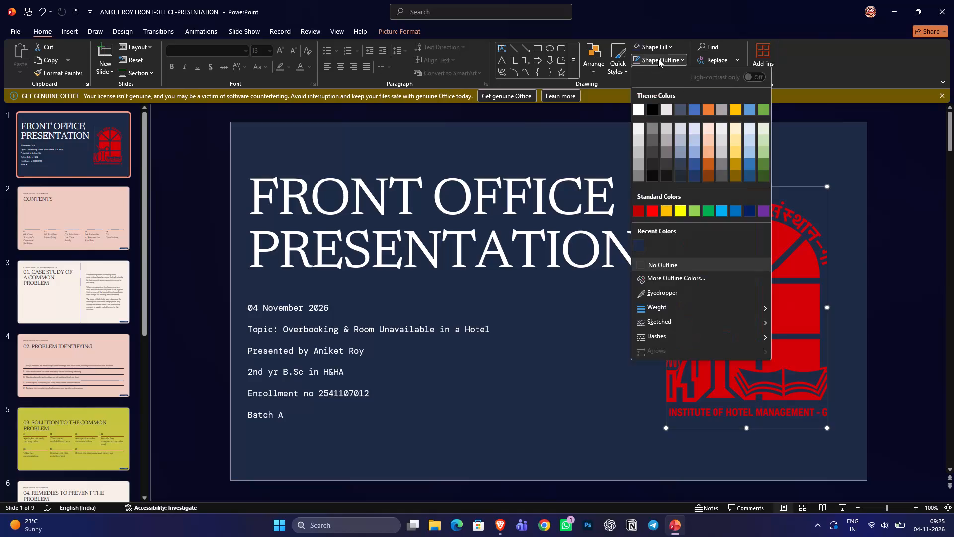
left_click(683, 264)
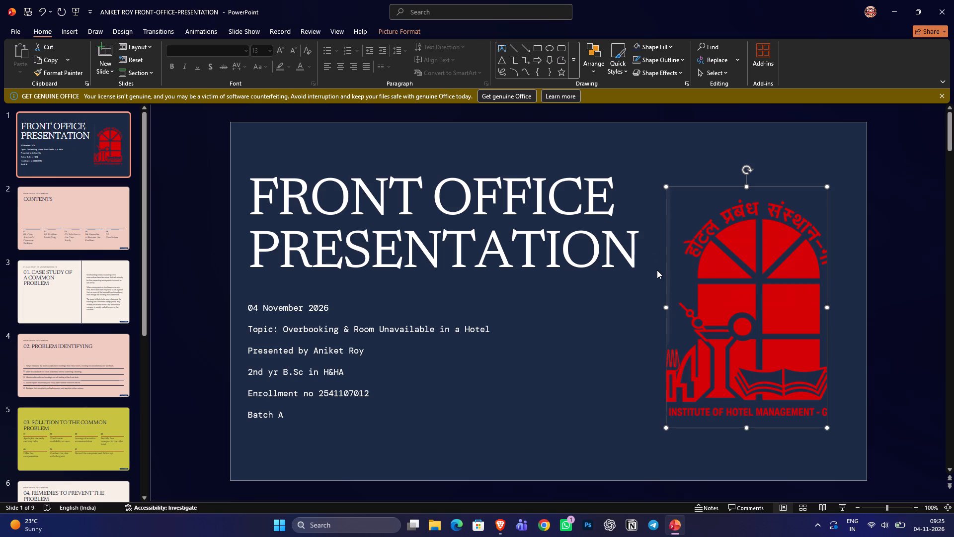
left_click(725, 269)
left_click(603, 365)
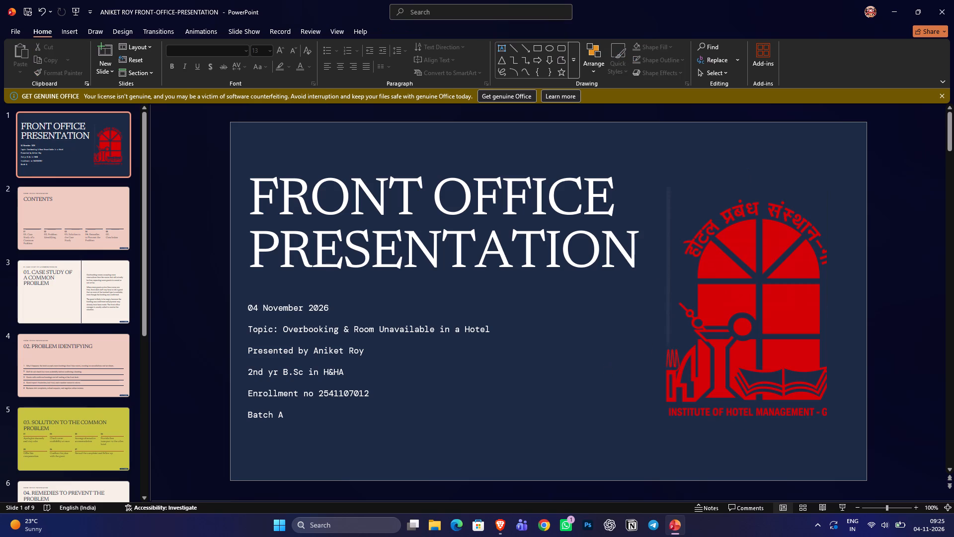
Scale the institute logo down proportionally to about two-thirds of its size, keeping it beside the title.
left_click_drag(730, 310, 731, 282)
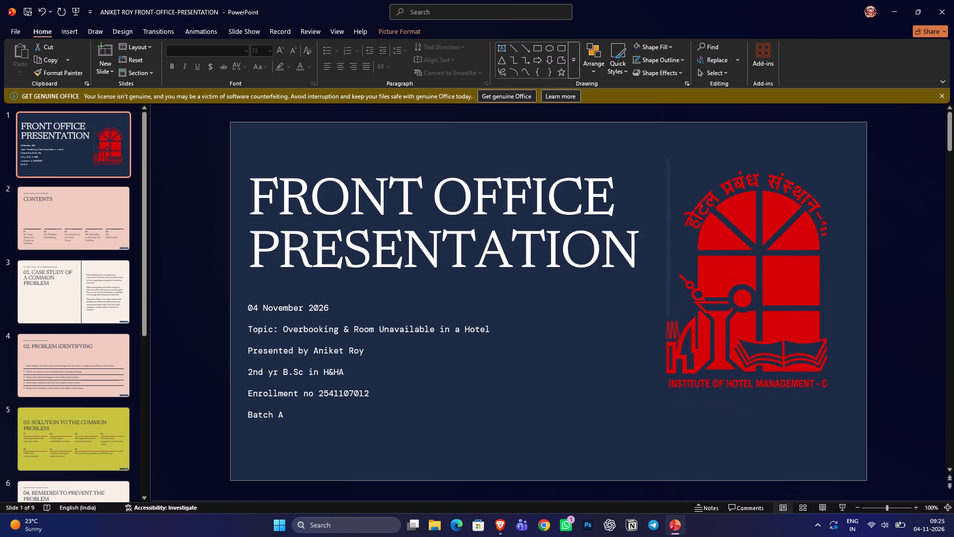
left_click_drag(731, 282, 733, 295)
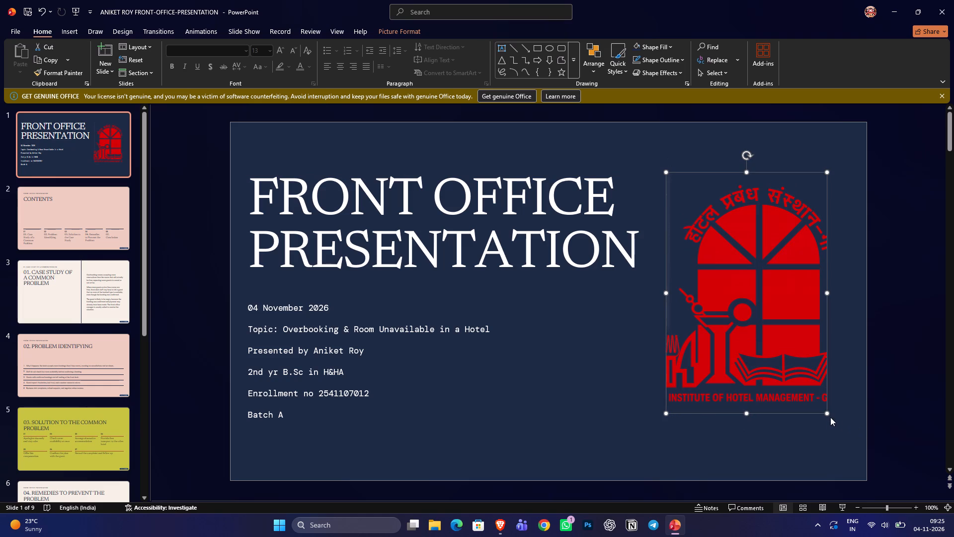
left_click_drag(827, 415, 776, 365)
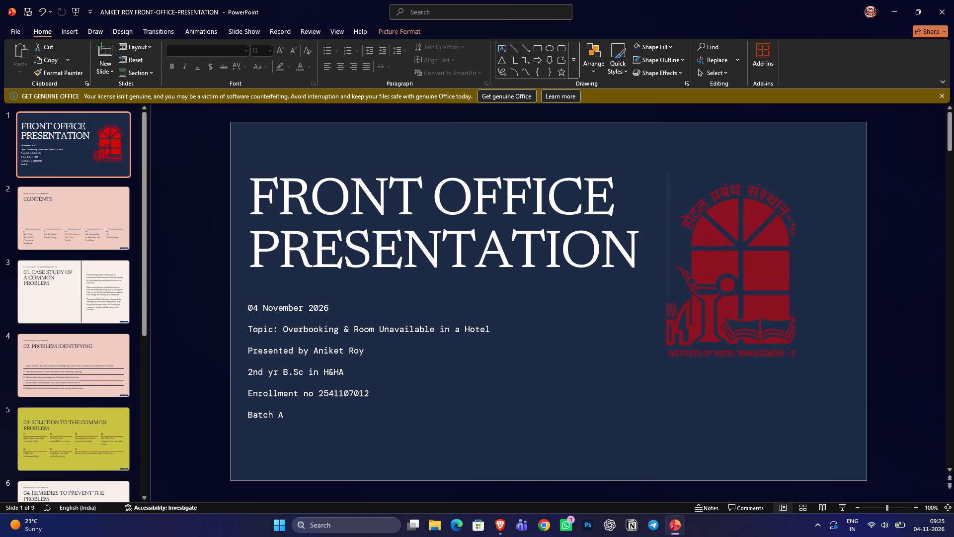
left_click_drag(776, 365, 752, 334)
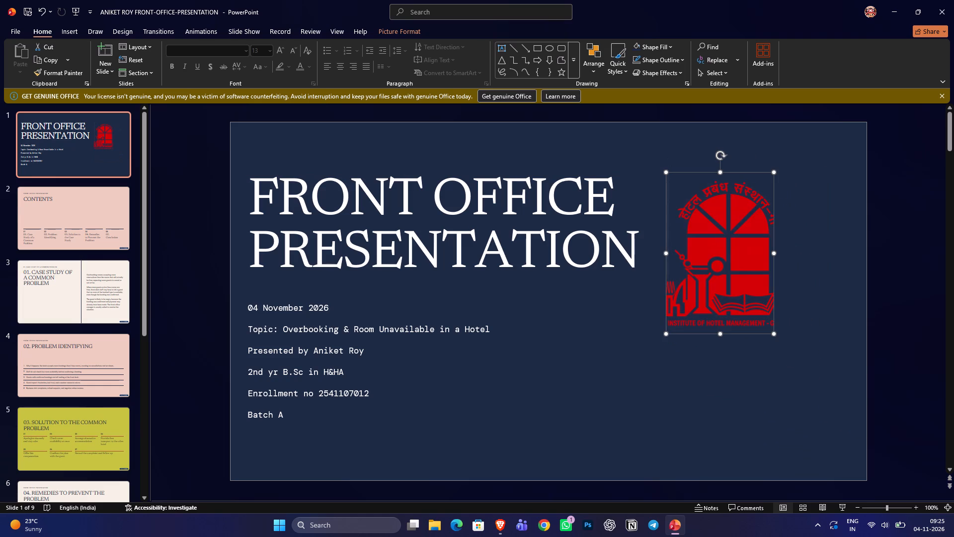
Position the reduced logo to the right of the title and details text, about midway down the slide.
left_click_drag(729, 266, 743, 249)
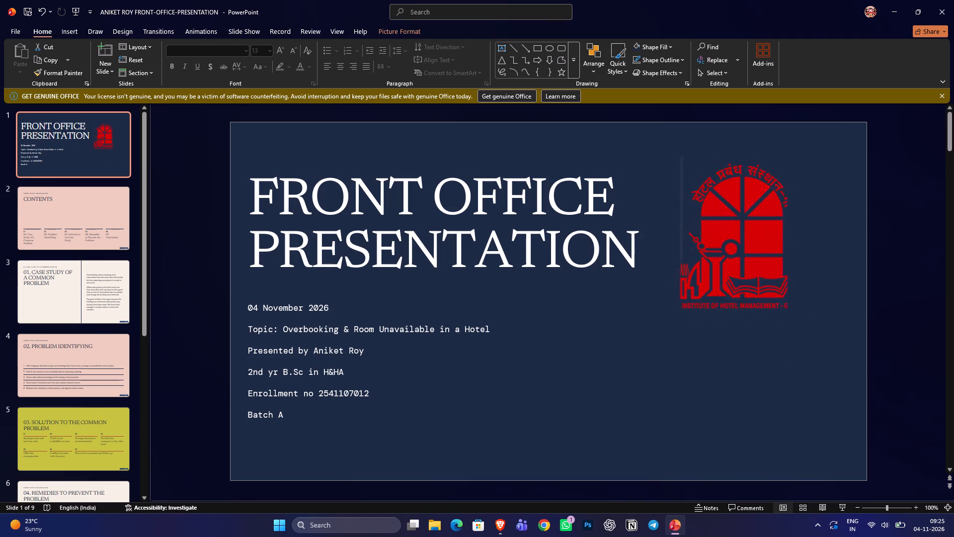
left_click_drag(743, 249, 745, 249)
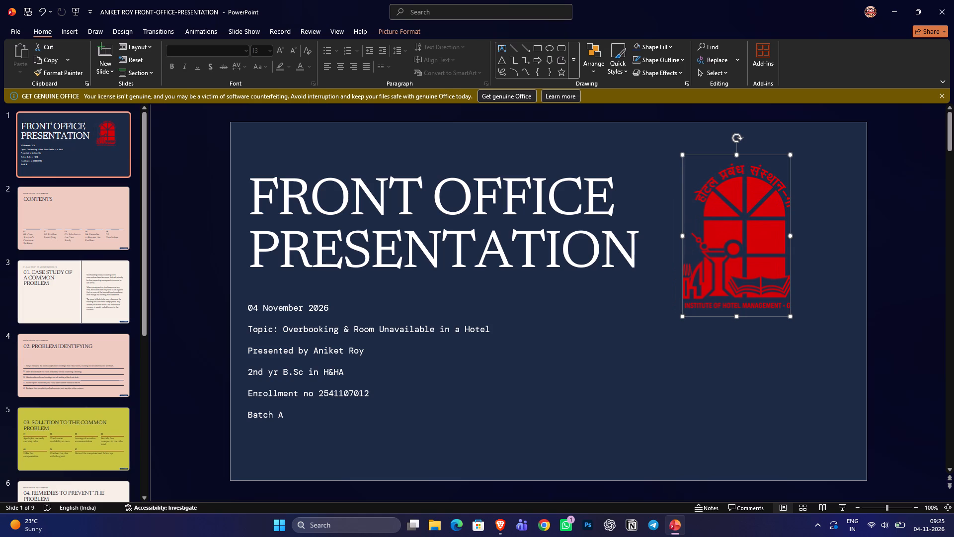
left_click_drag(745, 249, 744, 275)
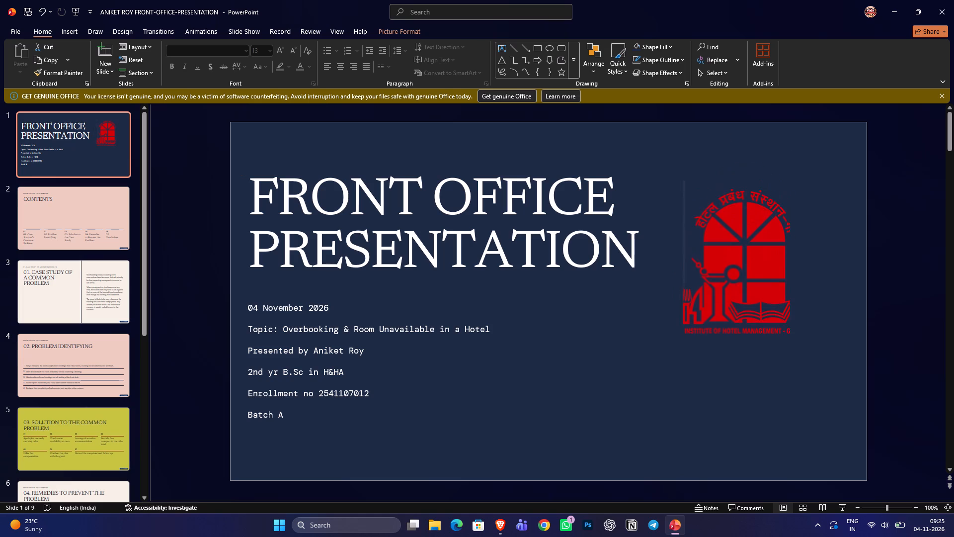
left_click_drag(744, 275, 743, 308)
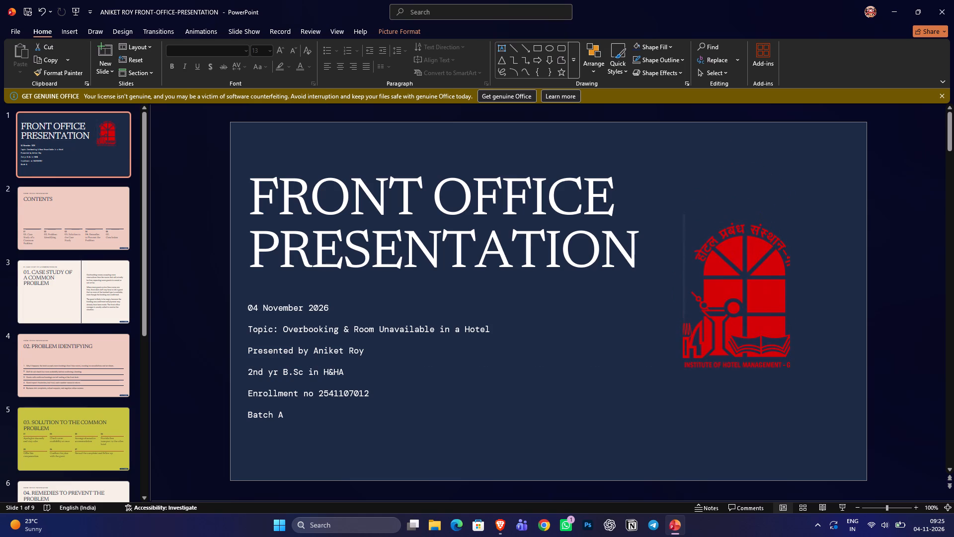
left_click_drag(743, 308, 743, 308)
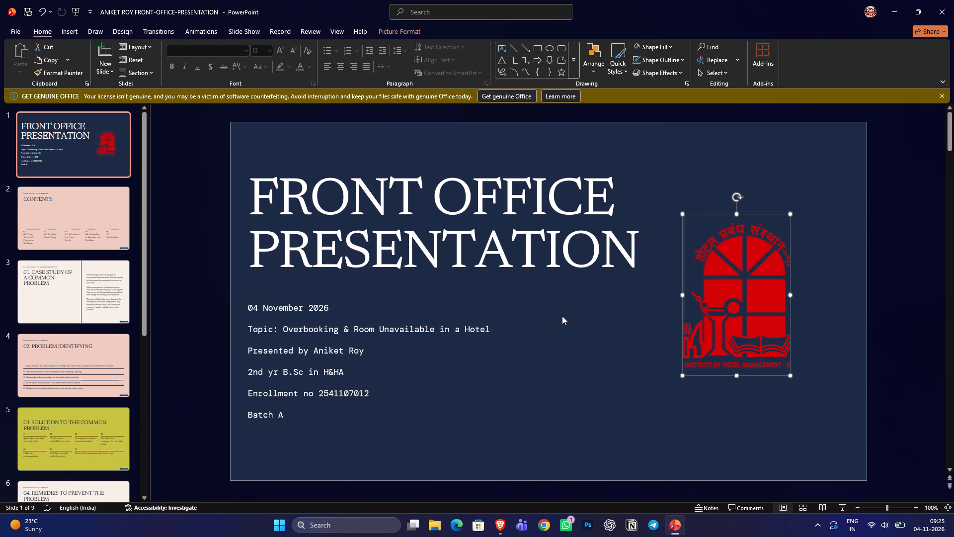
Copy the title slide's badge-masking rectangle and paste it over the Made with Gamma badge on the Contents slide.
scroll(562, 316, "down", 4)
scroll(562, 316, "up", 5)
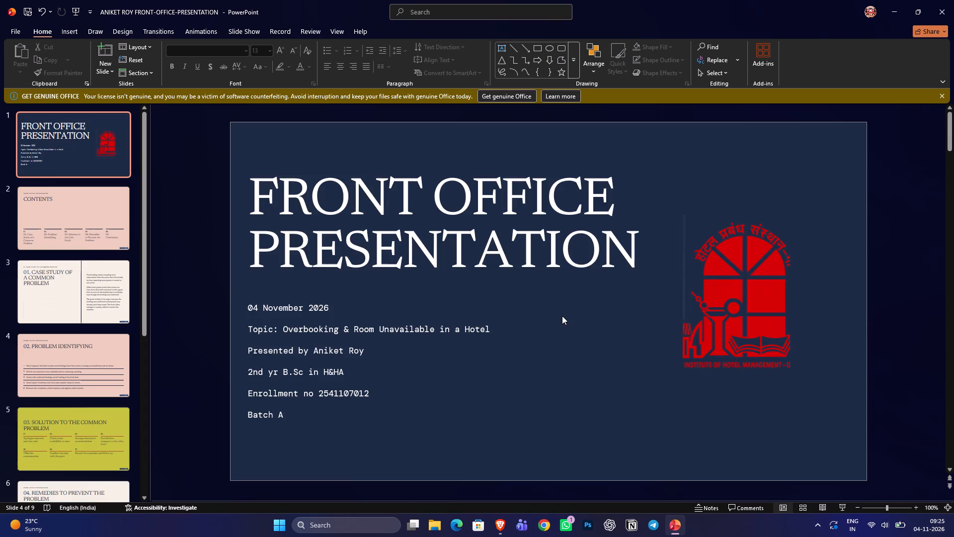
scroll(562, 316, "down", 1)
scroll(633, 344, "up", 3)
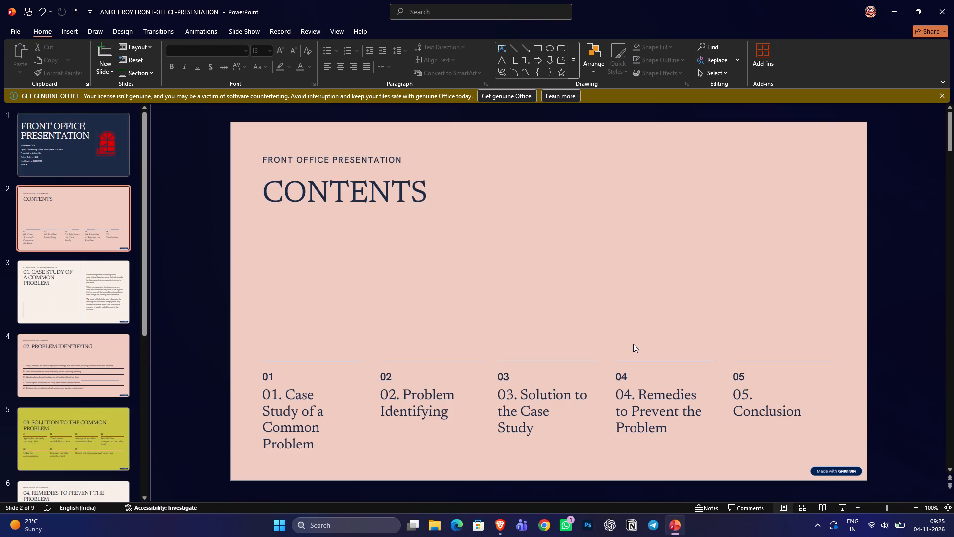
left_click(830, 468)
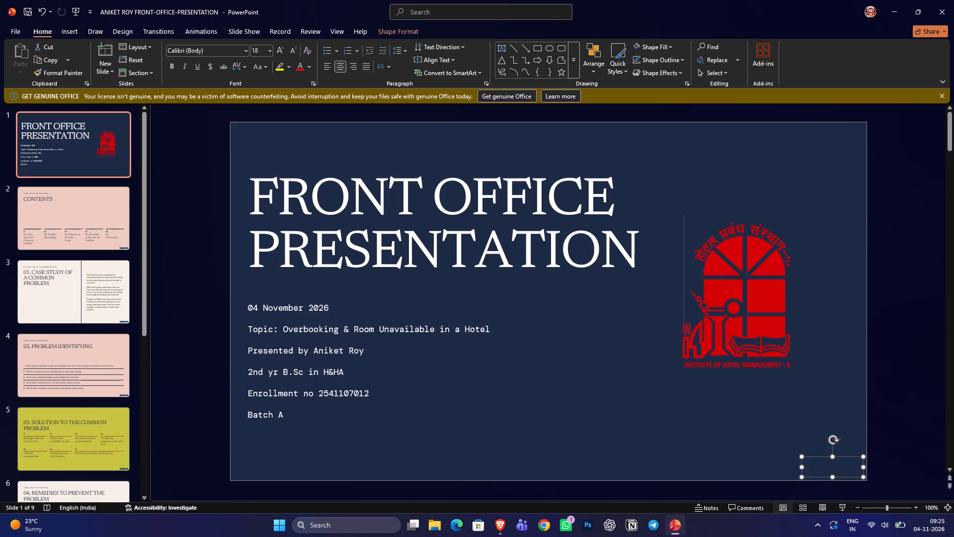
key("ctrl+c")
scroll(822, 428, "down", 1)
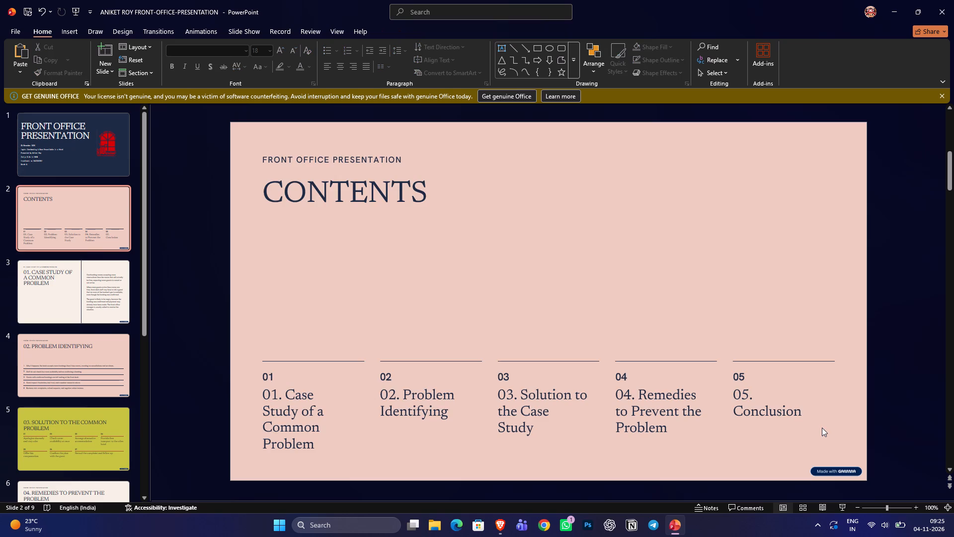
scroll(822, 428, "up", 1)
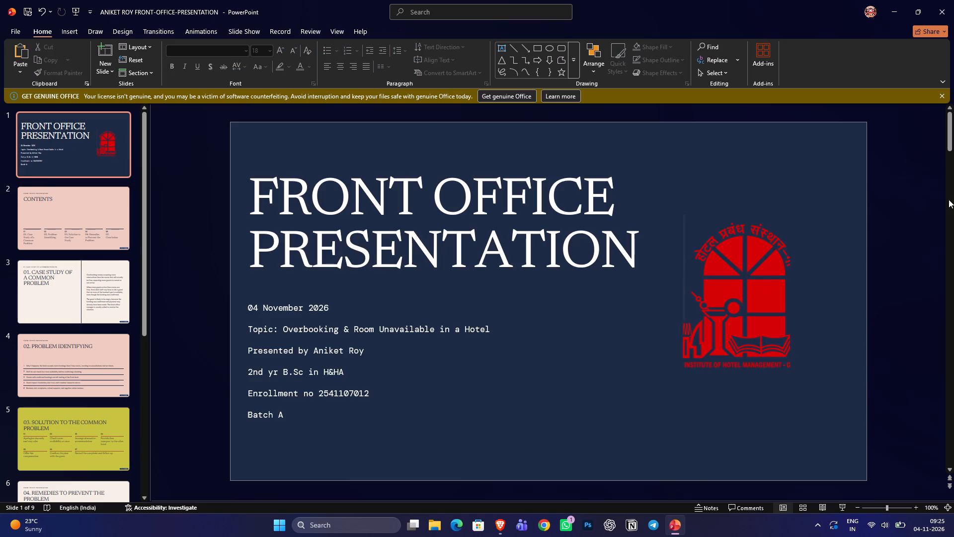
left_click(85, 240)
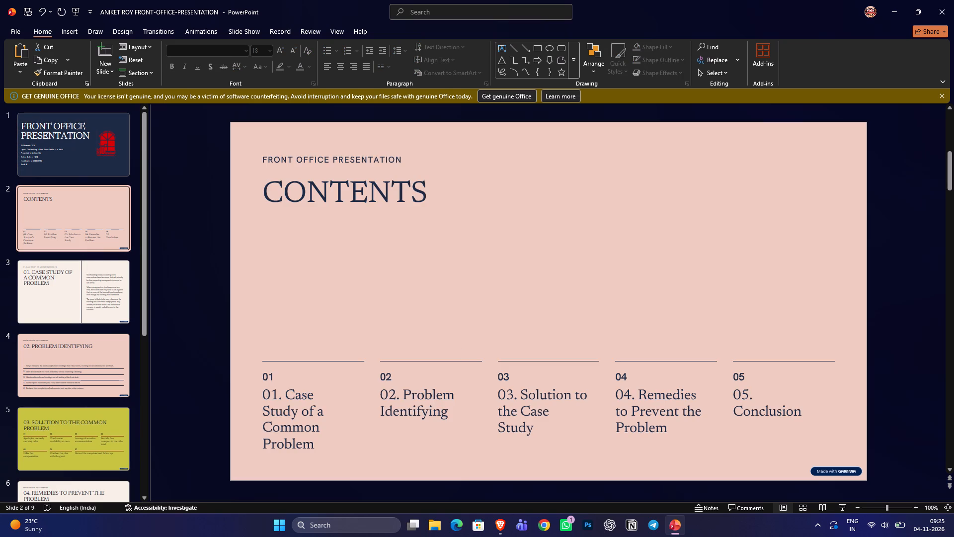
key("ctrl+v")
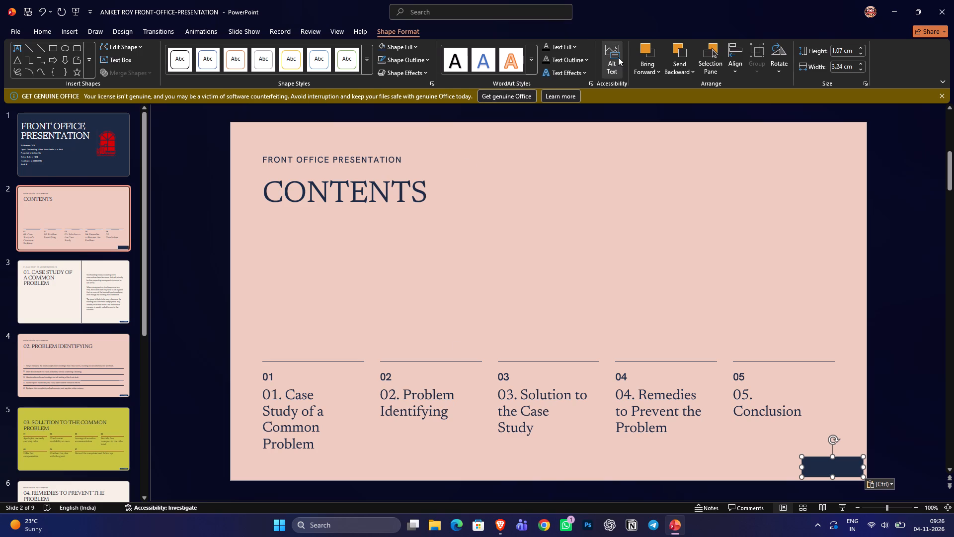
Fill the pasted rectangle with the Contents slide's pink background colour using the Eyedropper.
left_click(405, 44)
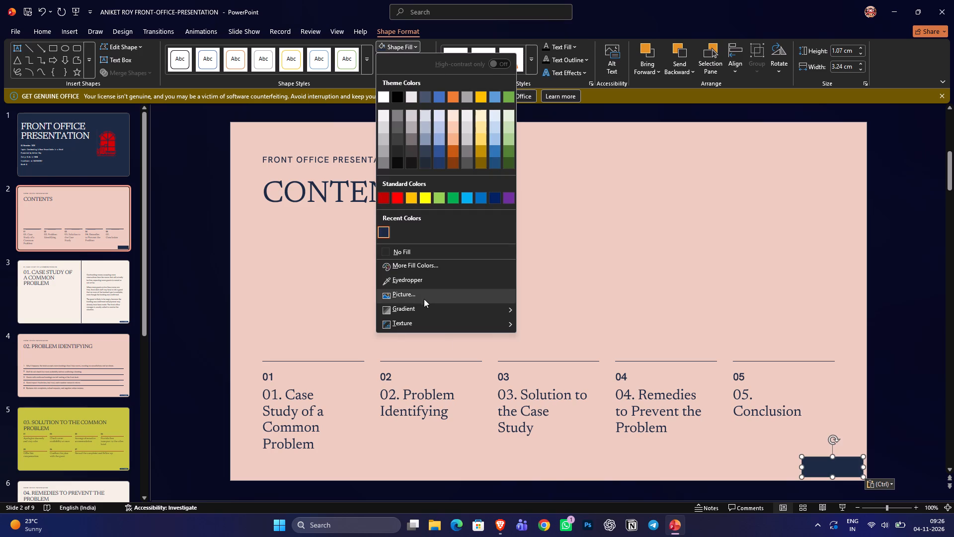
left_click(426, 282)
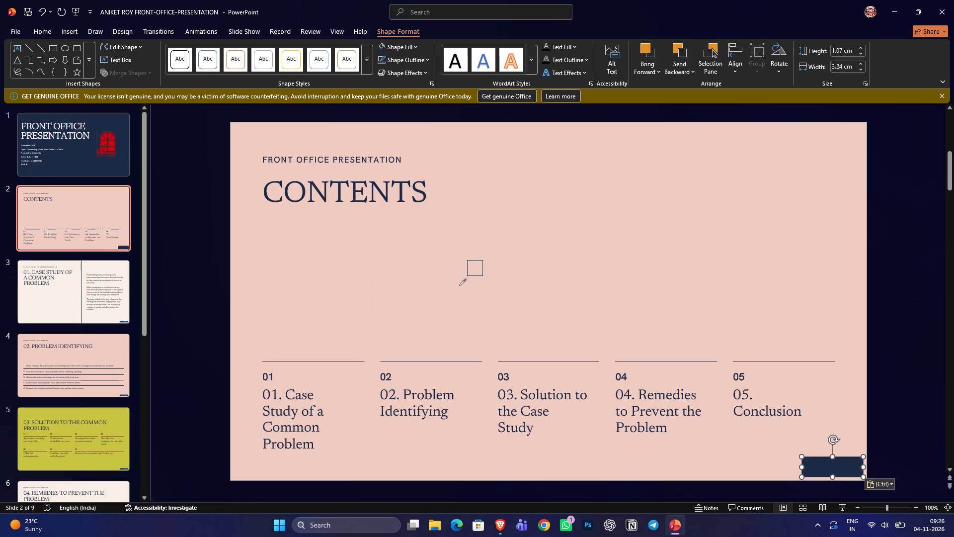
left_click(472, 287)
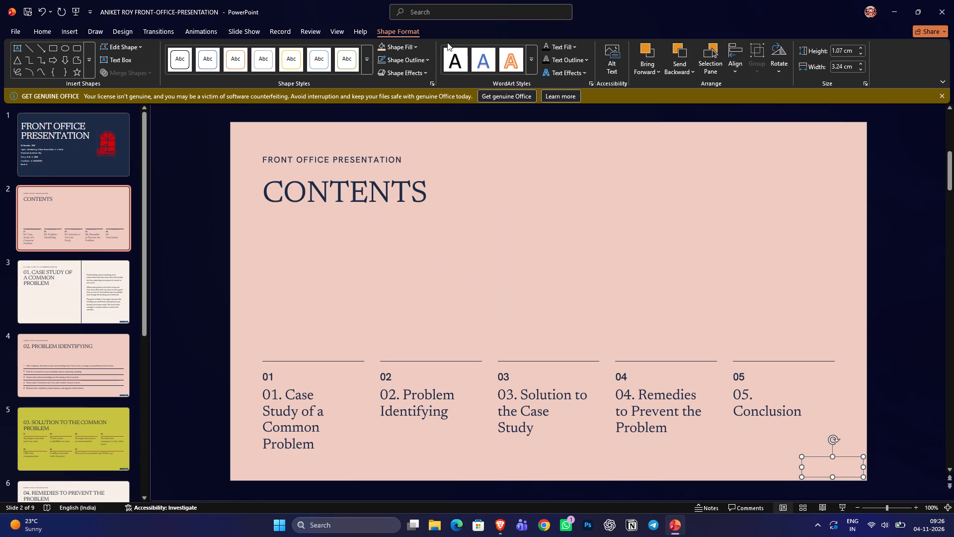
Remove the outline from the badge-masking rectangle on the Contents slide.
left_click(425, 59)
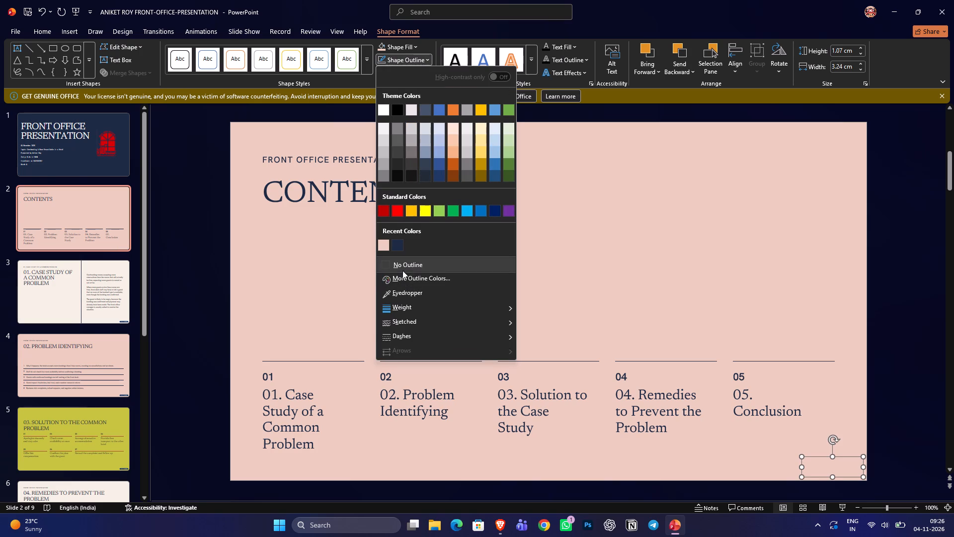
left_click(403, 268)
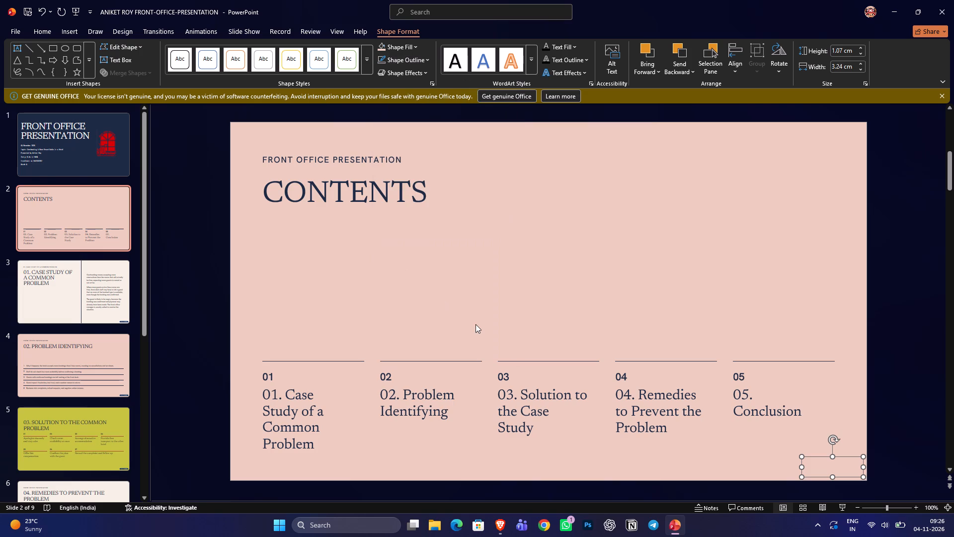
left_click(481, 298)
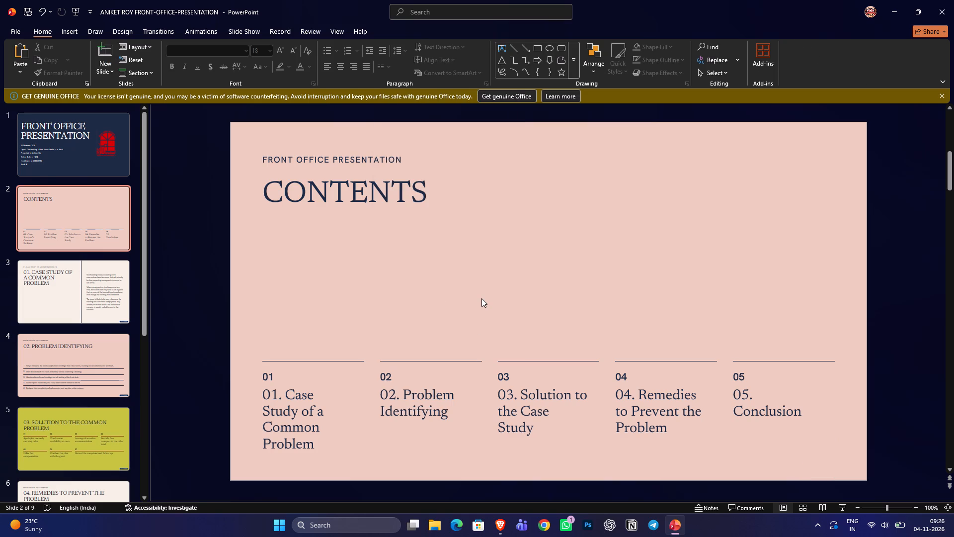
Paste the navy masking rectangle over the Made with Gamma badge on slide 3, 01. Case Study of a Common Problem.
scroll(481, 298, "down", 1)
scroll(481, 298, "up", 1)
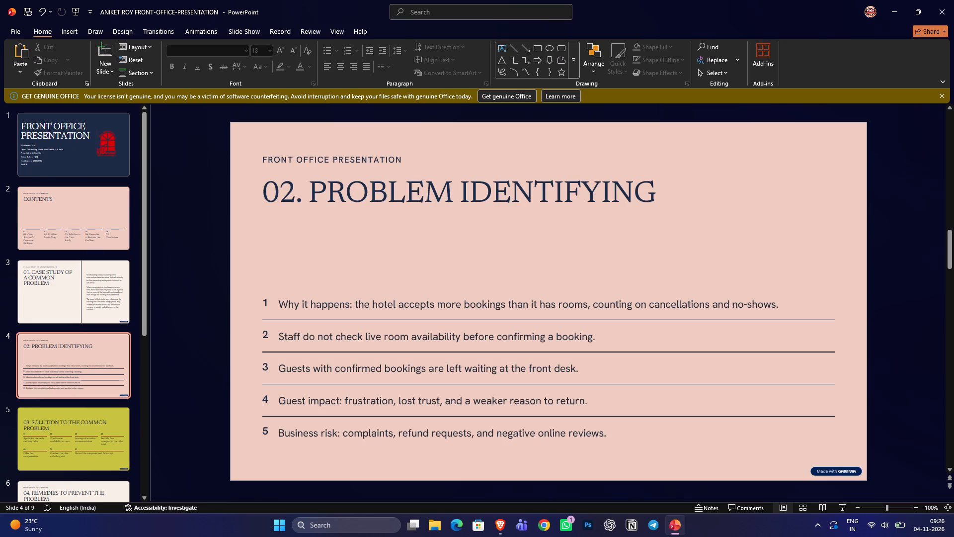
scroll(481, 298, "up", 1)
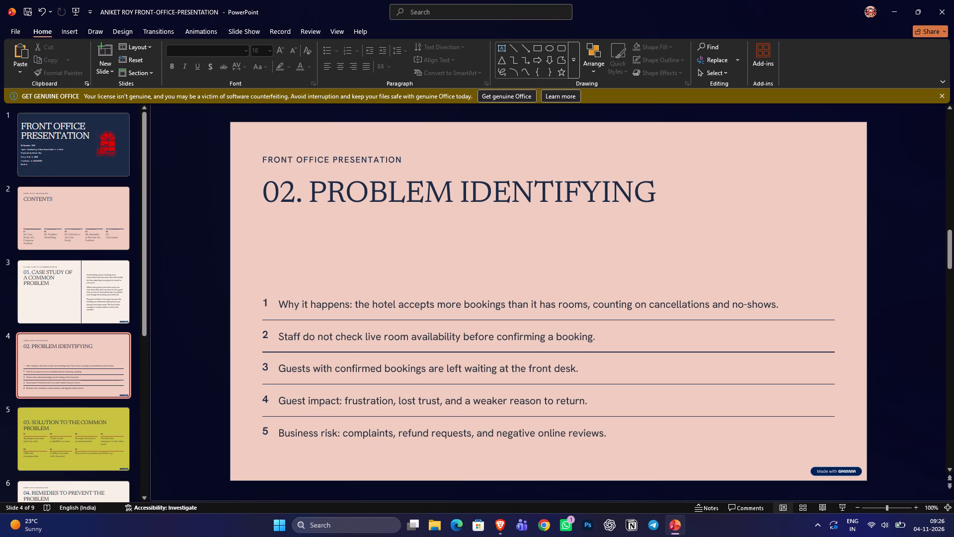
scroll(481, 298, "up", 1)
key("Down")
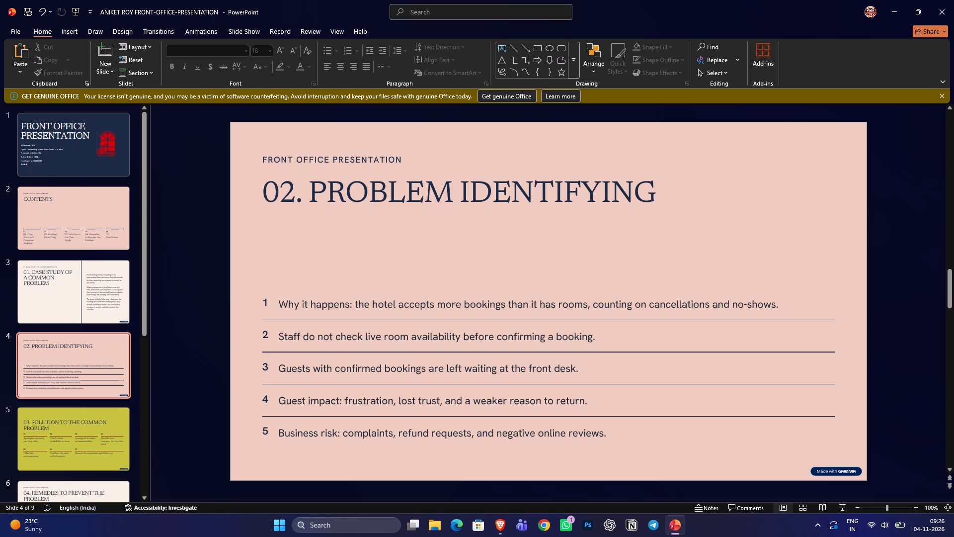
key("Up")
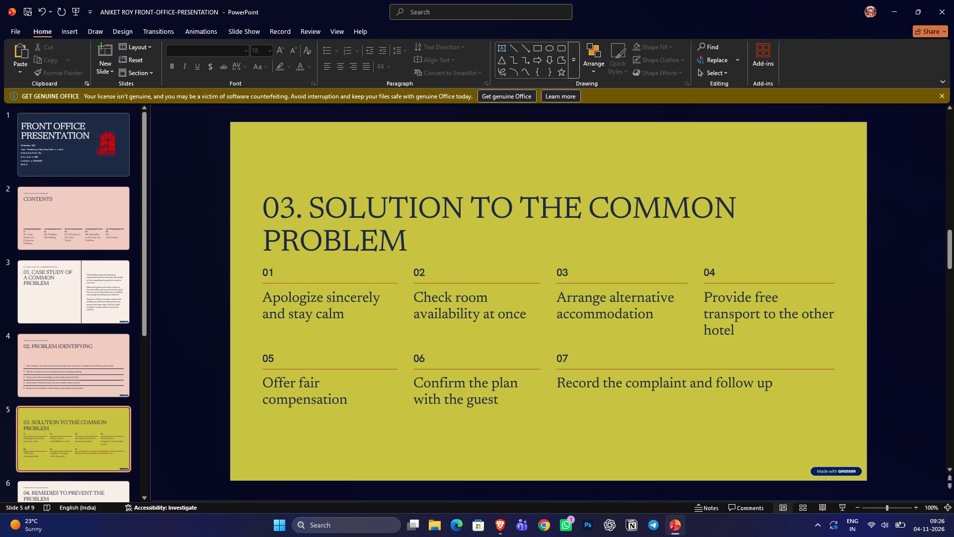
key("Up")
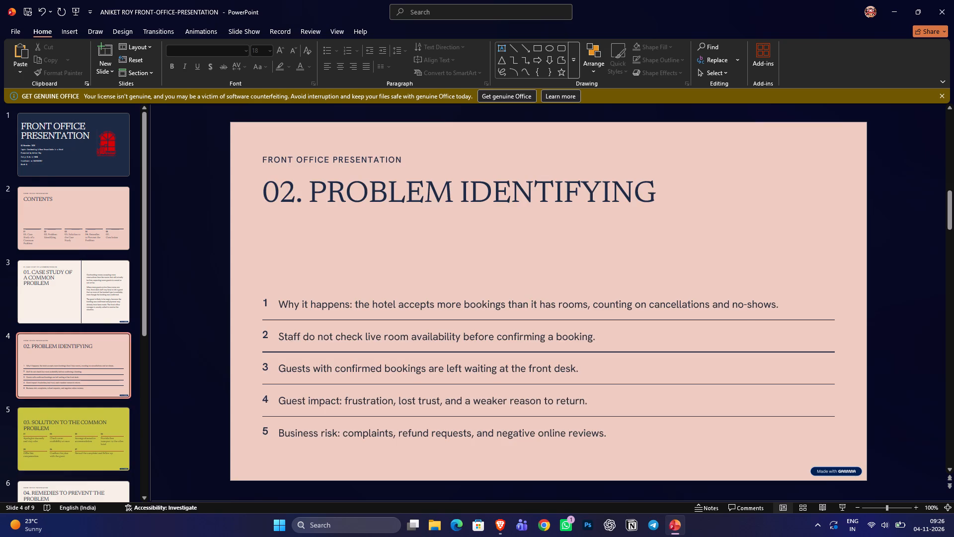
key("ctrl+v")
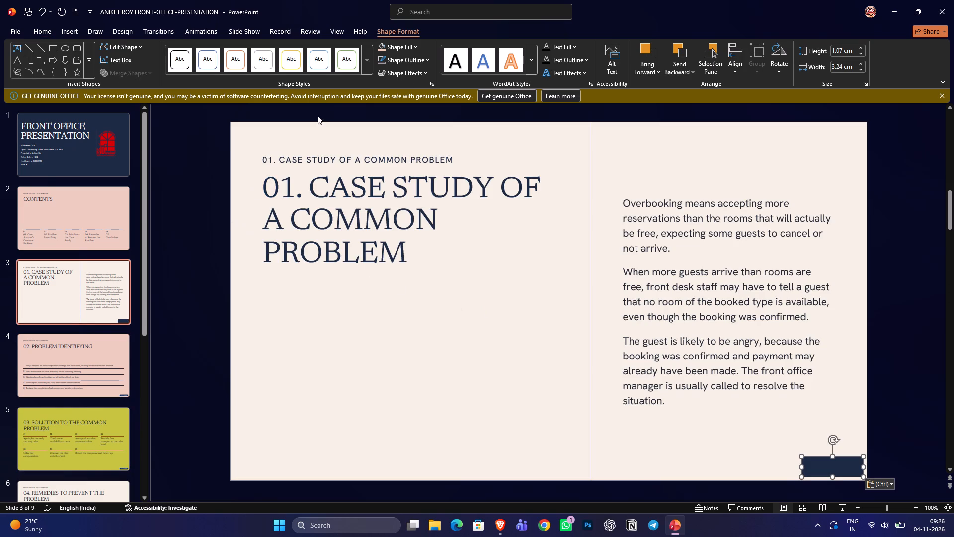
Fill slide 3's pasted rectangle with the slide's cream background colour using the Eyedropper and remove its outline.
left_click(412, 49)
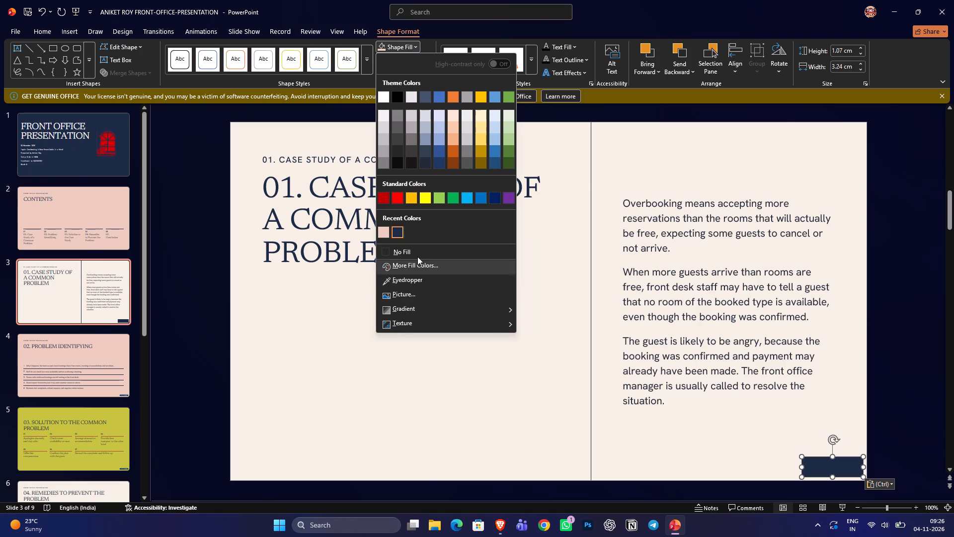
left_click(405, 276)
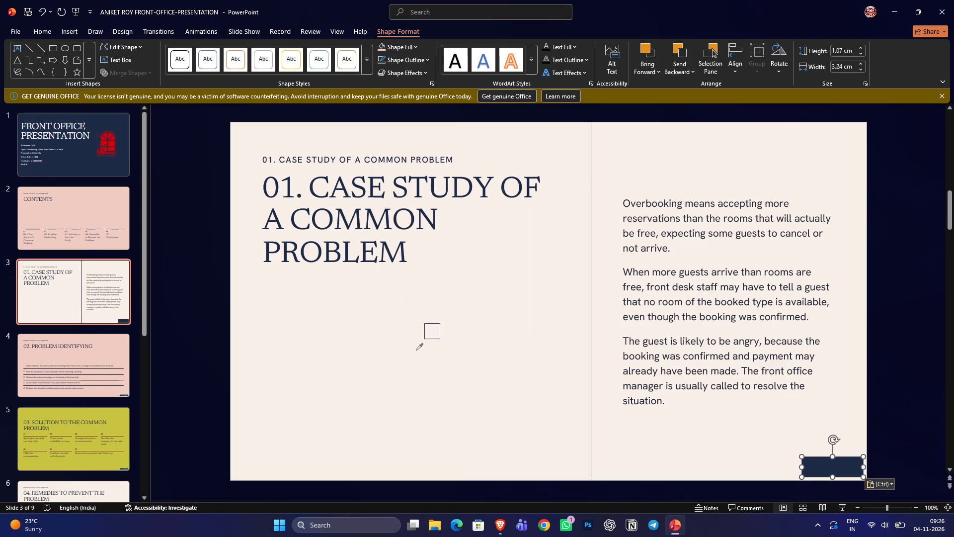
left_click(416, 350)
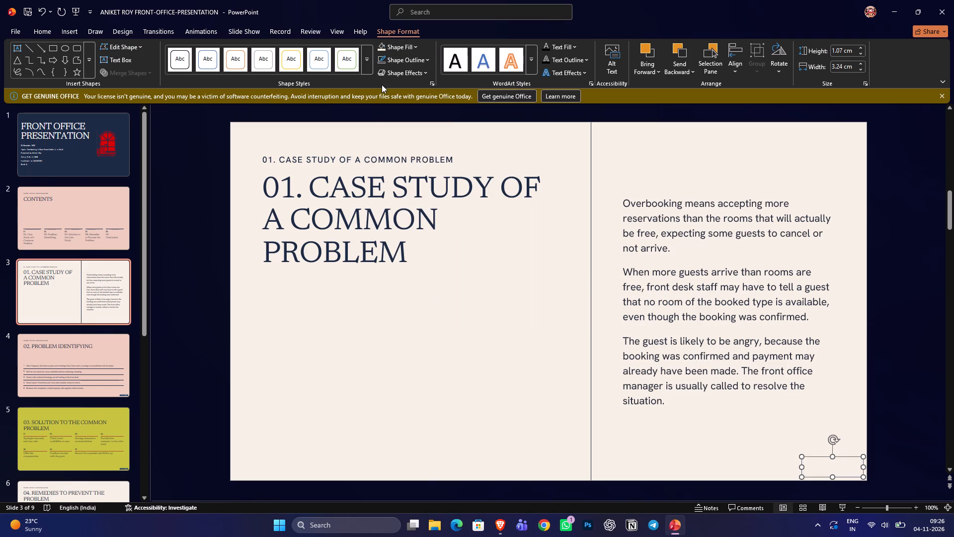
left_click(403, 59)
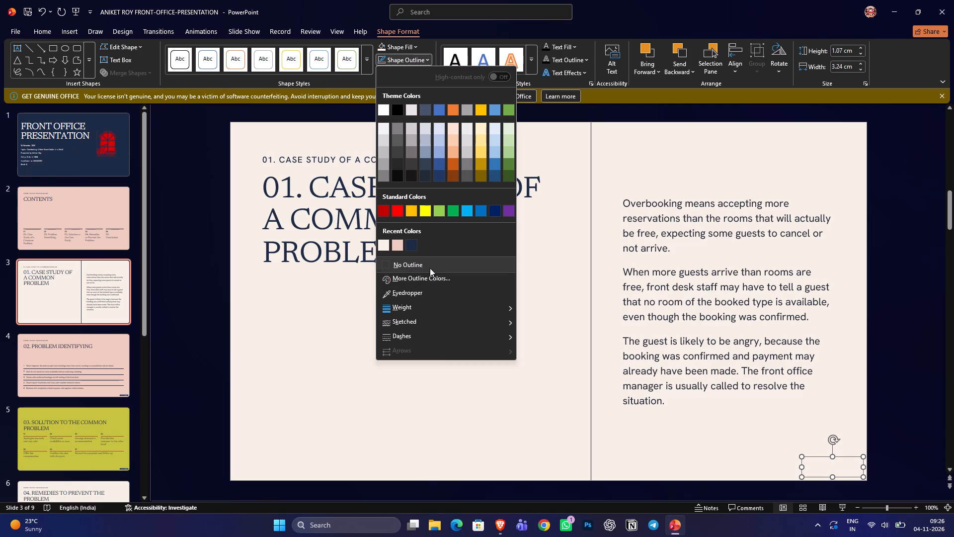
left_click(430, 268)
left_click(408, 419)
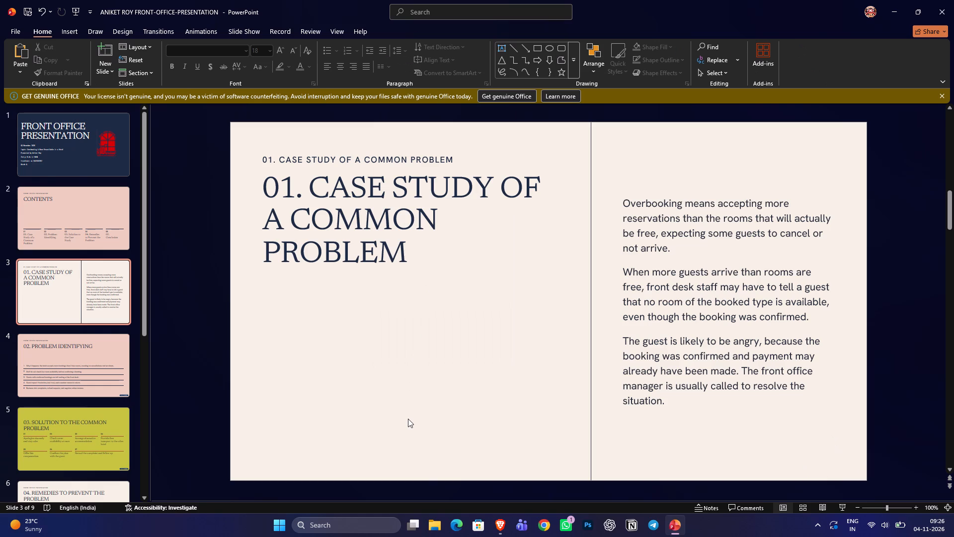
Paste the navy masking rectangle over the Made with Gamma badge on slide 4, 02. Problem Identifying.
key("Down")
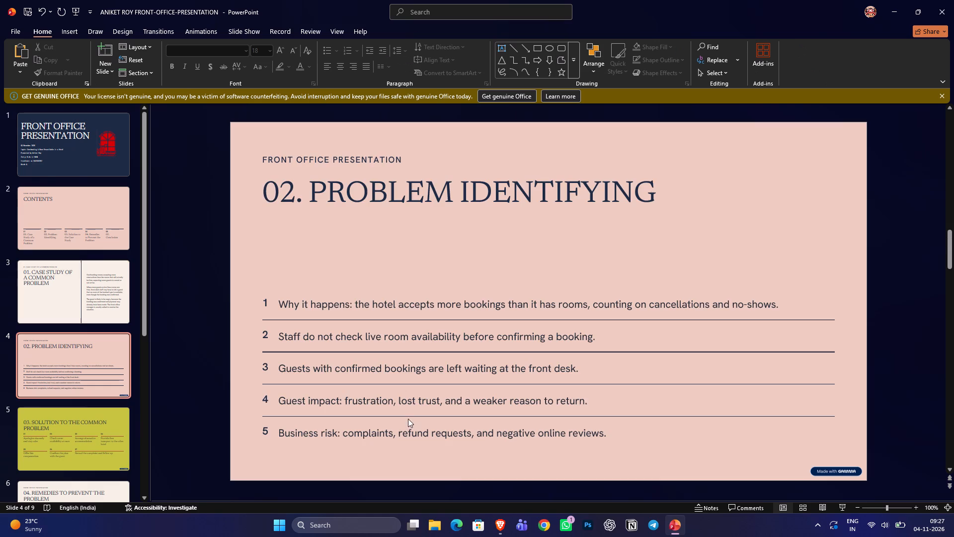
key("ctrl+v")
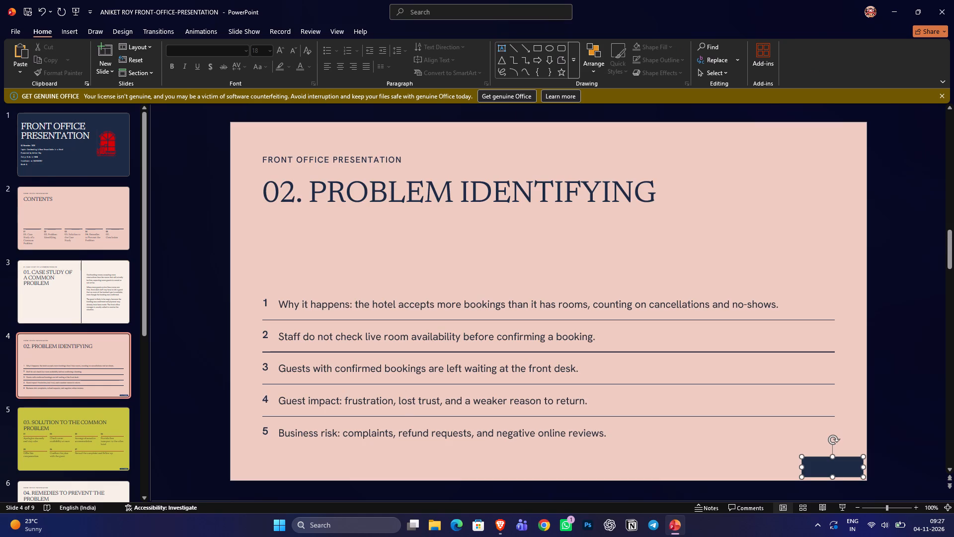
key("Down")
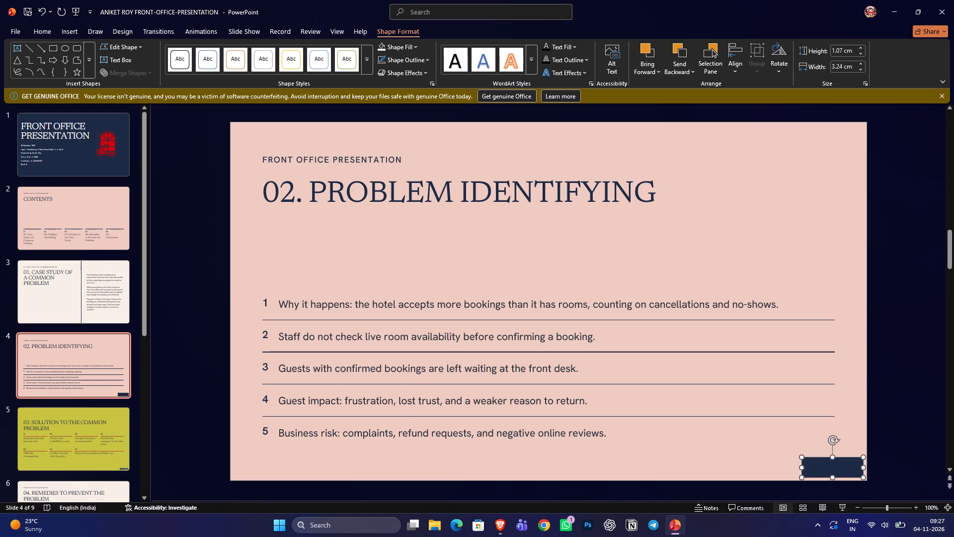
key("Down")
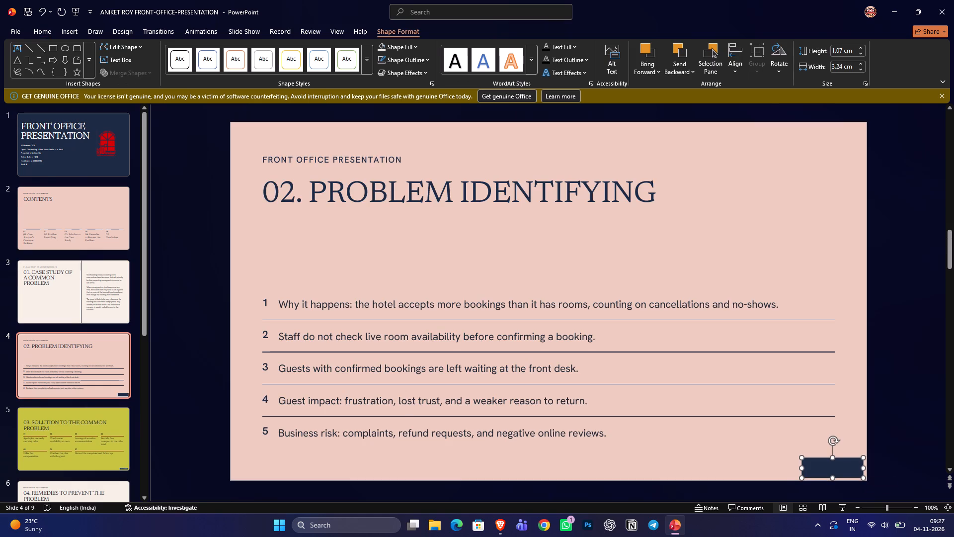
key("Up")
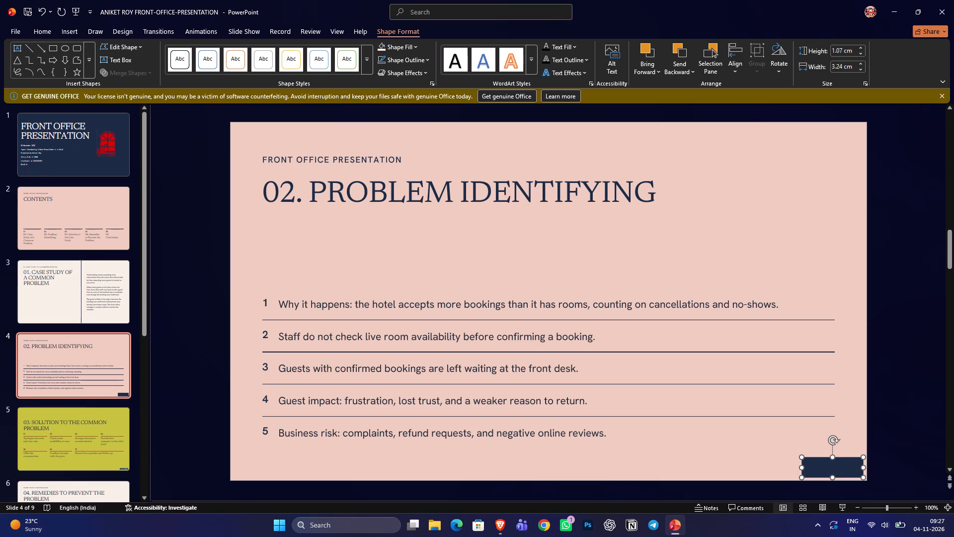
left_click(311, 444)
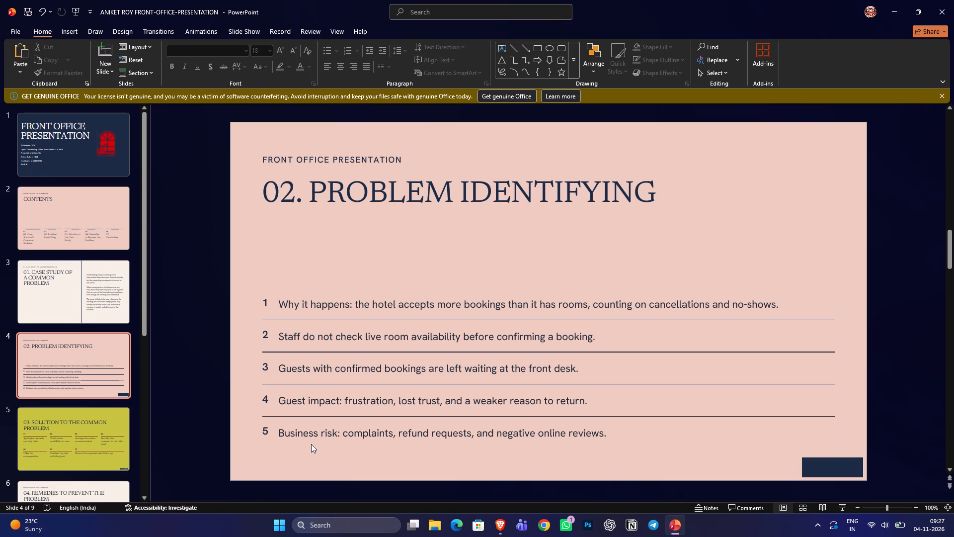
Paste the navy masking rectangle over the Made with Gamma badge on slides 5 and 6.
key("Down")
key("ctrl+v")
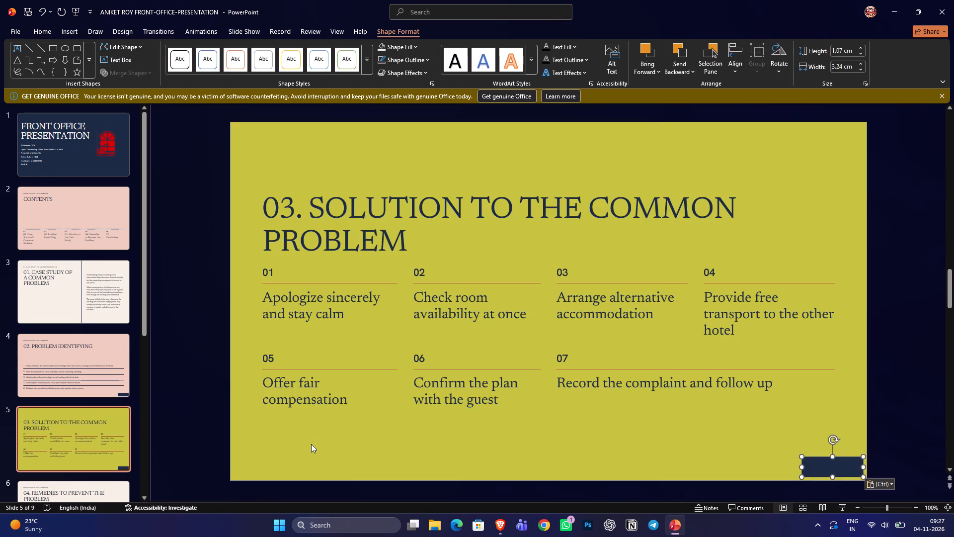
left_click(292, 444)
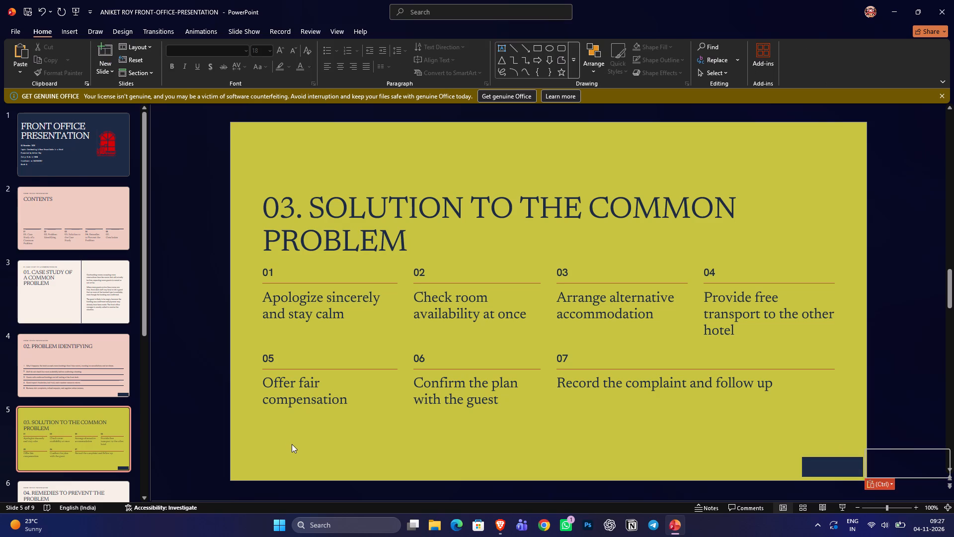
left_click(292, 444)
key("Down")
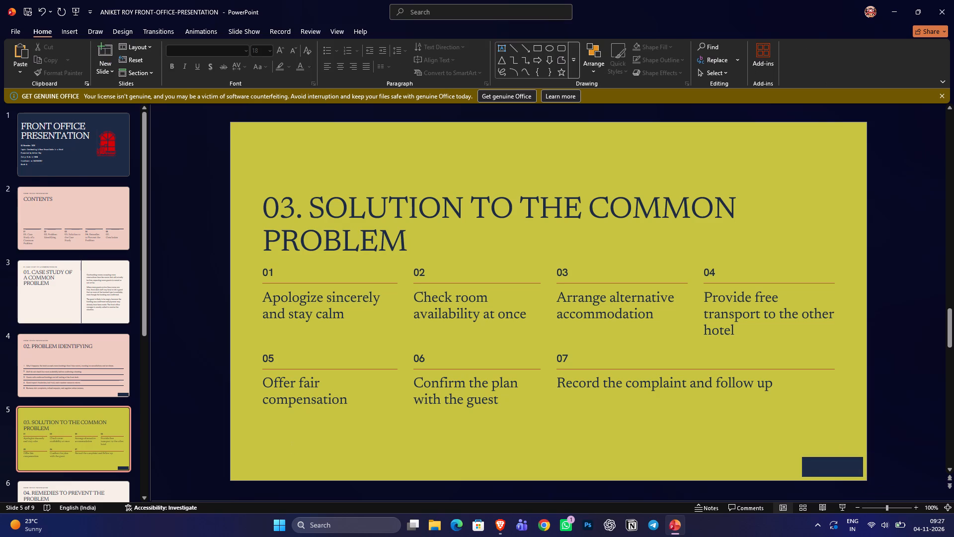
key("ctrl+v")
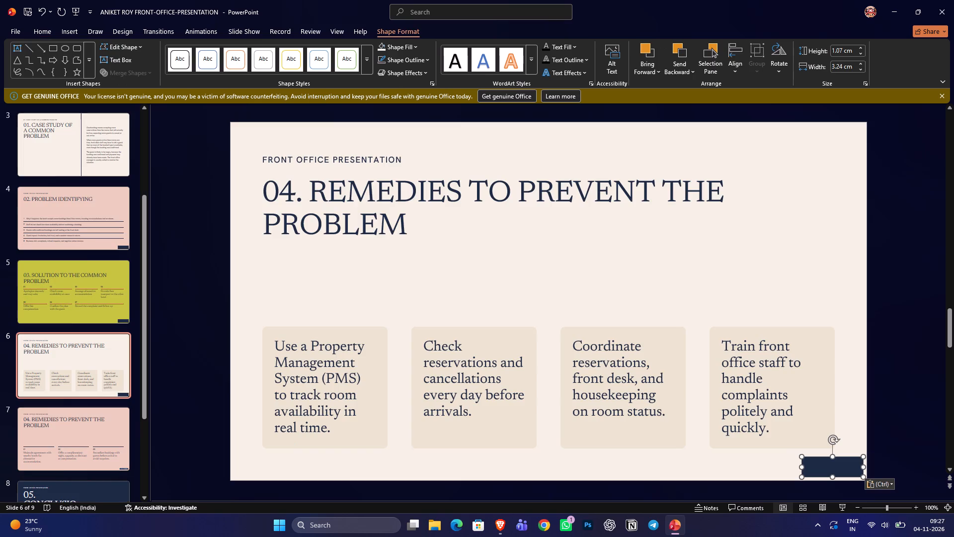
left_click(292, 444)
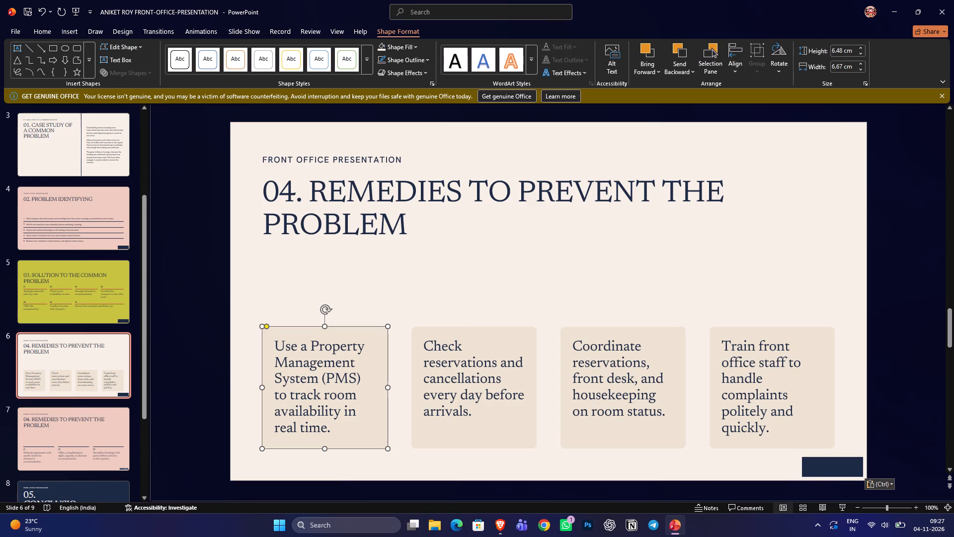
left_click(403, 309)
Paste the navy masking rectangle over the Made with Gamma badge on slides 7 and 8.
key("Down")
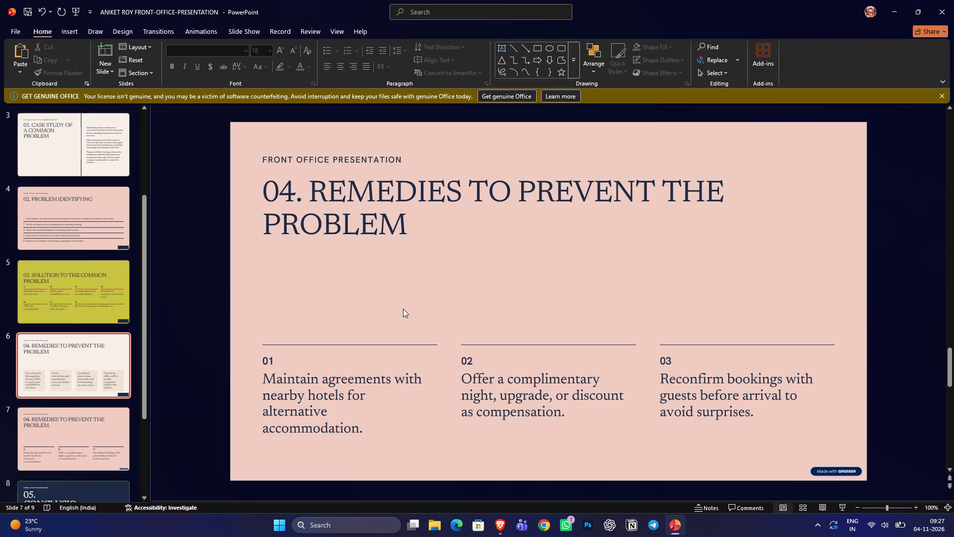
key("ctrl+v")
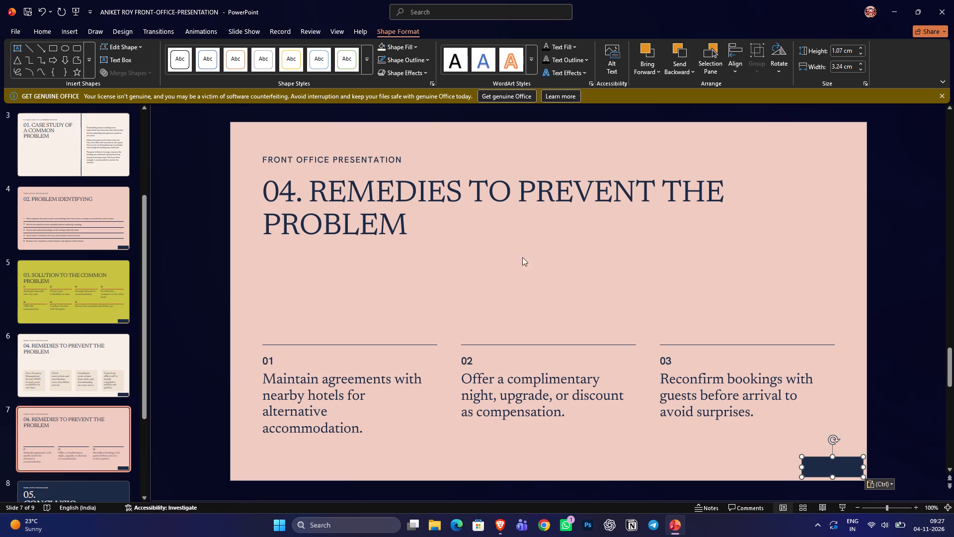
left_click(524, 279)
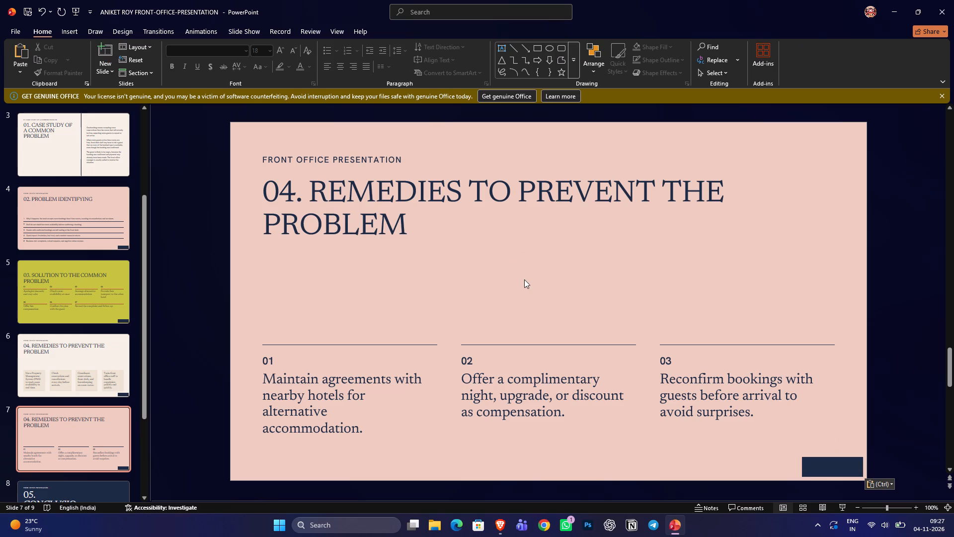
key("Down")
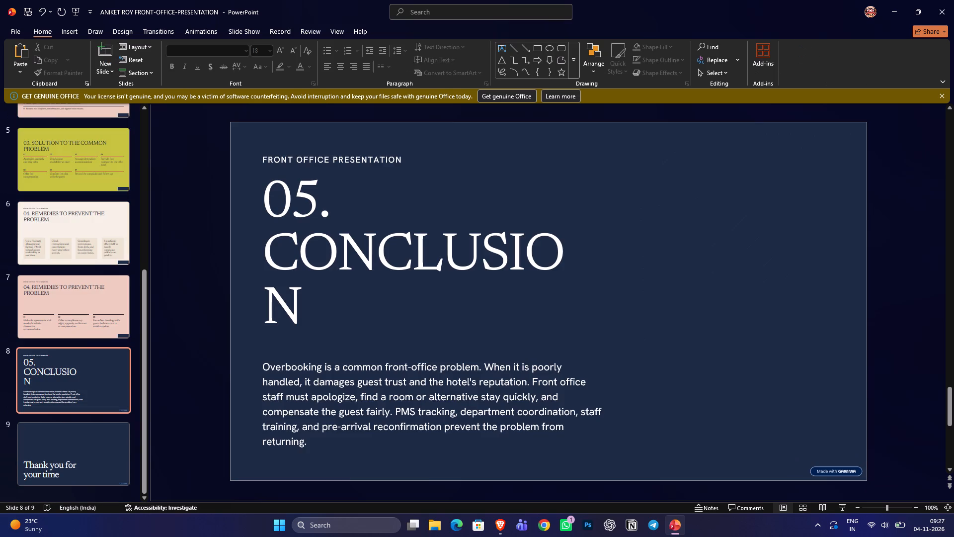
key("ctrl+v")
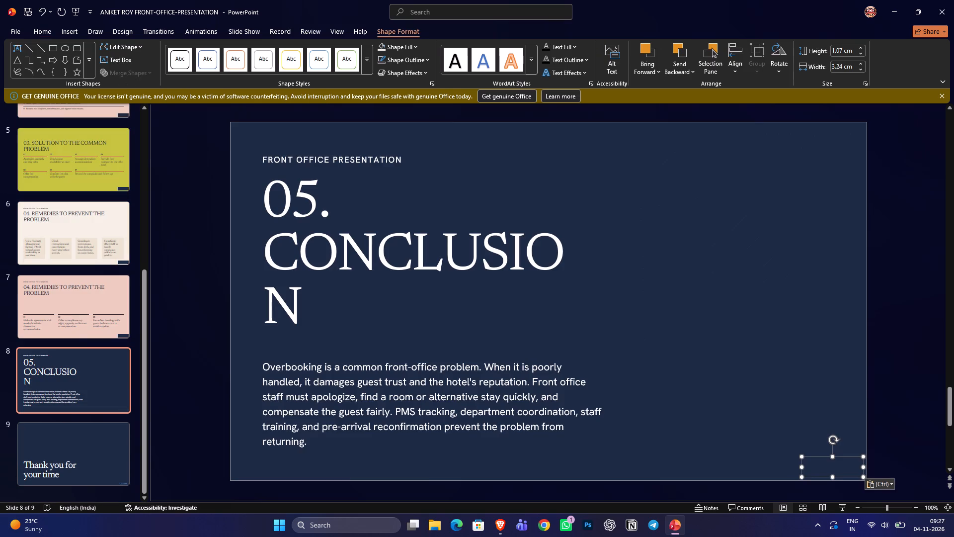
left_click(620, 300)
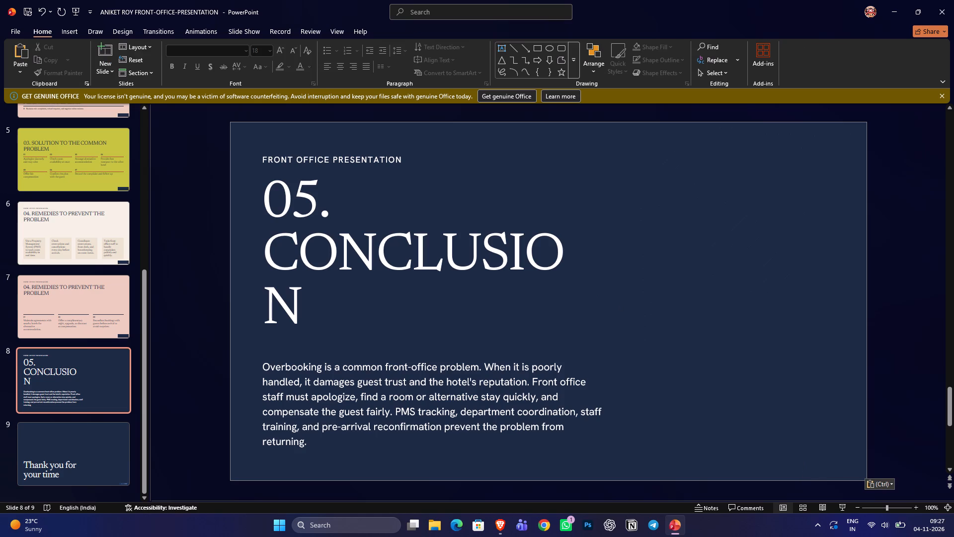
Narrow the Conclusion slide's title box to about nine-tenths of its width so that CONCLUSION fits on one line.
left_click(343, 312)
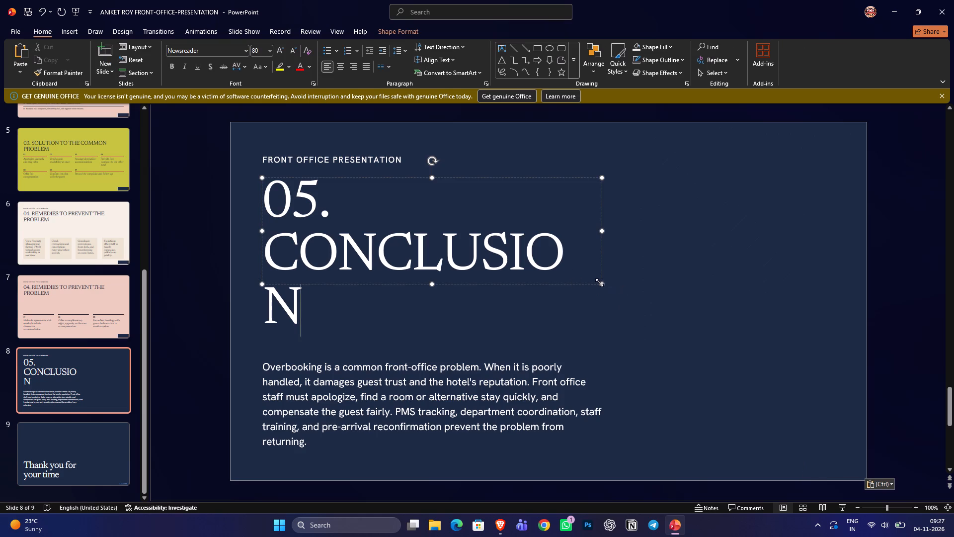
left_click_drag(599, 283, 563, 287)
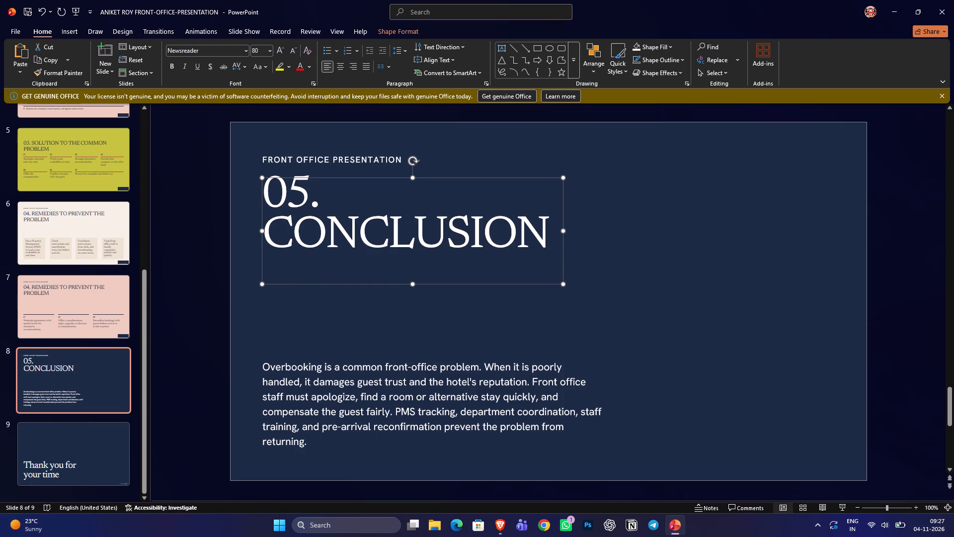
Move the overbooking paragraph on the Conclusion slide up closer to the title, keeping its left edge aligned with the title.
left_click(262, 366)
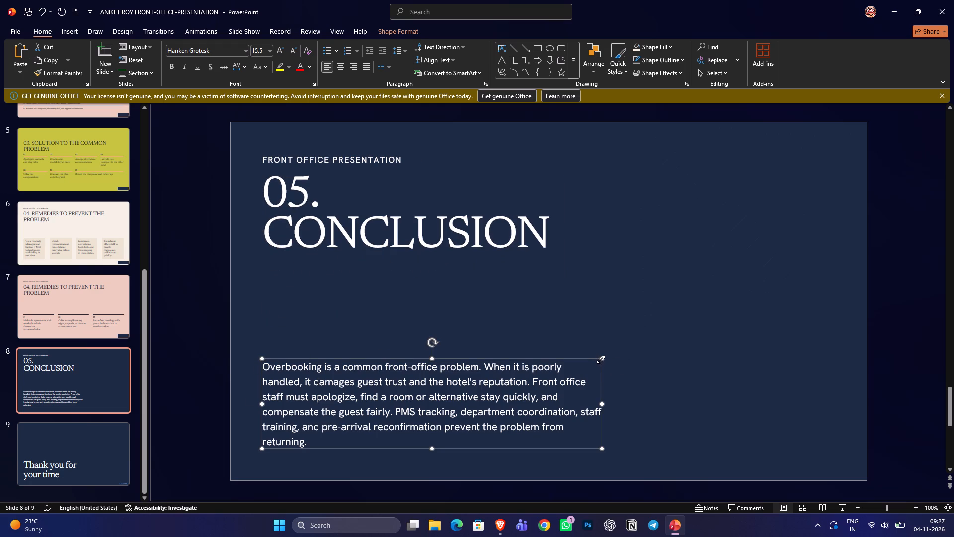
left_click_drag(596, 358, 592, 336)
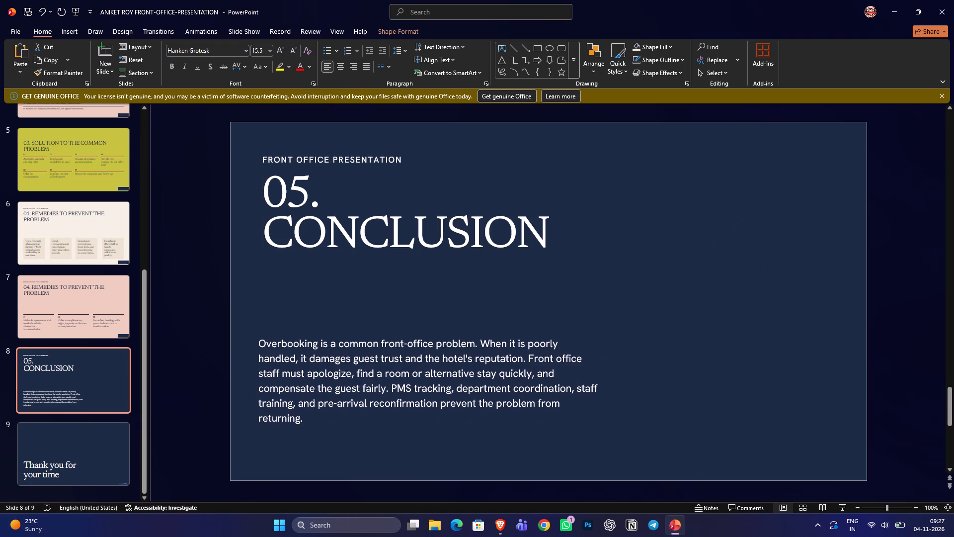
left_click_drag(592, 336, 599, 302)
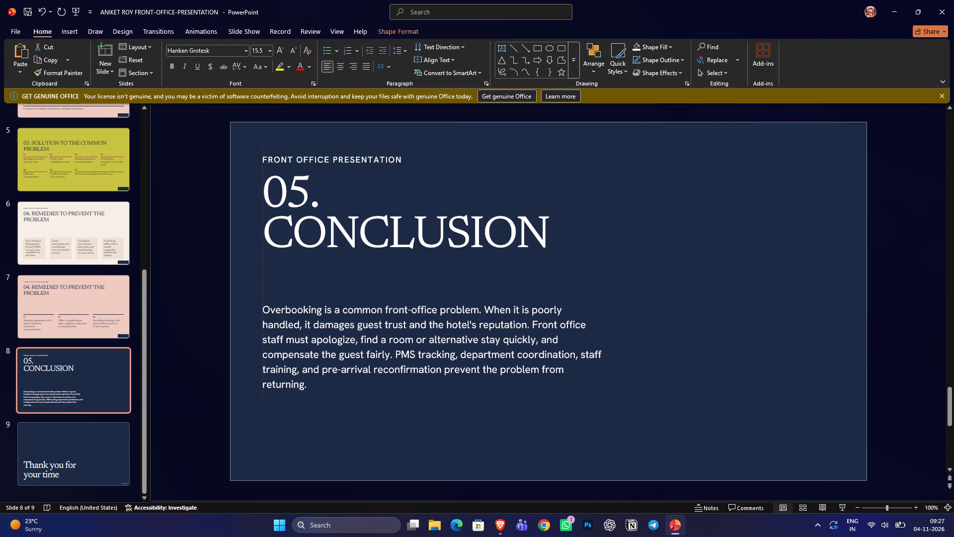
left_click_drag(599, 302, 597, 319)
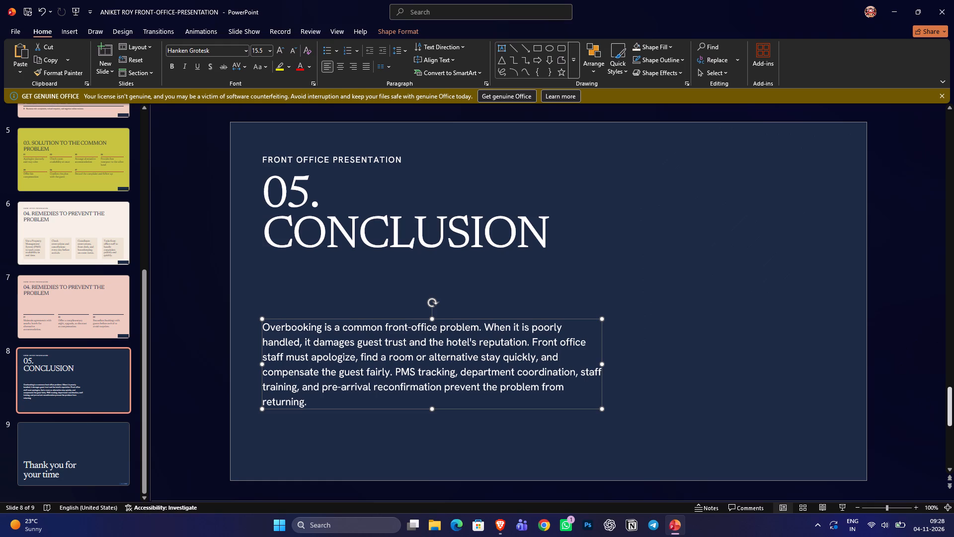
Paste the Conclusion slide's tall navy panel onto slide 9, Thank you for your time, covering the Made with Gamma badge.
left_click(834, 399)
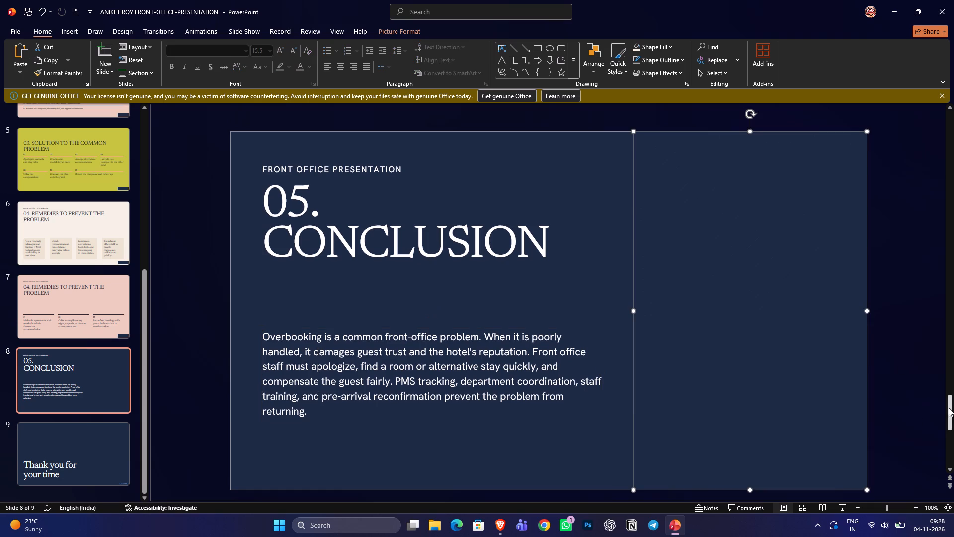
left_click_drag(953, 419, 953, 517)
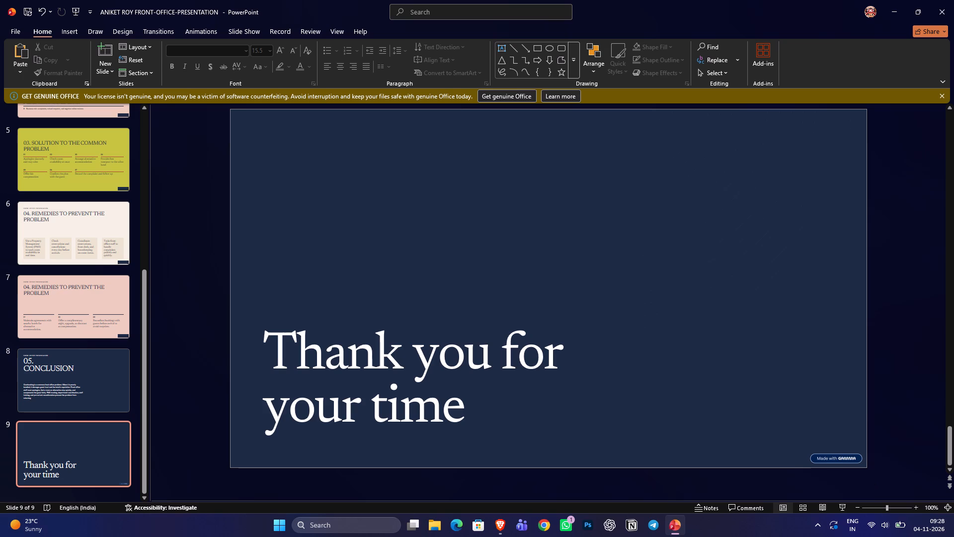
key("ctrl+v")
left_click(742, 437)
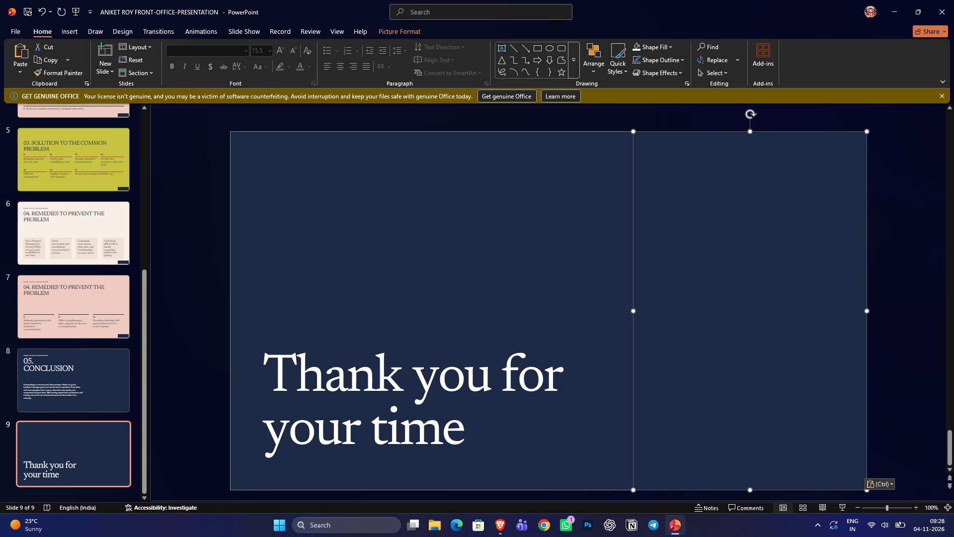
scroll(558, 434, "down", 2)
Stretch the Thank you for your time text box upward to about twice its height, raising the text to mid-slide, and narrow it slightly.
left_click(525, 397)
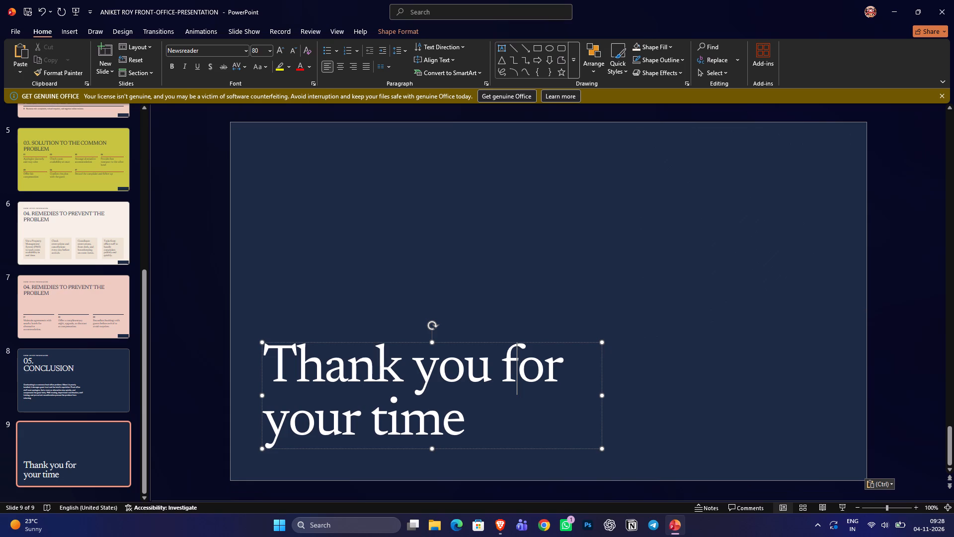
left_click_drag(600, 343, 582, 252)
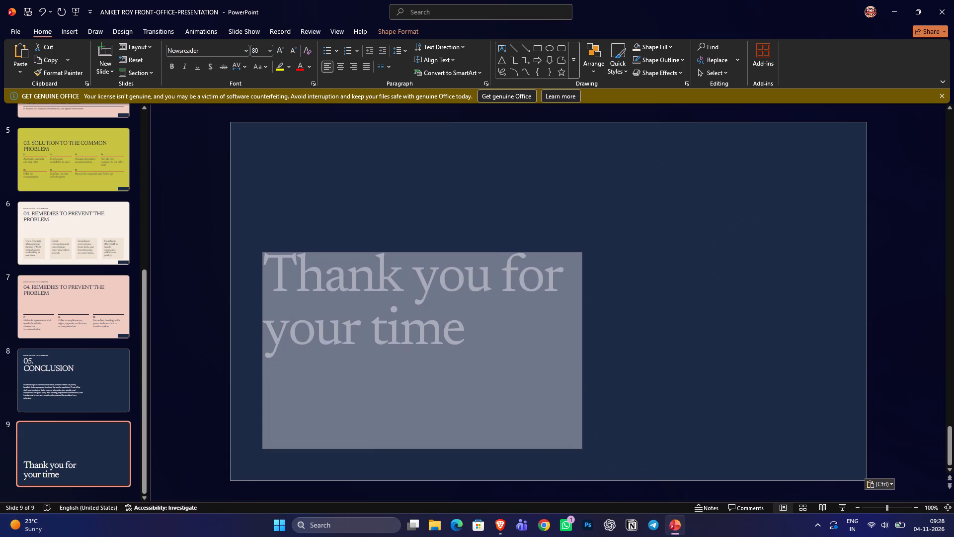
left_click_drag(582, 252, 584, 232)
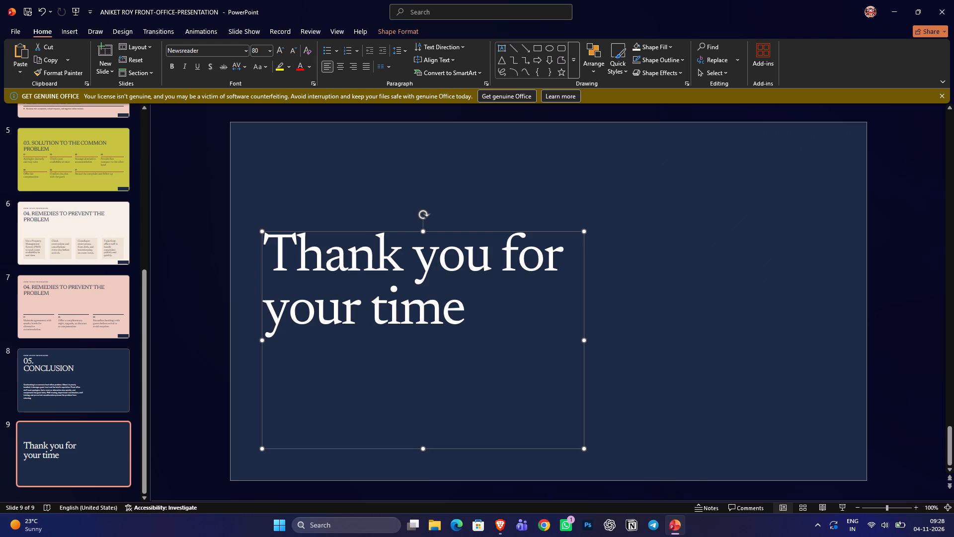
Apply the Fade entrance animation to the Thank you for your time text on slide 9.
left_click_drag(272, 249, 381, 281)
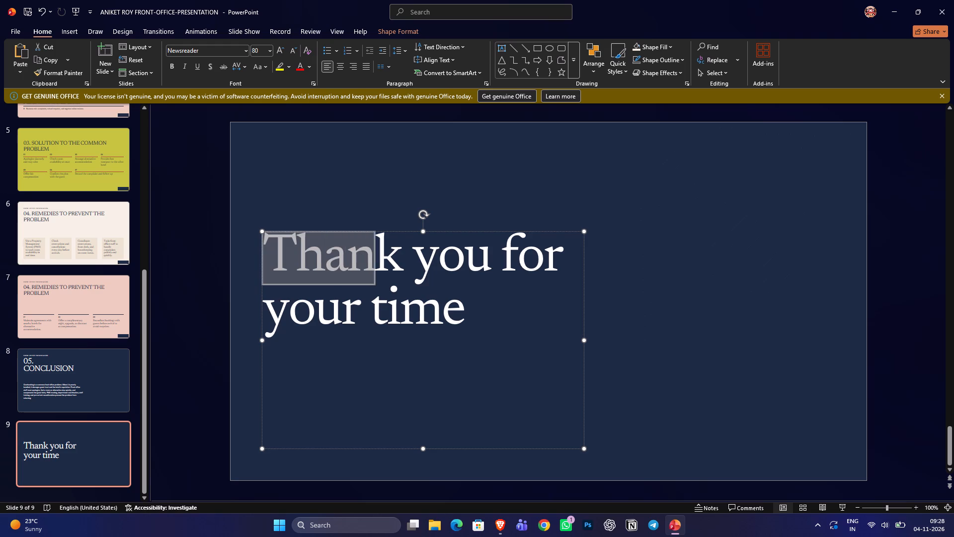
left_click_drag(381, 281, 432, 307)
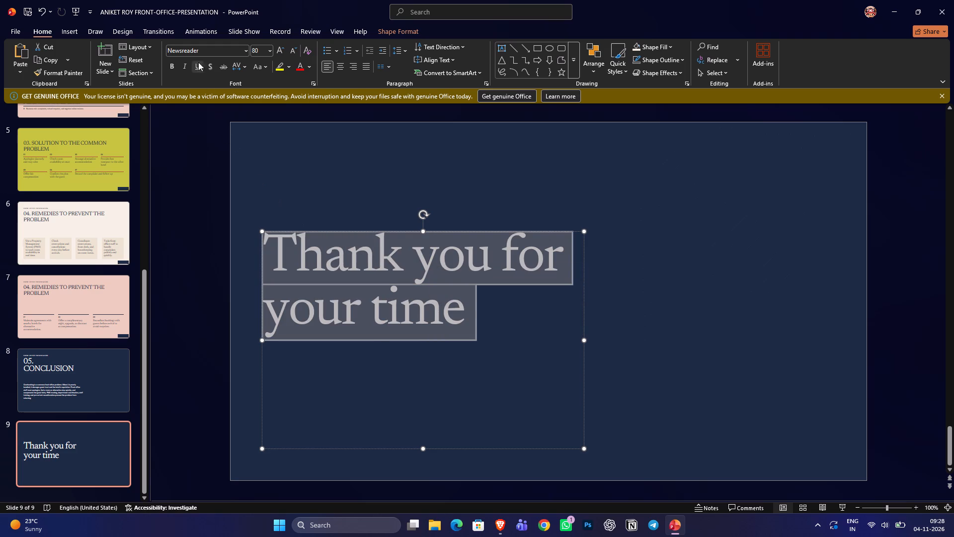
left_click(192, 24)
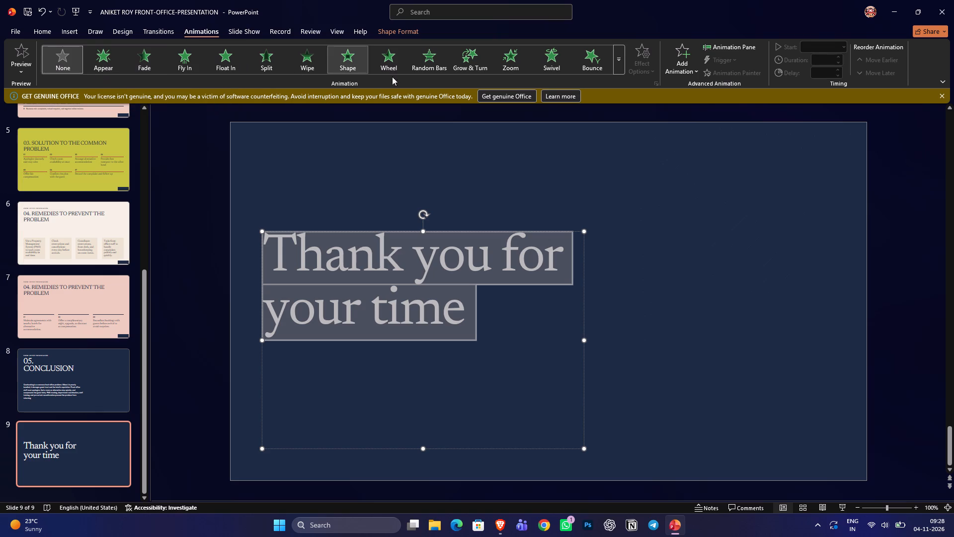
left_click(617, 66)
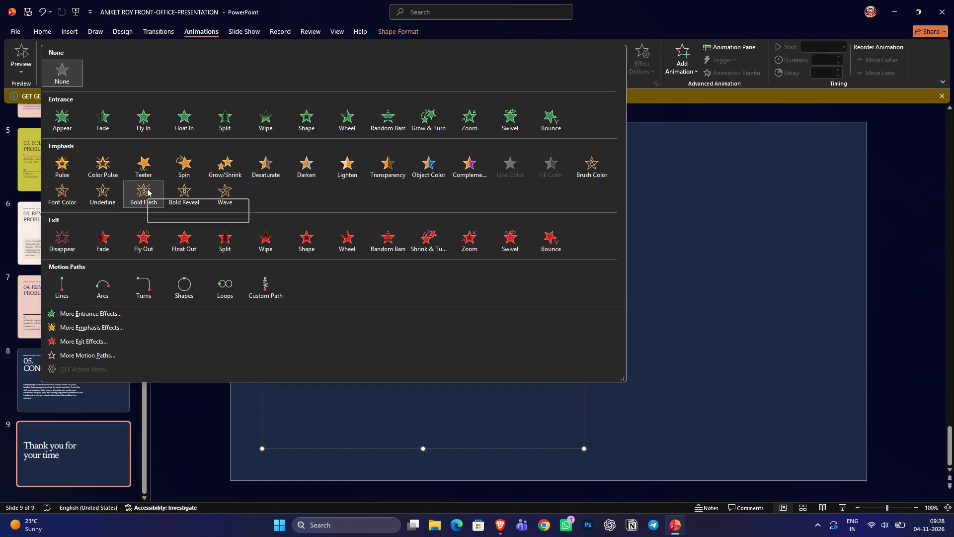
left_click(95, 113)
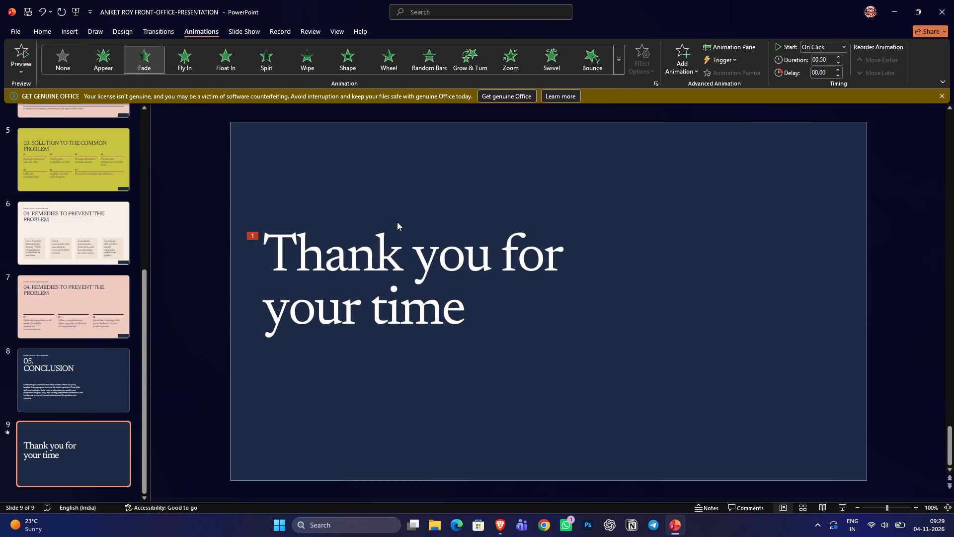
Apply the Fade entrance animation to the 05. CONCLUSION title on slide 8.
left_click(98, 381)
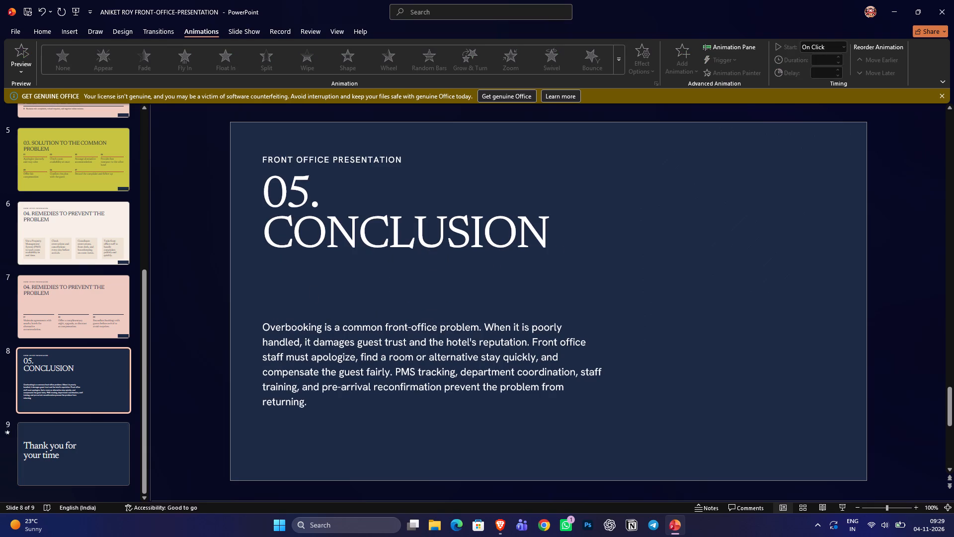
left_click_drag(266, 192, 303, 204)
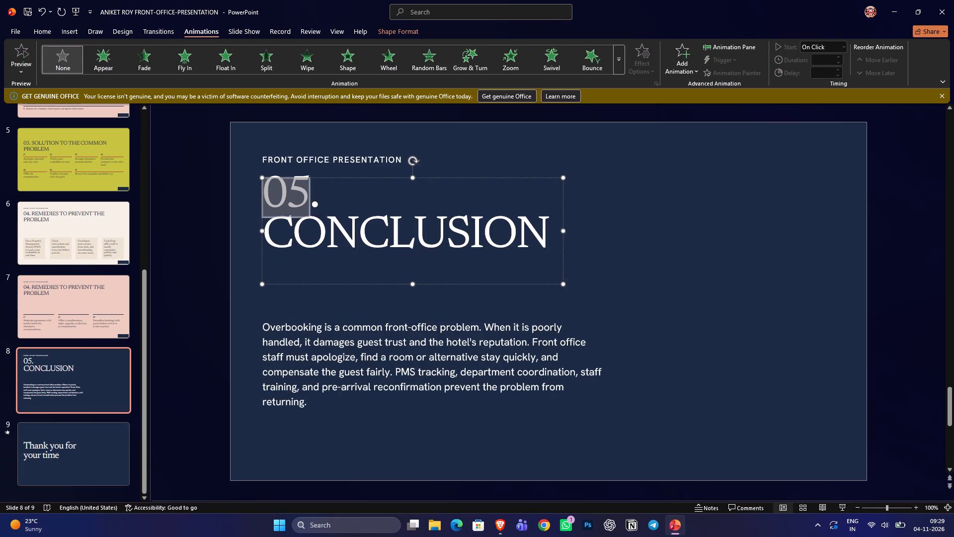
left_click_drag(303, 204, 296, 202)
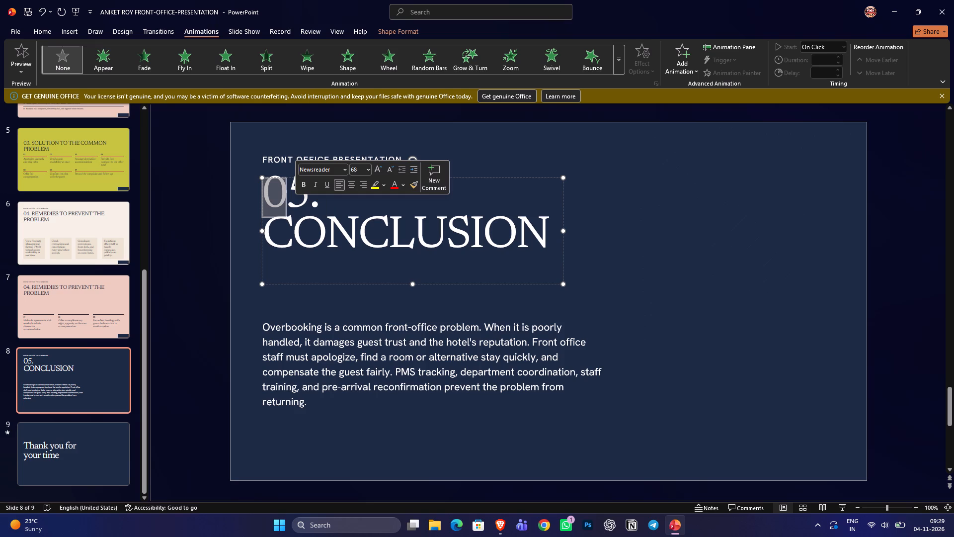
left_click(139, 66)
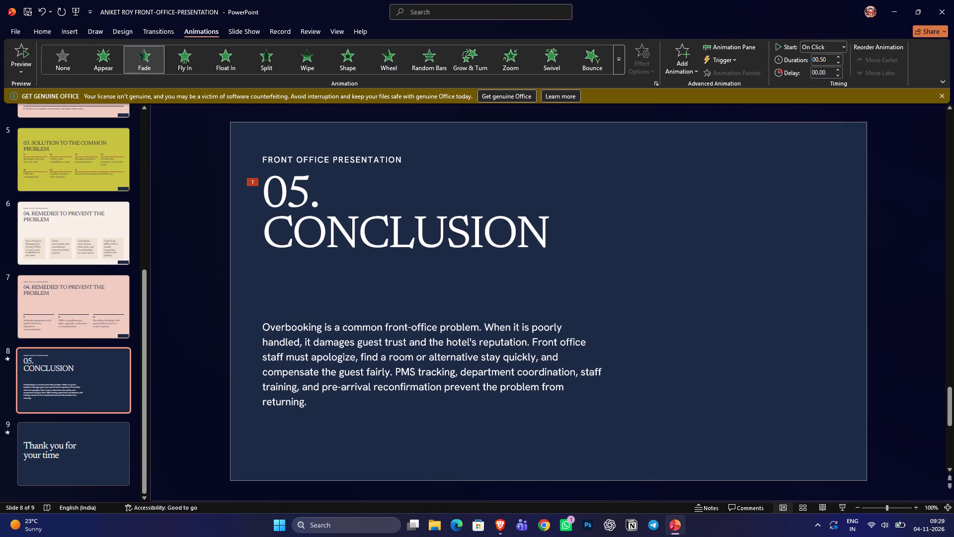
Apply the Fade entrance animation to the overbooking paragraph on the Conclusion slide.
left_click(66, 455)
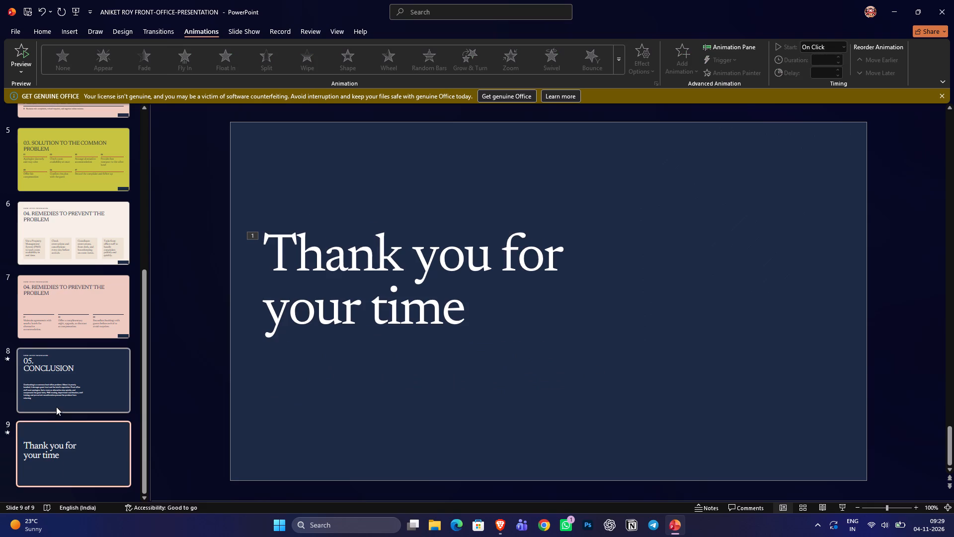
left_click(56, 407)
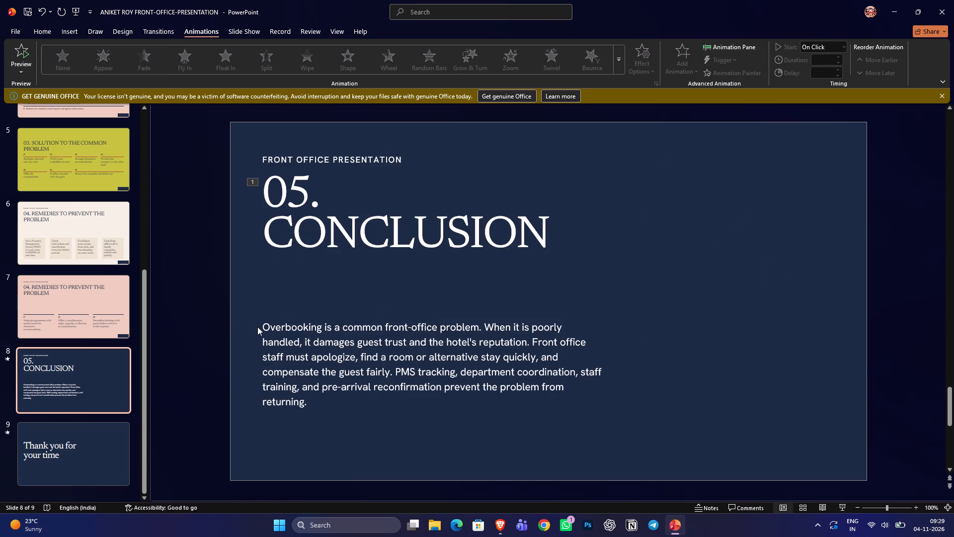
left_click_drag(267, 324, 310, 348)
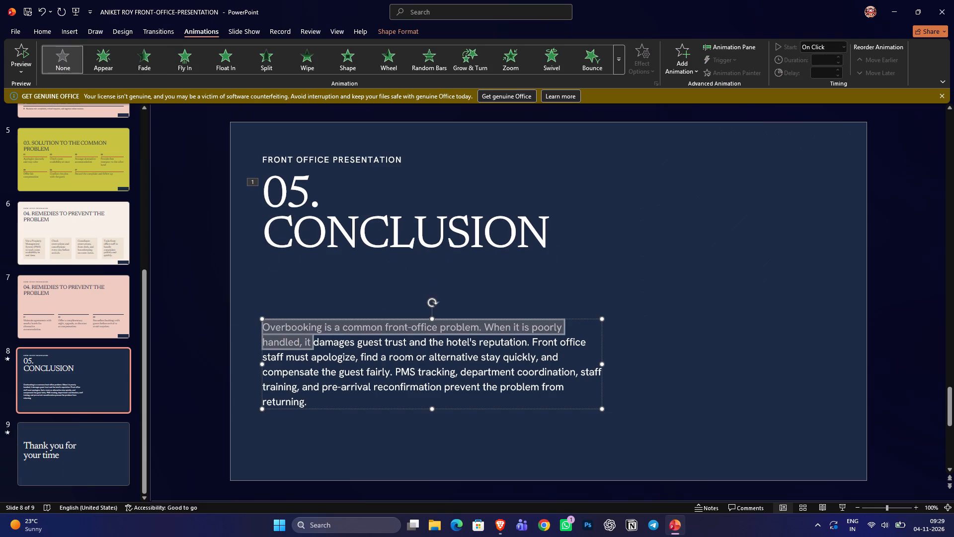
left_click_drag(310, 348, 310, 348)
double_click(363, 405)
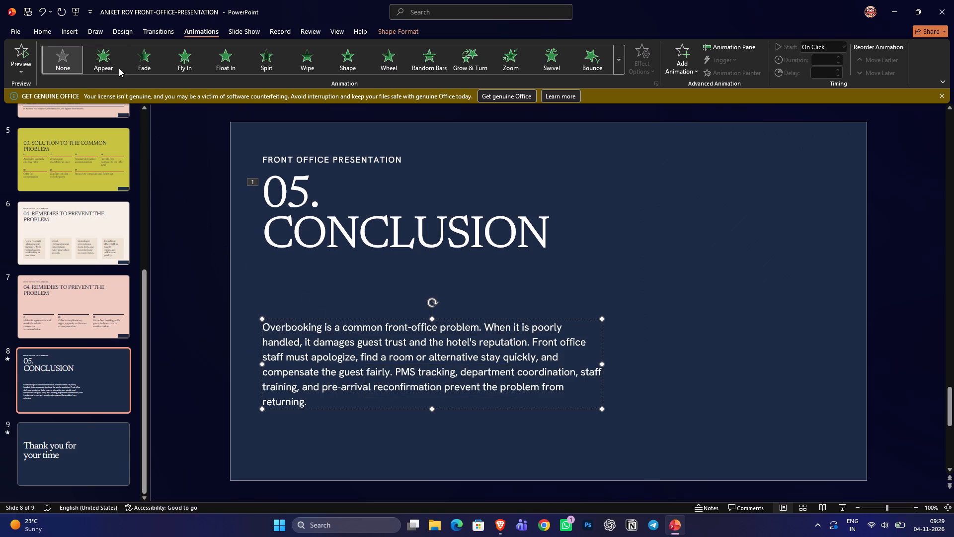
left_click(147, 58)
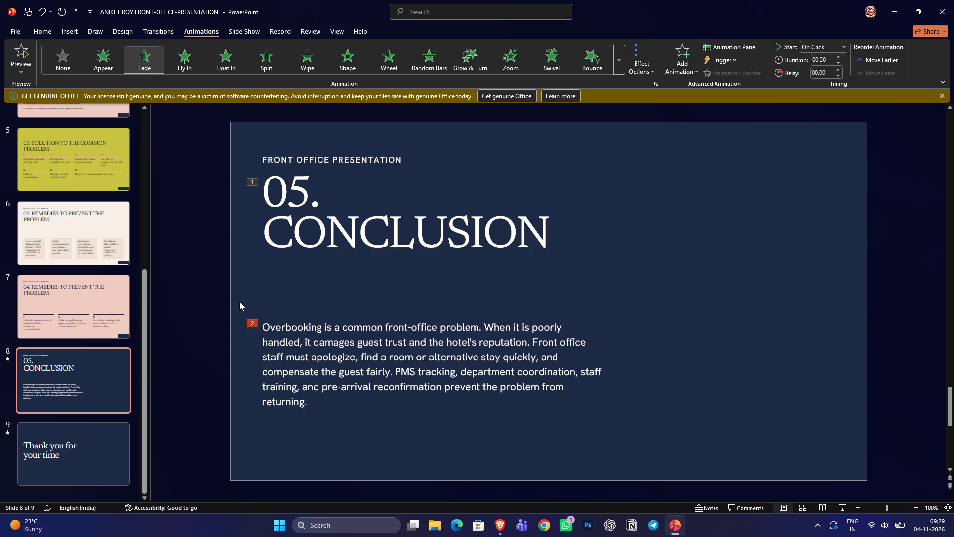
left_click(249, 320)
Apply the Appear entrance animation to the FRONT OFFICE PRESENTATION title on slide 1 and preview it.
scroll(295, 248, "up", 1)
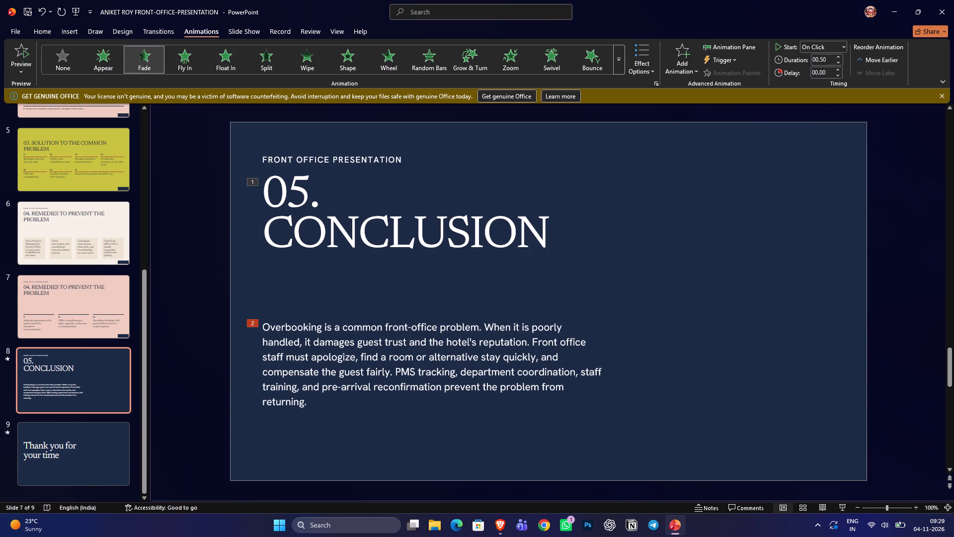
scroll(295, 248, "up", 2)
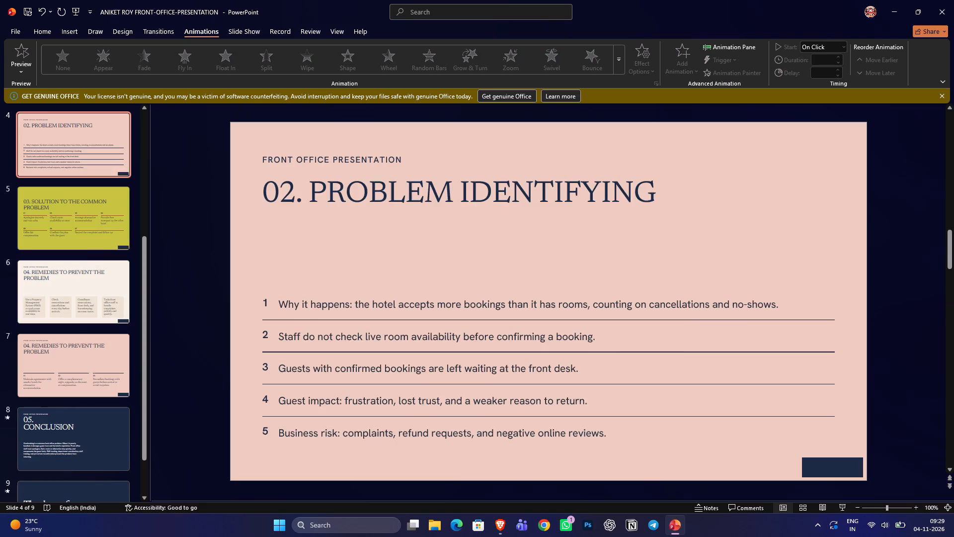
scroll(295, 248, "up", 2)
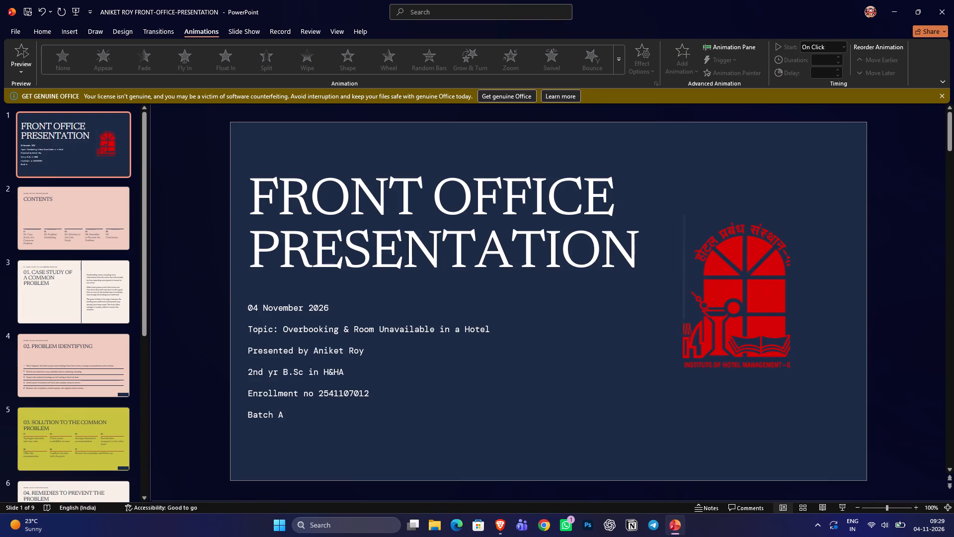
left_click(252, 181)
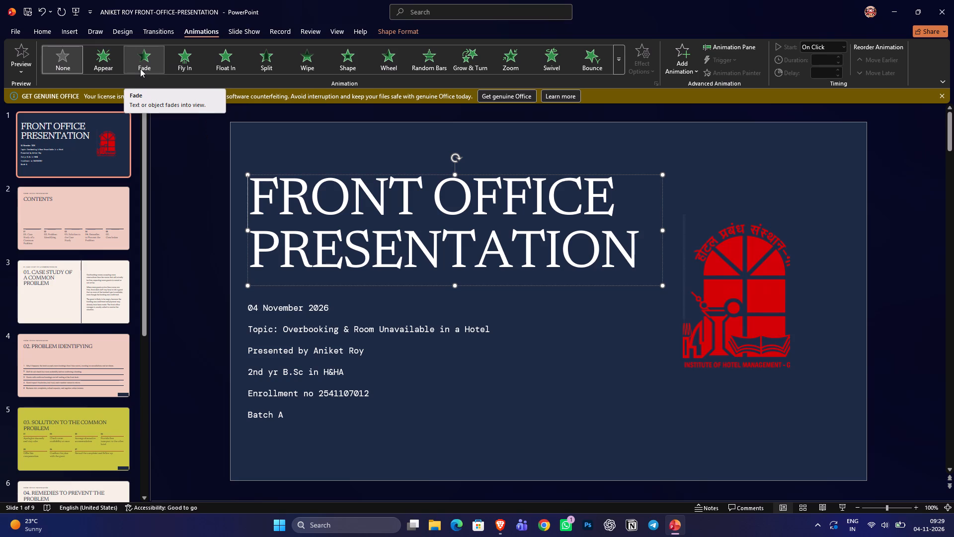
left_click(19, 54)
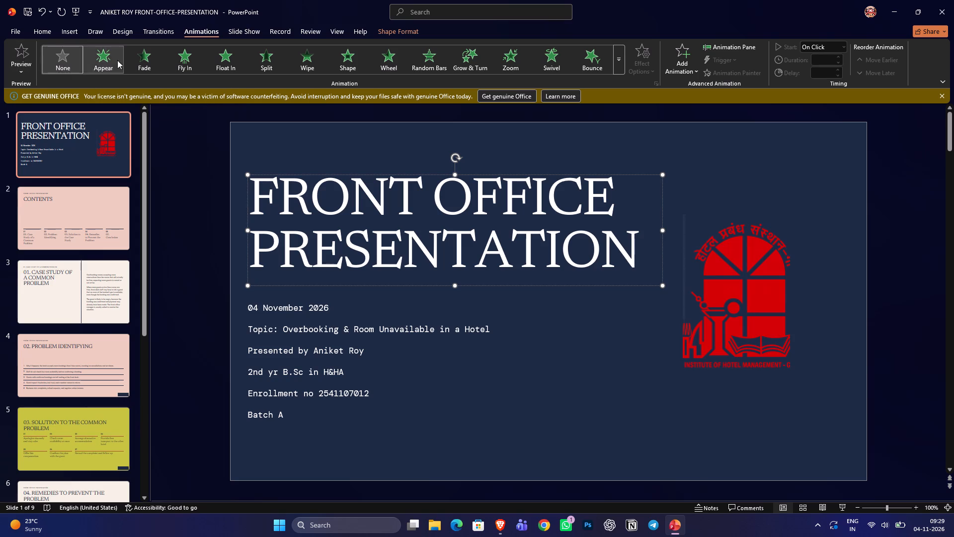
left_click(108, 60)
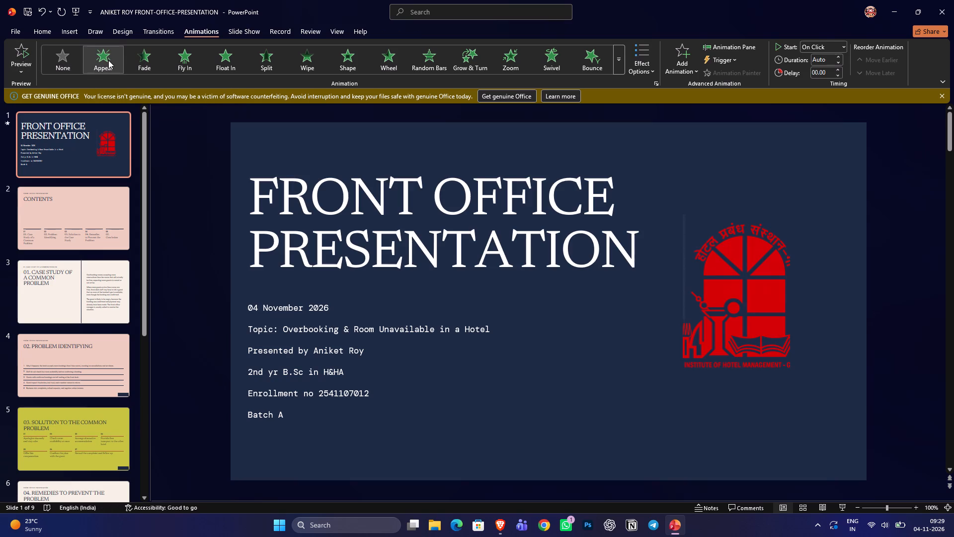
left_click(21, 60)
left_click(14, 50)
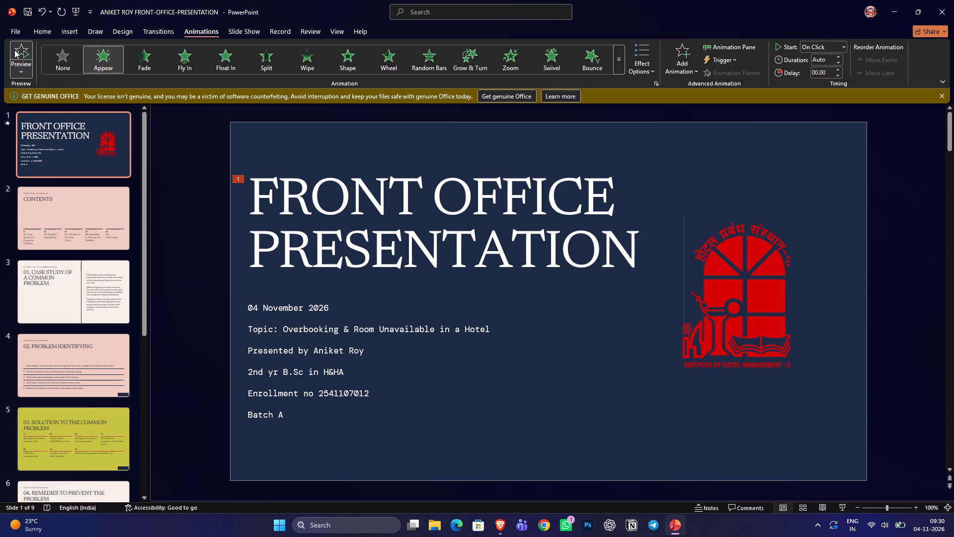
left_click(14, 50)
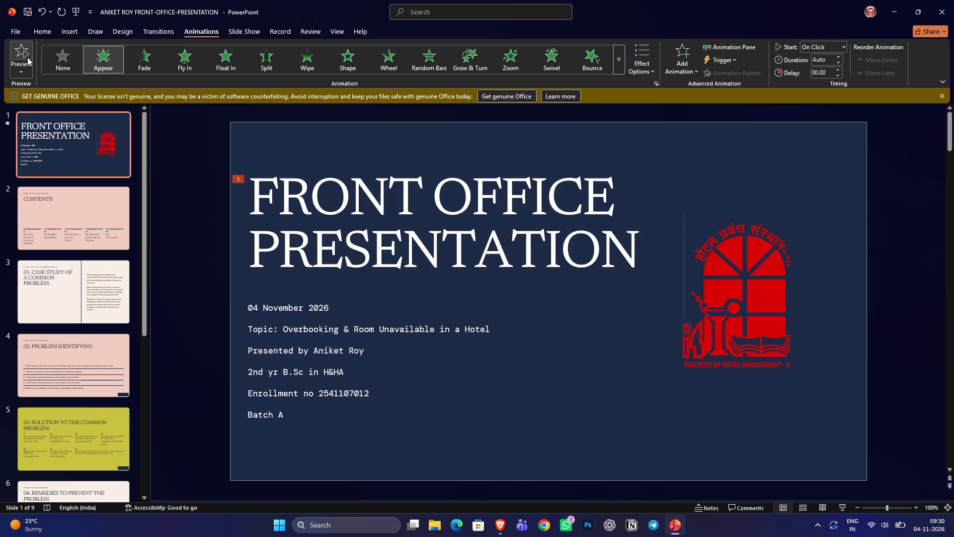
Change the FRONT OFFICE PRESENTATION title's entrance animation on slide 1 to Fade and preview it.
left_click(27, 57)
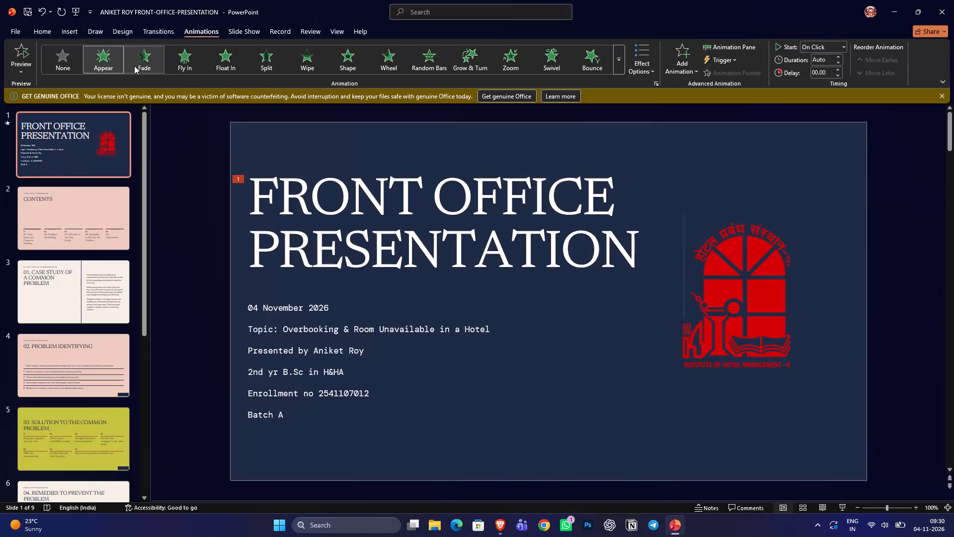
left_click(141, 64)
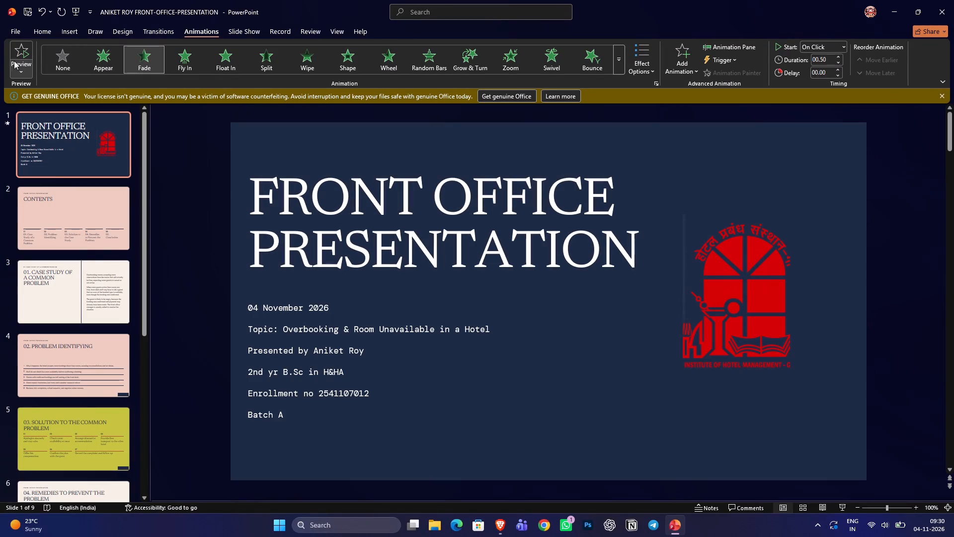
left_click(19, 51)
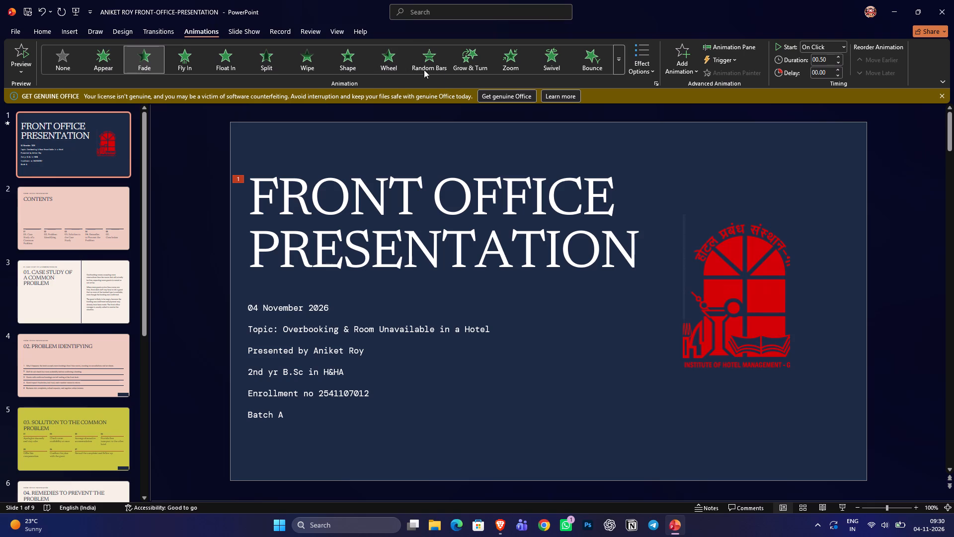
Browse the full set of additional entrance effects for the FRONT OFFICE PRESENTATION title on slide 1.
left_click(621, 65)
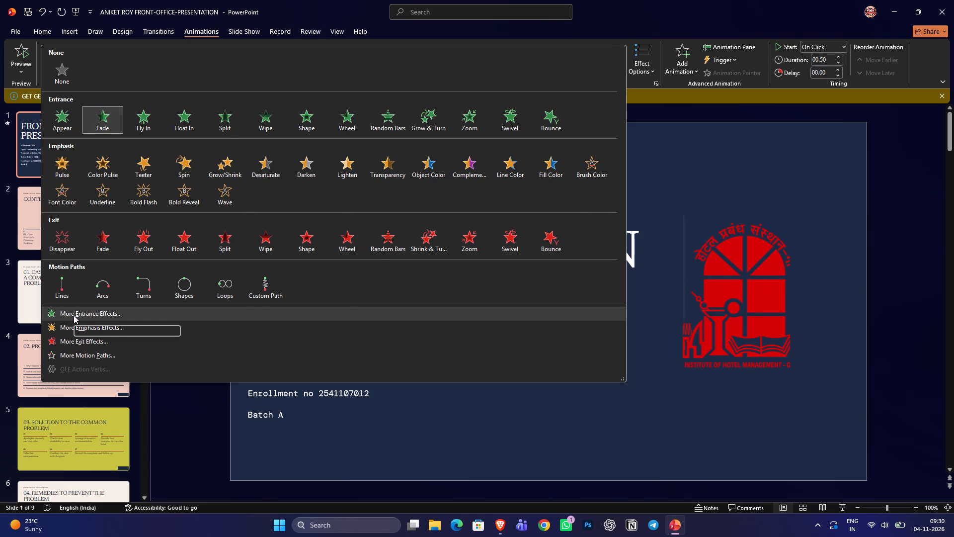
left_click(74, 315)
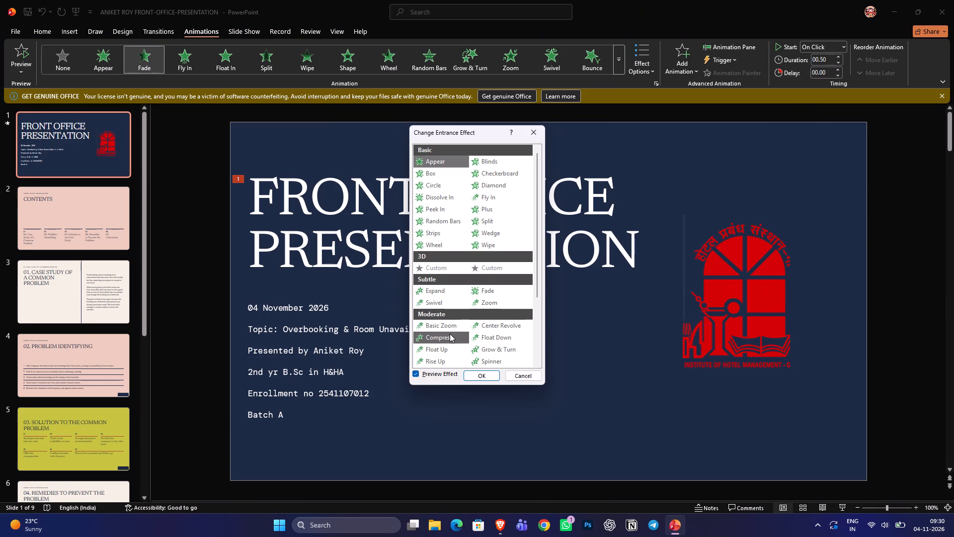
scroll(496, 357, "down", 2)
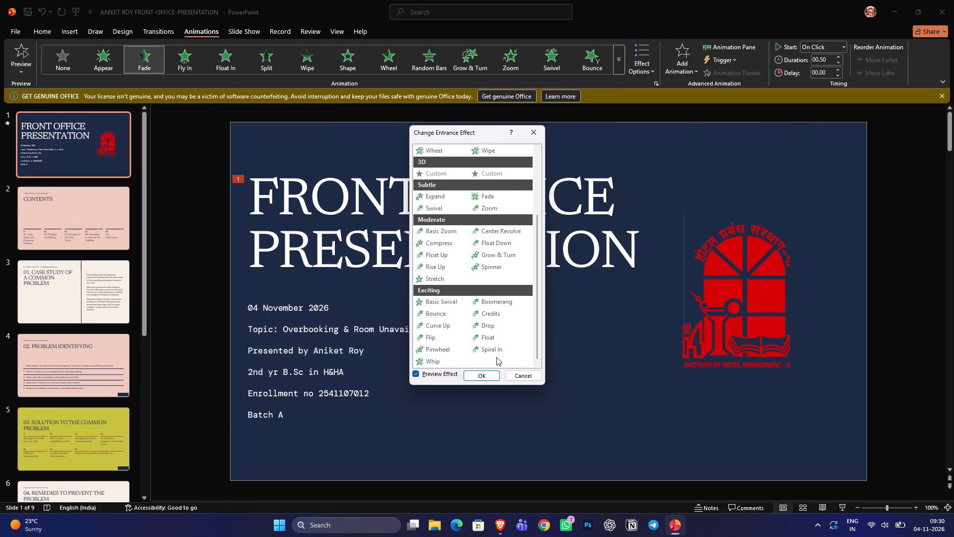
scroll(496, 357, "down", 1)
scroll(496, 357, "up", 1)
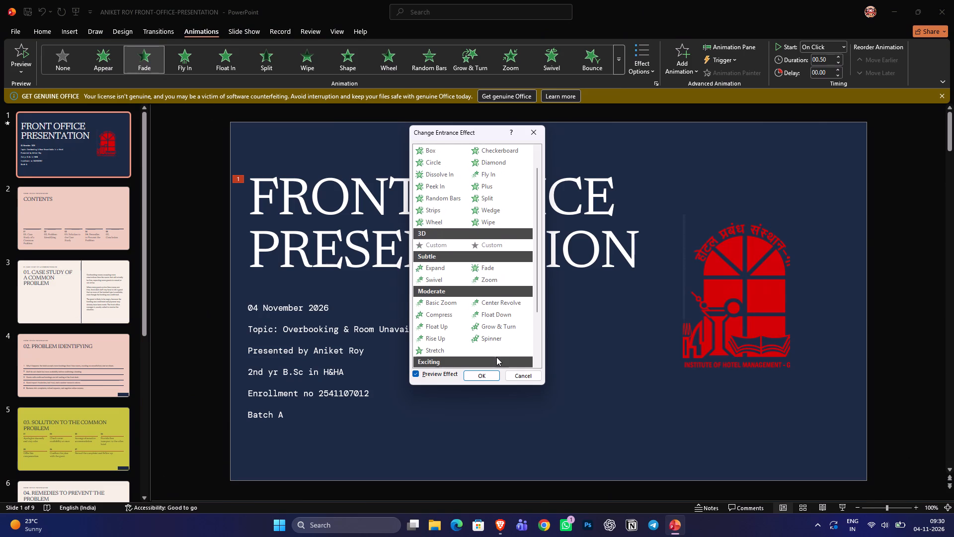
scroll(496, 357, "up", 1)
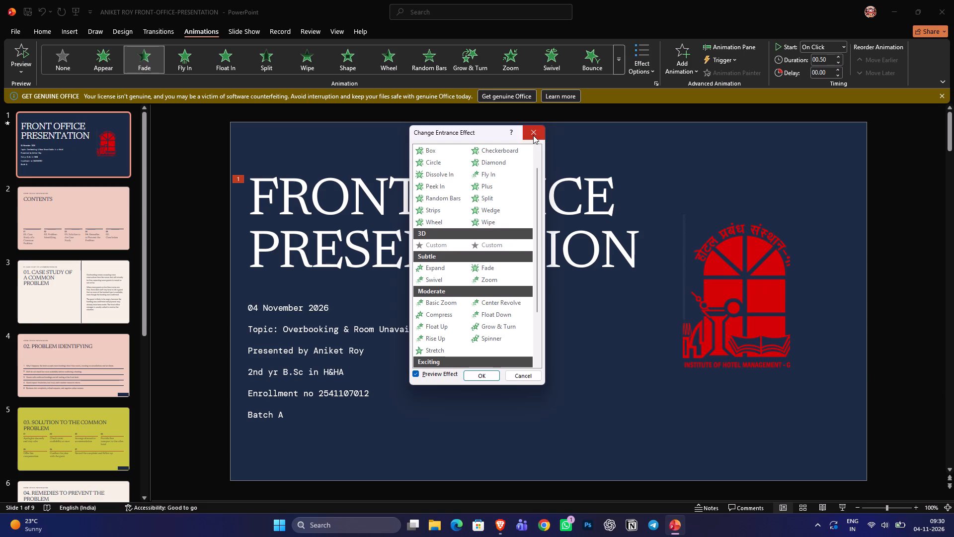
left_click(533, 134)
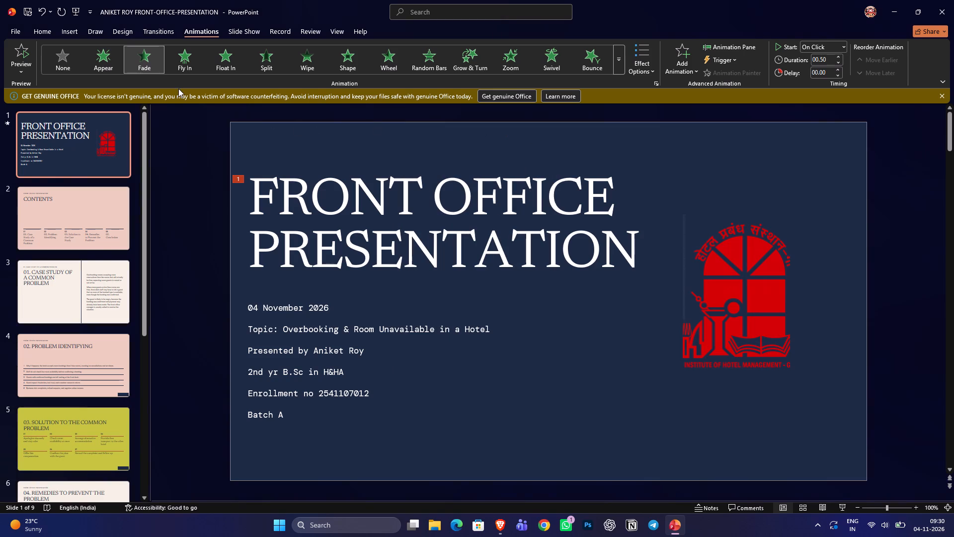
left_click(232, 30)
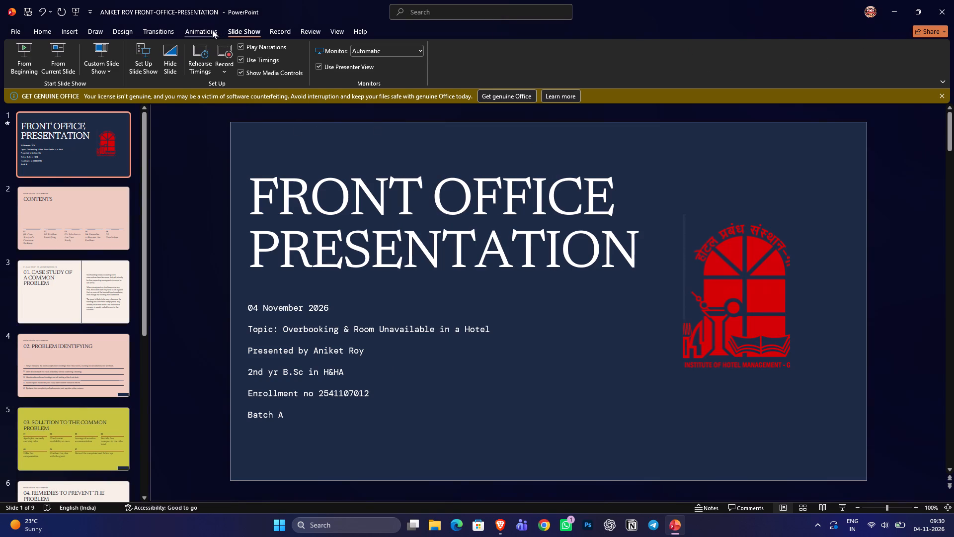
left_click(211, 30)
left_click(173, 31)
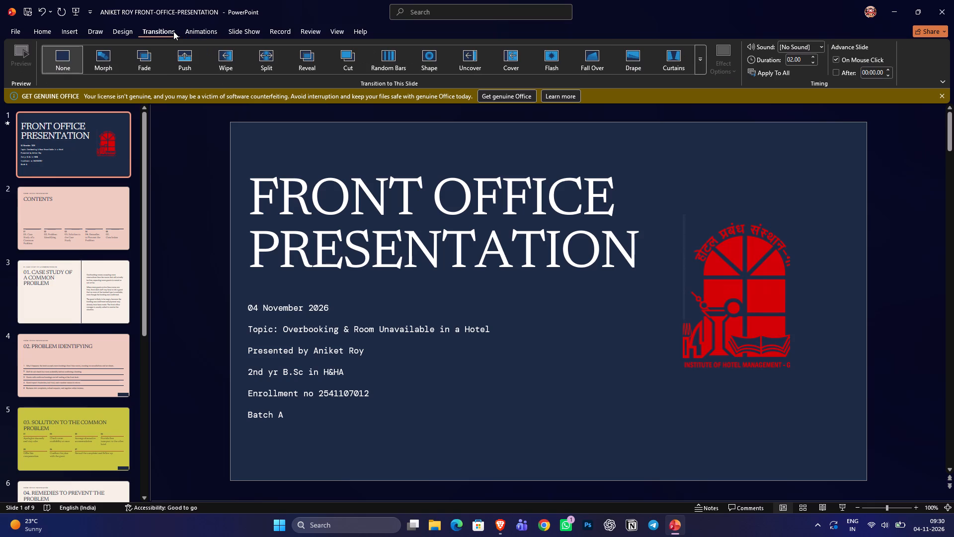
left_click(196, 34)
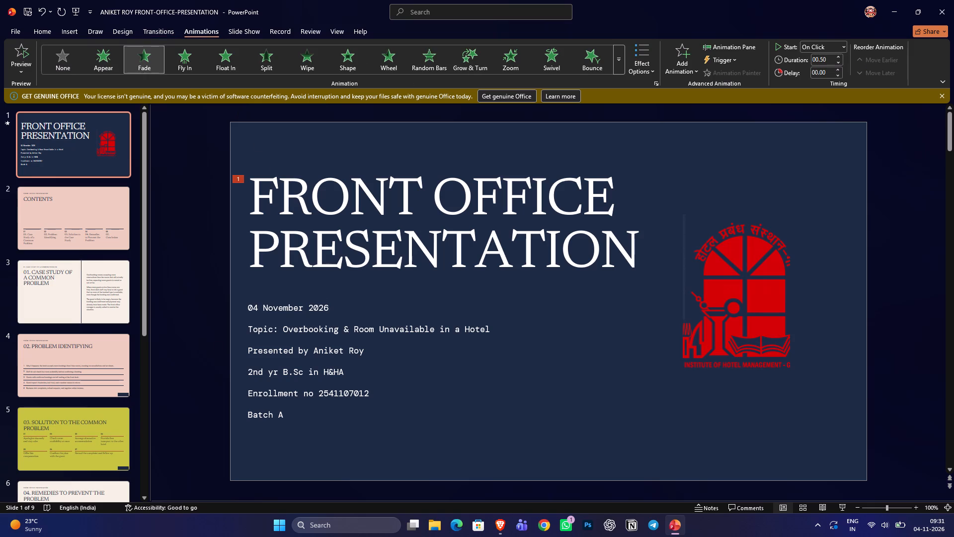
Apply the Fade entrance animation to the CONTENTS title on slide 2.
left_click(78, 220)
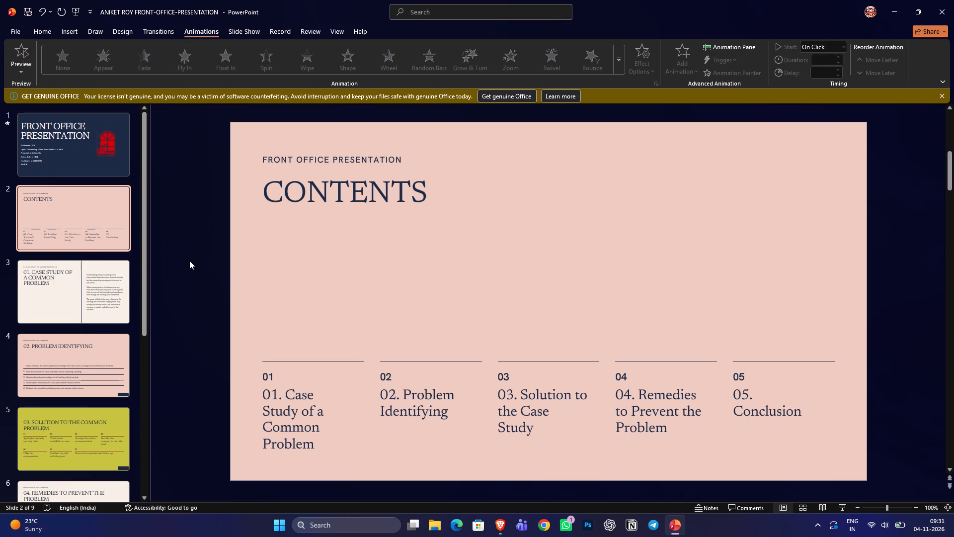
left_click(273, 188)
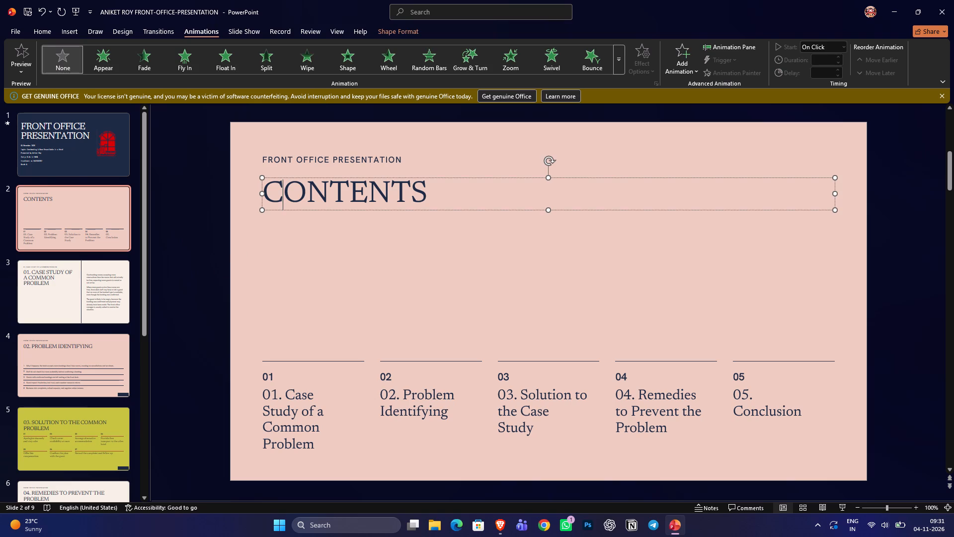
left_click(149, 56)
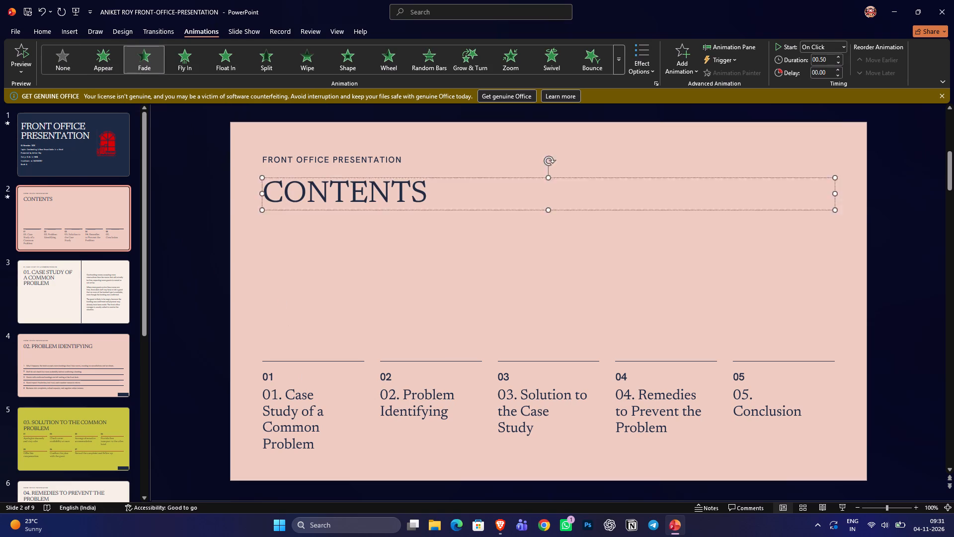
Undo the stray edit on the Contents slide and the recent entrance animations on slides 2, 1 and 8.
left_click(305, 385)
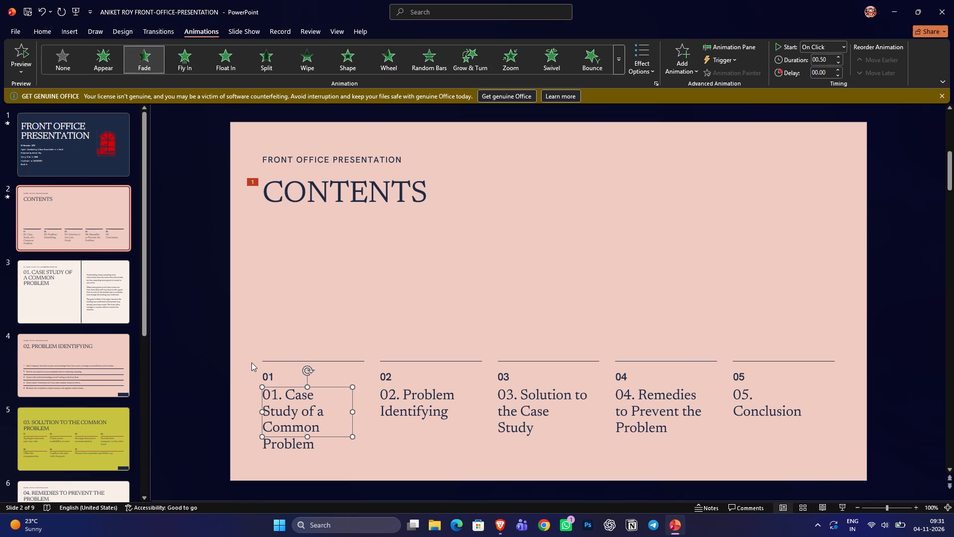
double_click(256, 363)
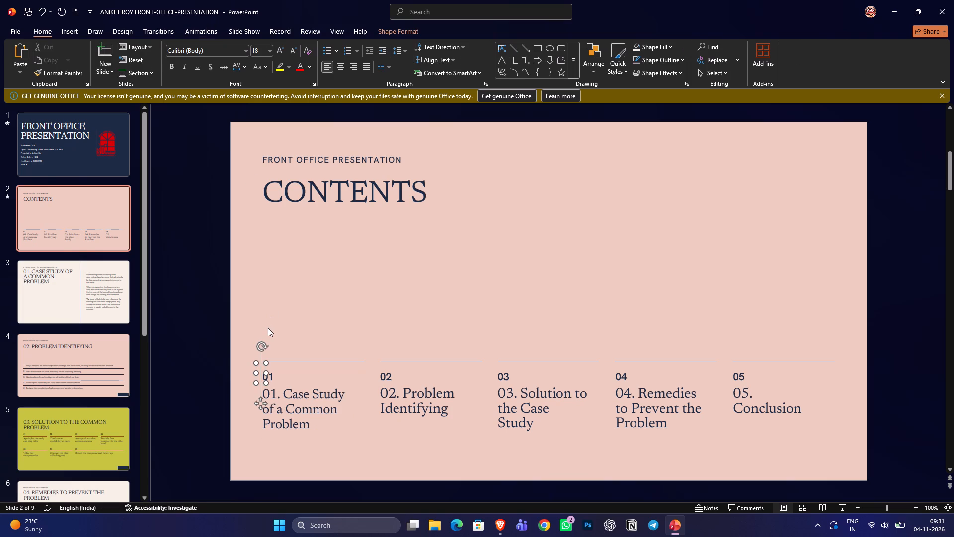
key("ctrl+z")
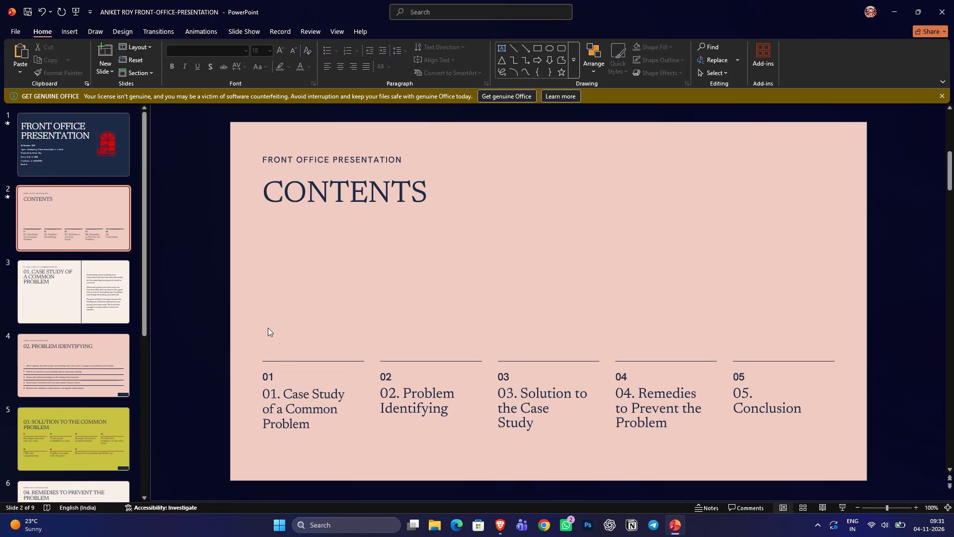
key("ctrl+z")
key("ctrl+z")
key("ctrl+z")
key("ctrl+z")
key("ctrl+z")
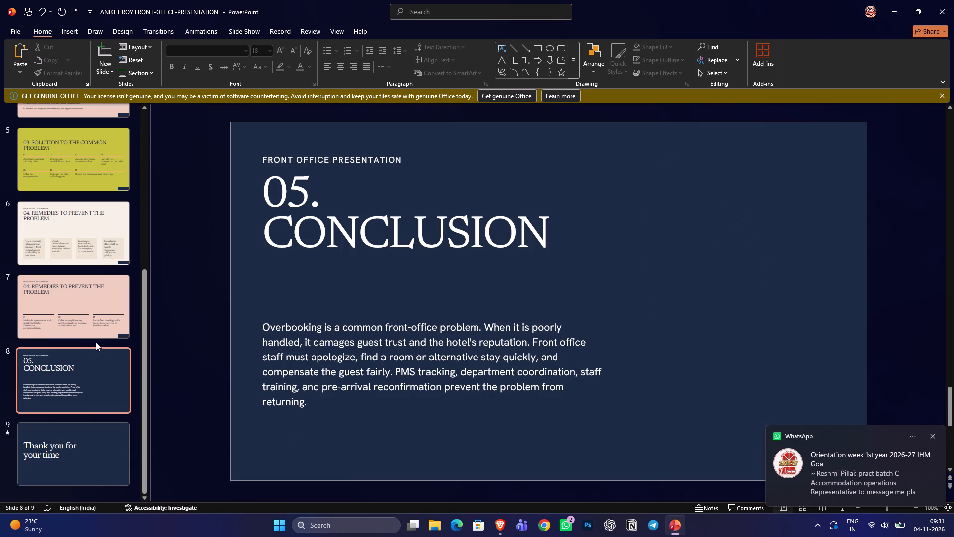
Look through the slides from the Conclusion and closing slides back to slide 1 to check their animation state.
left_click(96, 312)
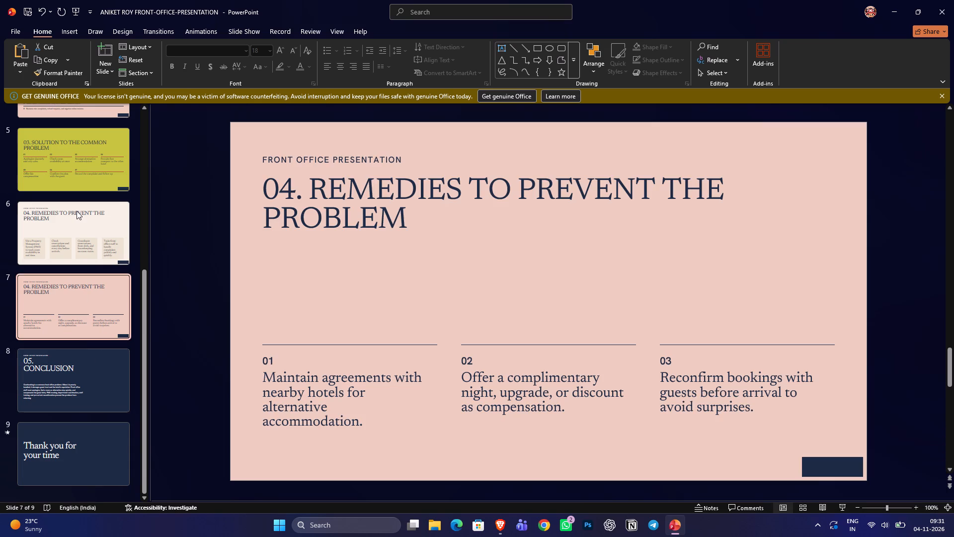
scroll(77, 211, "up", 1)
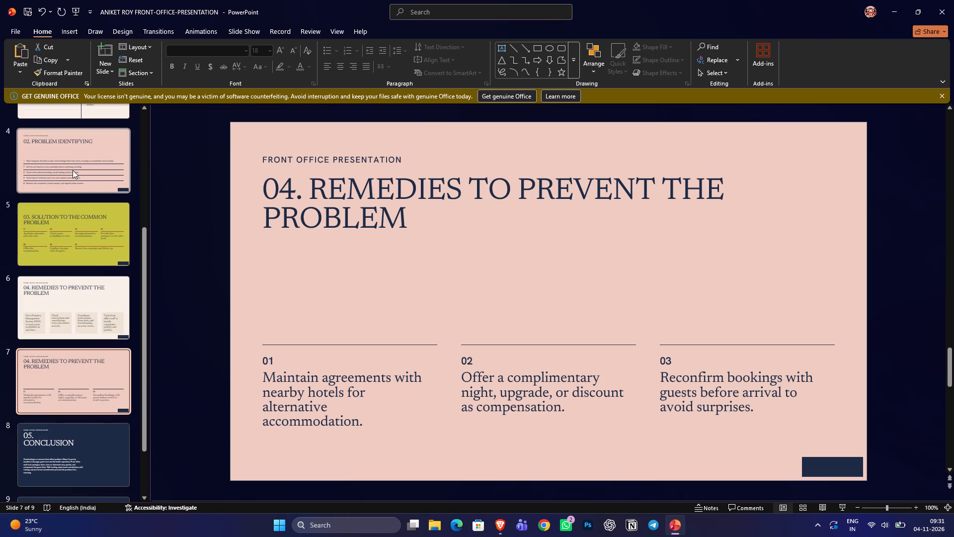
left_click(73, 170)
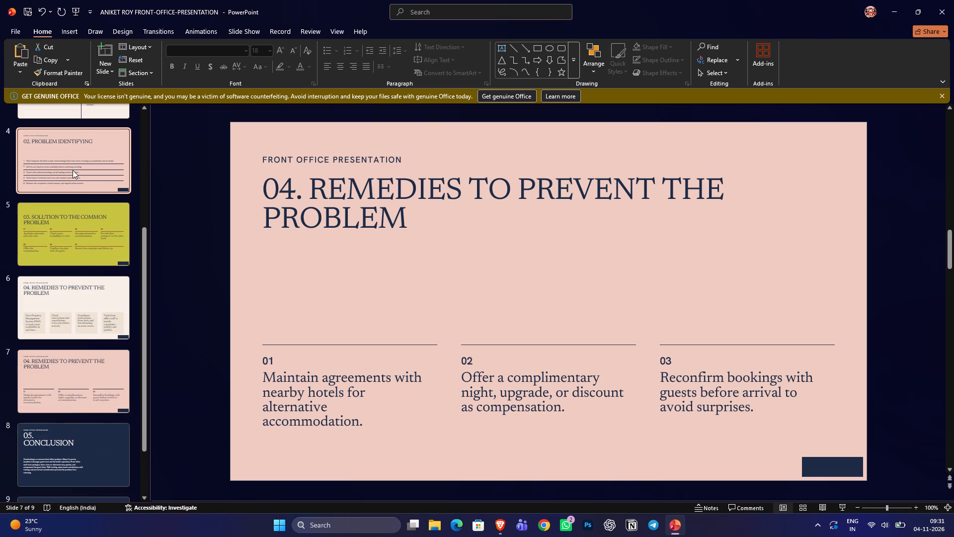
left_click(92, 454)
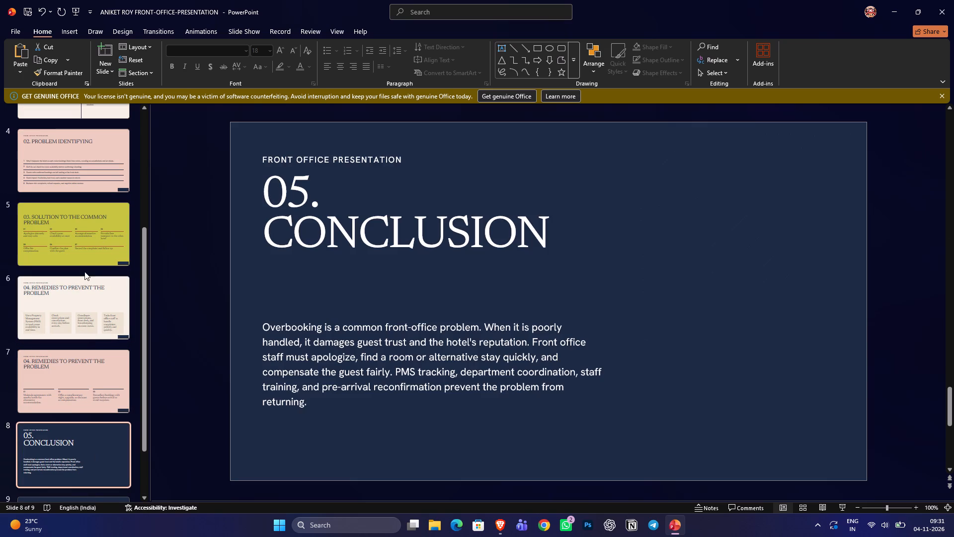
scroll(84, 271, "down", 3)
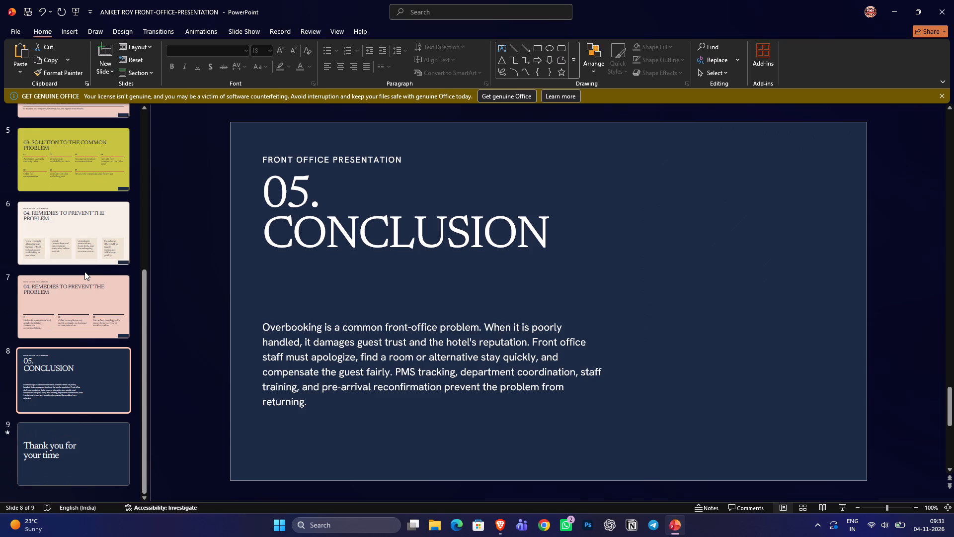
scroll(84, 271, "down", 2)
scroll(84, 271, "up", 1)
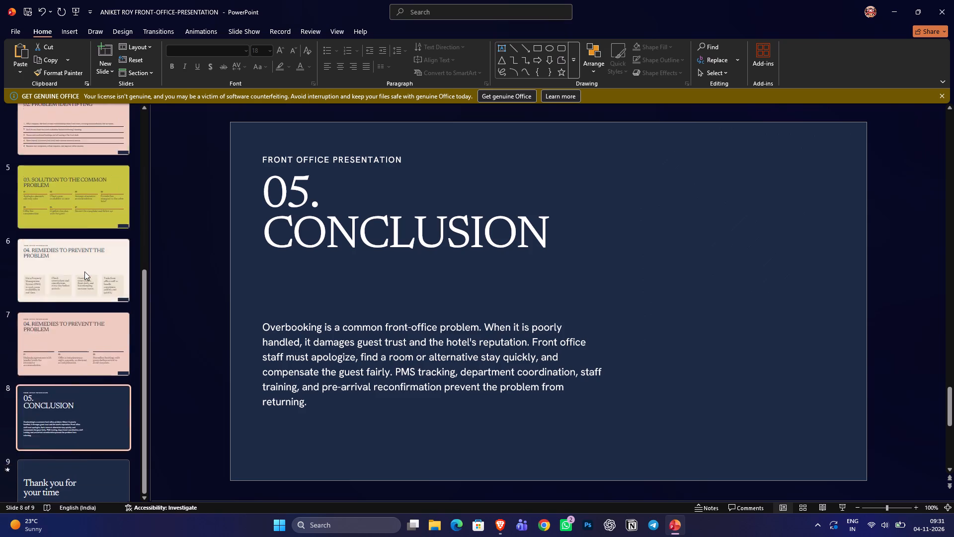
scroll(84, 271, "up", 4)
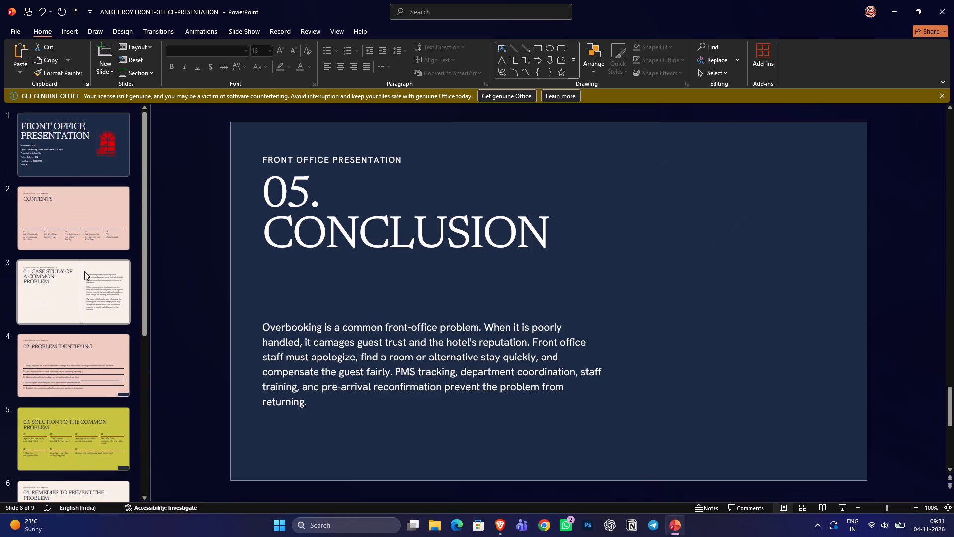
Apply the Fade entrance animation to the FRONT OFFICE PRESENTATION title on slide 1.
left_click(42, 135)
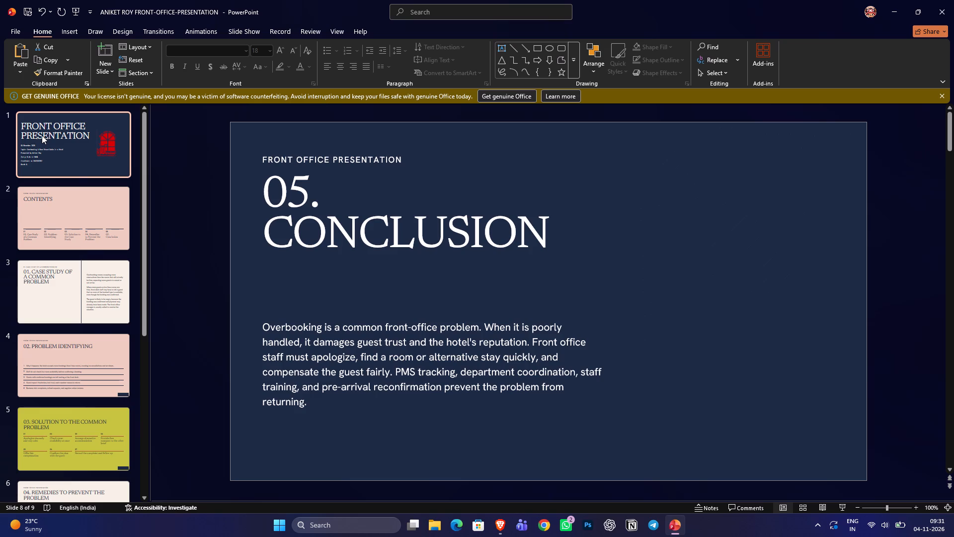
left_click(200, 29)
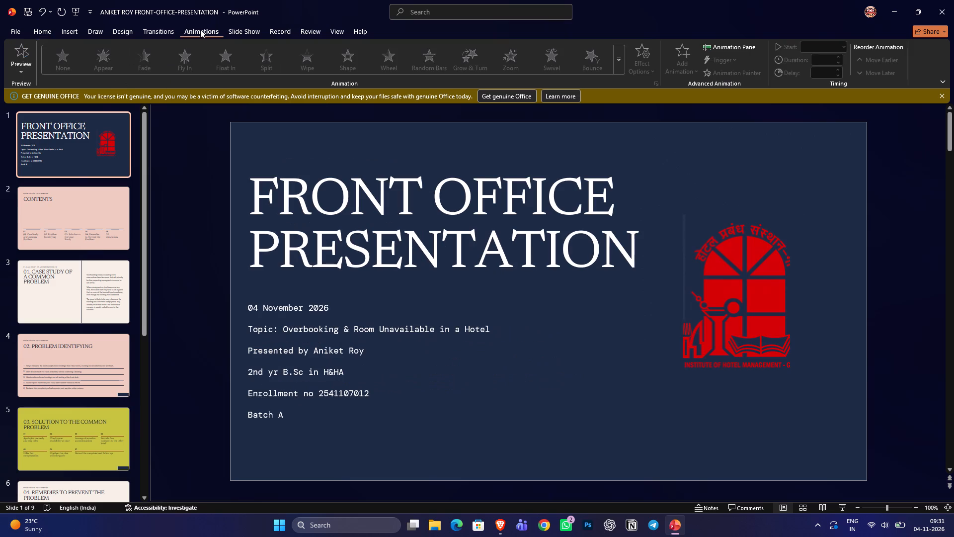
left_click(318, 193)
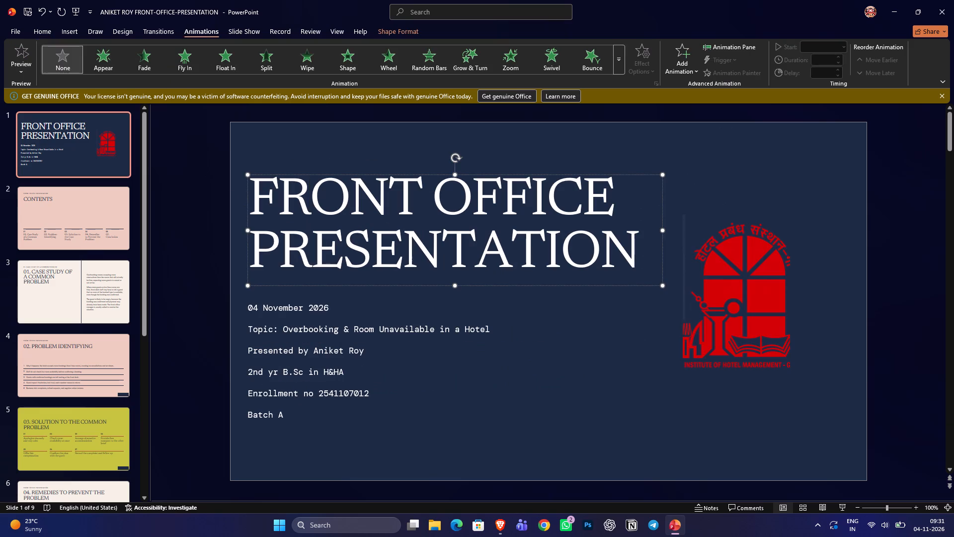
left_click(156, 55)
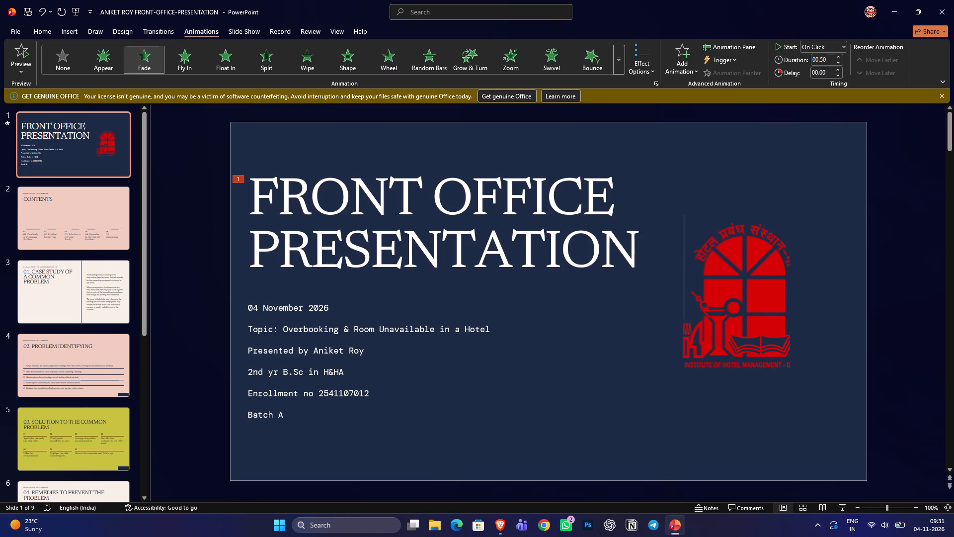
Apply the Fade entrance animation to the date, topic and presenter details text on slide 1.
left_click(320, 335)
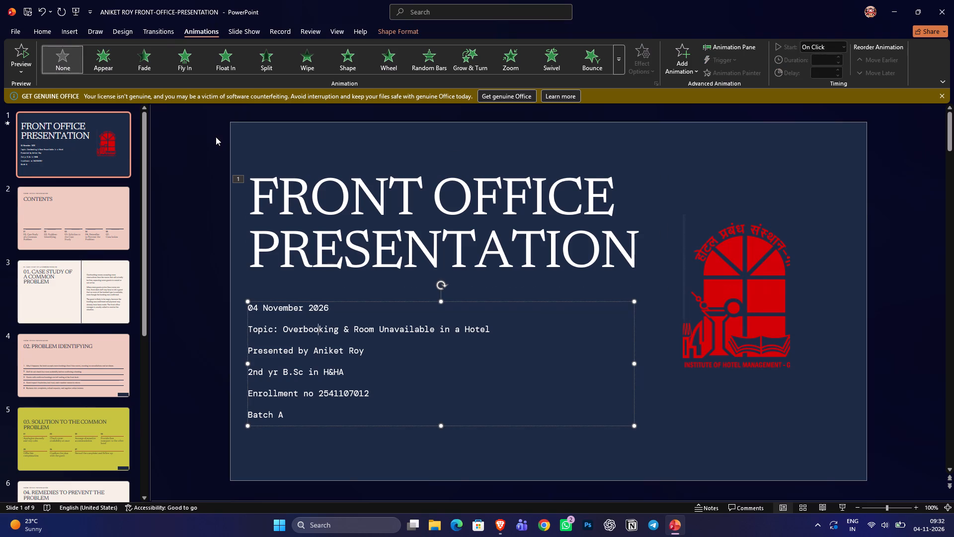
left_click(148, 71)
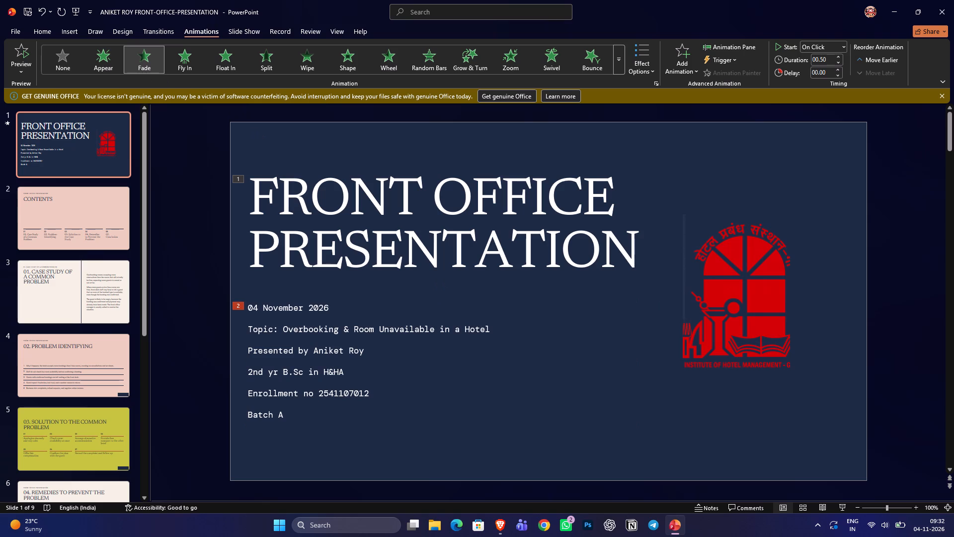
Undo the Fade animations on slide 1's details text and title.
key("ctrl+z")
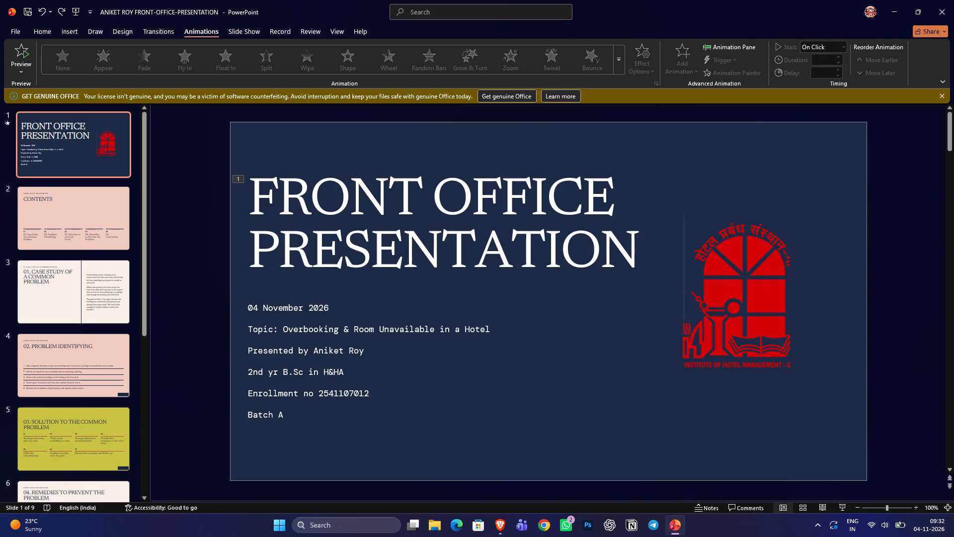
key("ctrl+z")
Apply the Fade entrance animation on slide 1 to the red logo, the title and the details text, in that order.
left_click(713, 341)
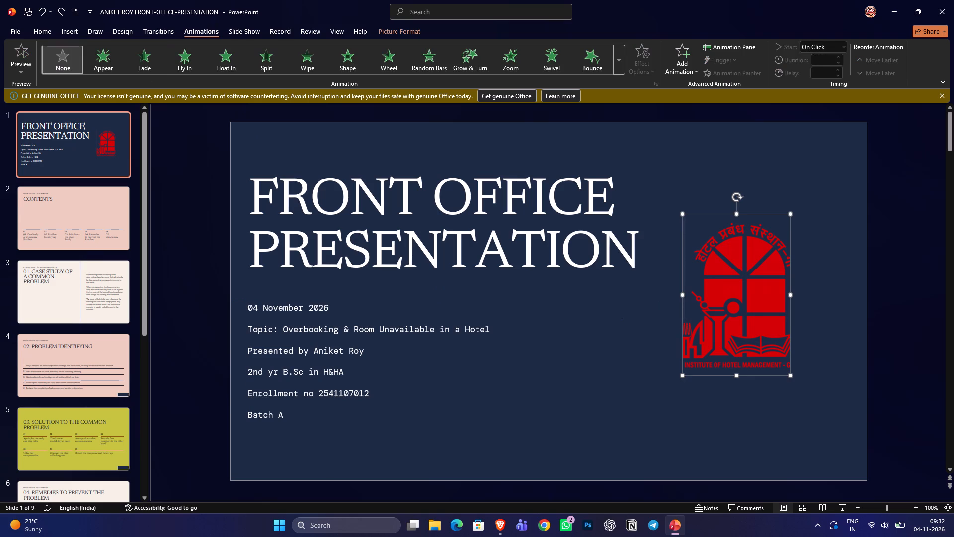
left_click(144, 59)
left_click(292, 213)
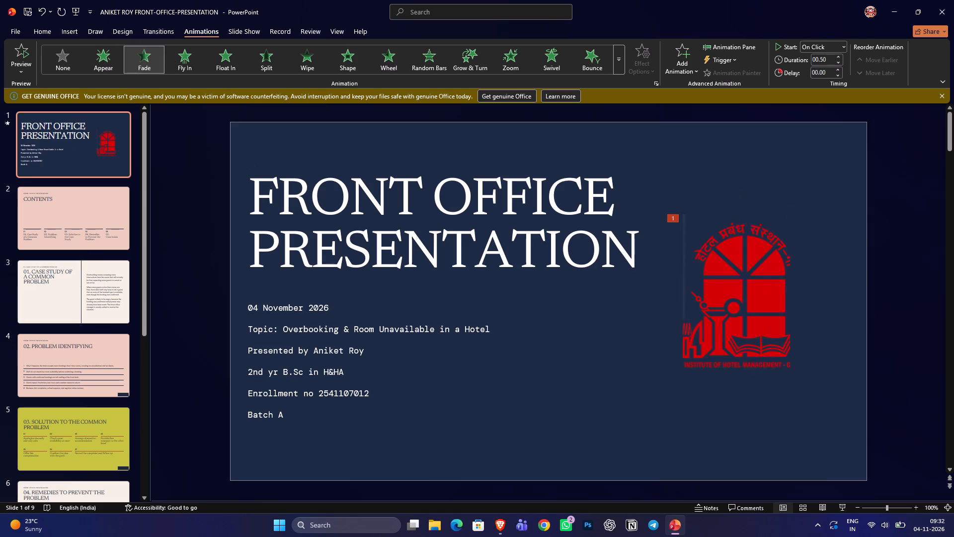
left_click(249, 191)
left_click(140, 73)
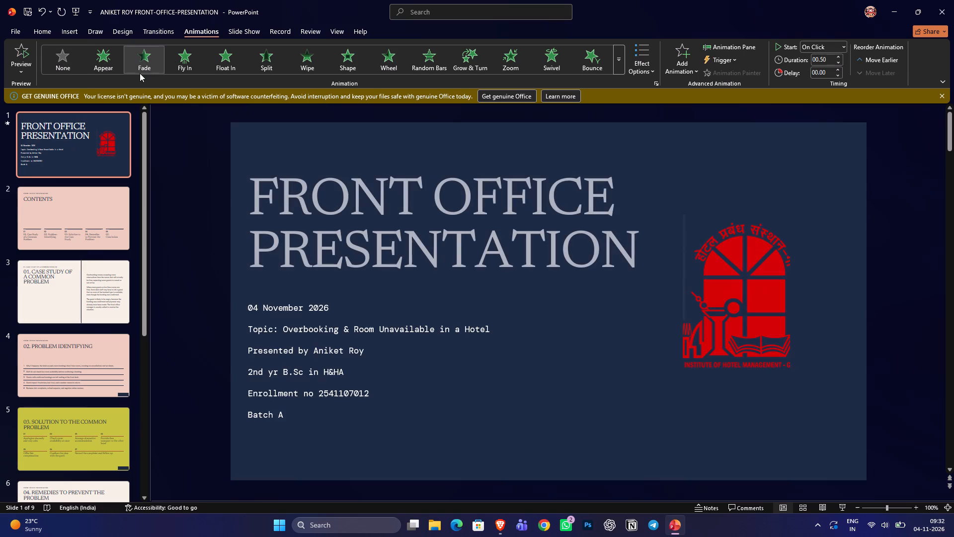
left_click(274, 346)
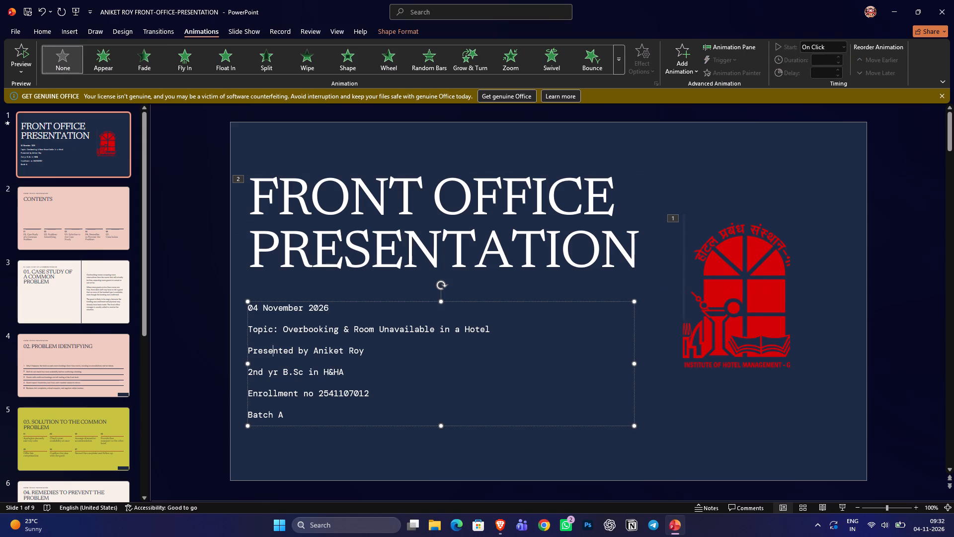
left_click(154, 66)
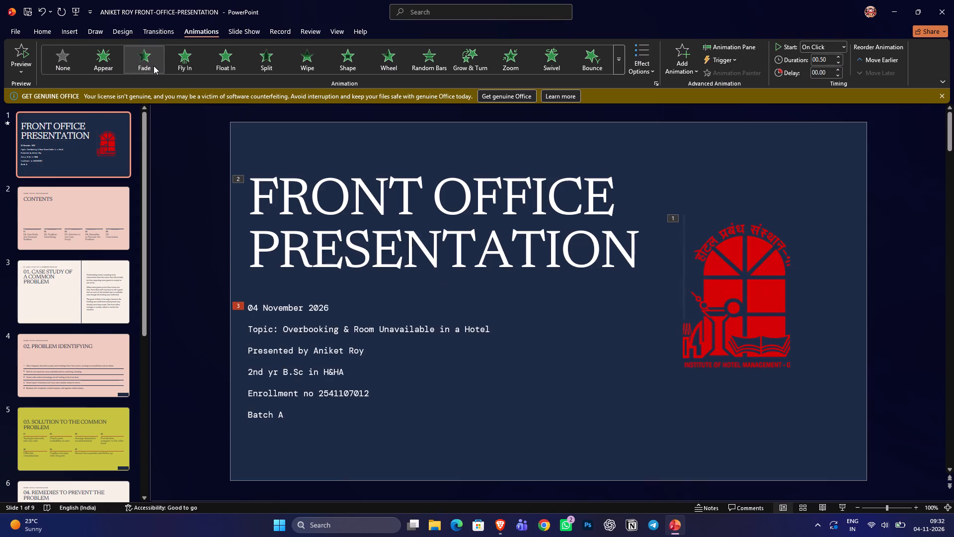
Apply the Fade entrance animation to the CONTENTS heading on slide 2.
left_click(72, 213)
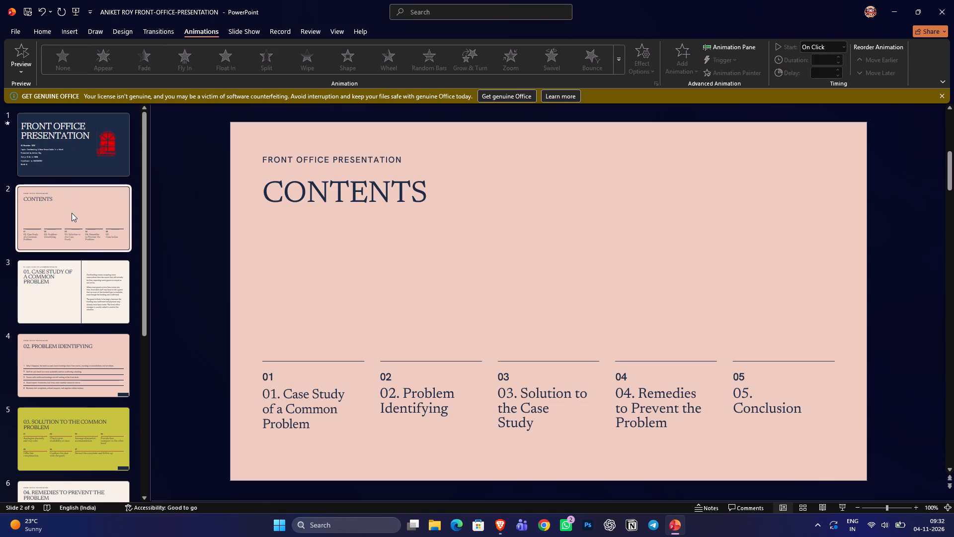
left_click(296, 189)
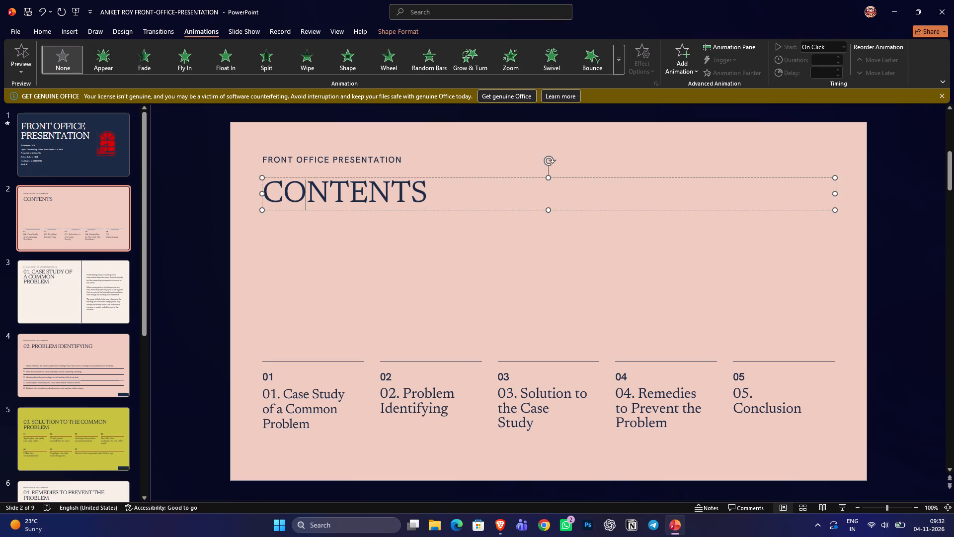
left_click(141, 62)
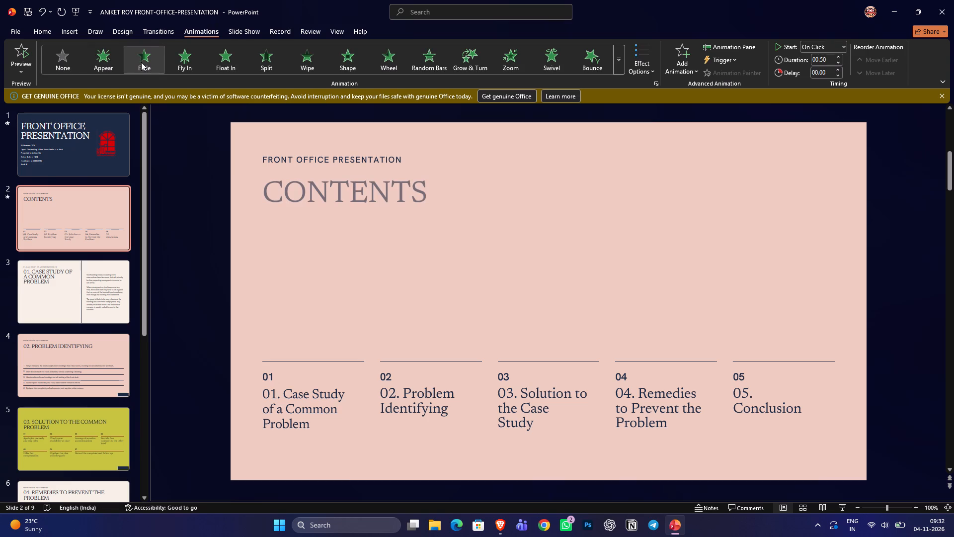
Apply the Fade entrance animation to each of slide 2's five contents entries in order, from 01. Case Study to 05. Conclusion.
left_click(284, 395)
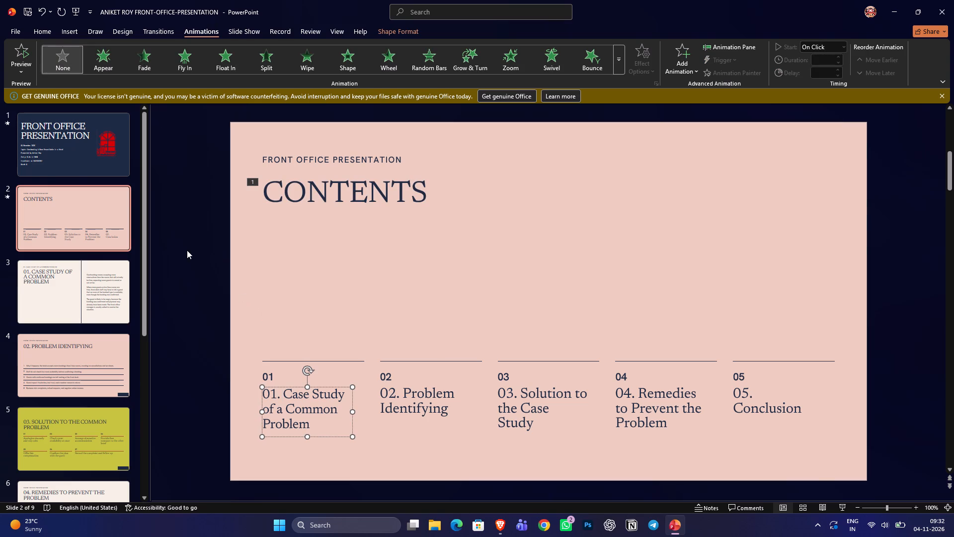
left_click(135, 68)
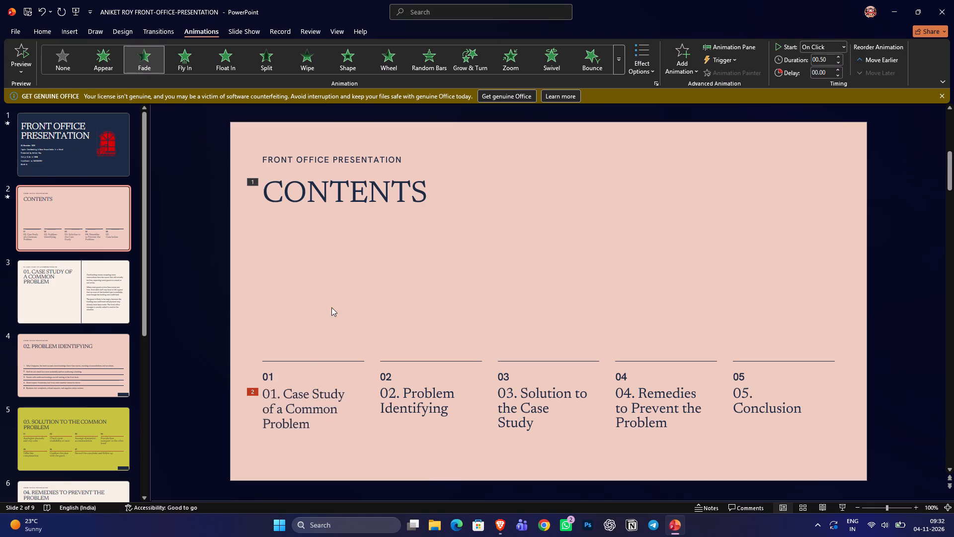
left_click(418, 399)
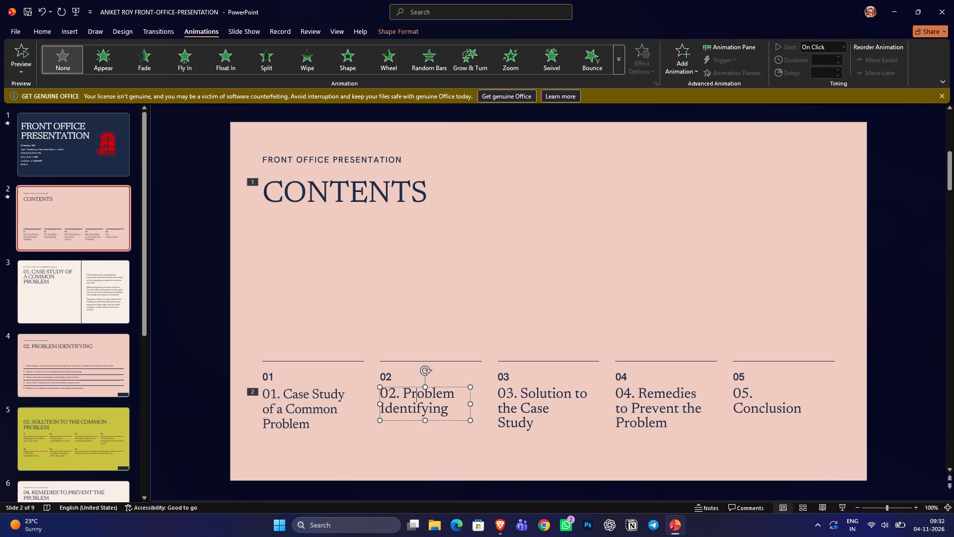
left_click(154, 64)
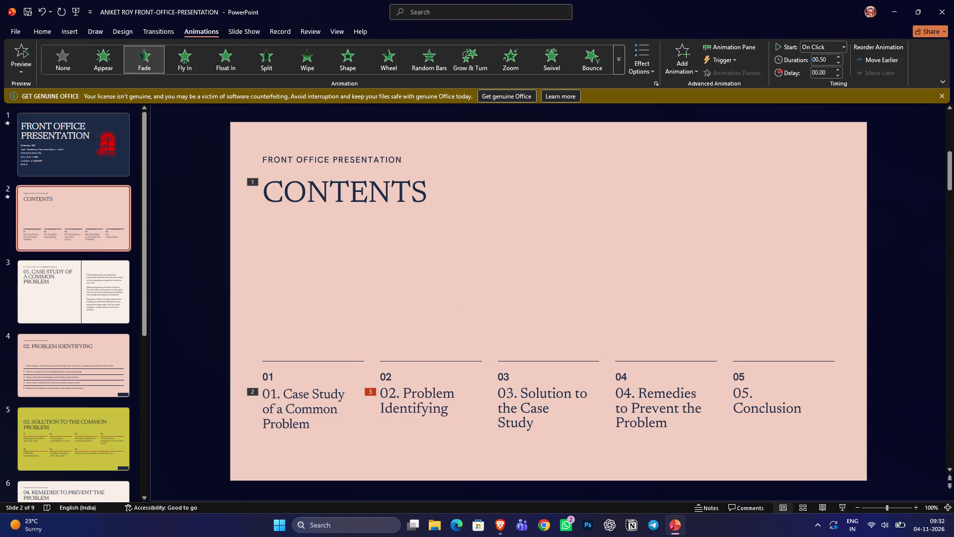
left_click(549, 420)
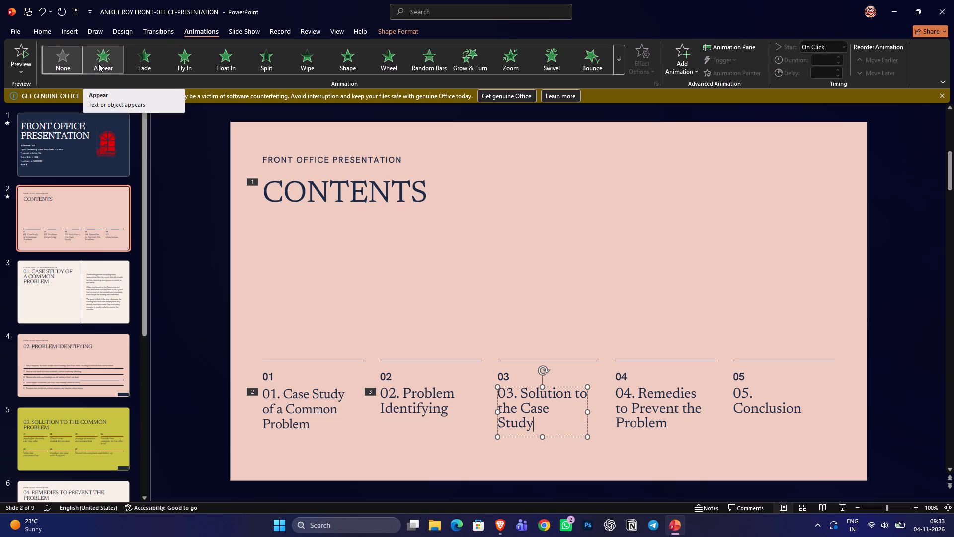
left_click(154, 51)
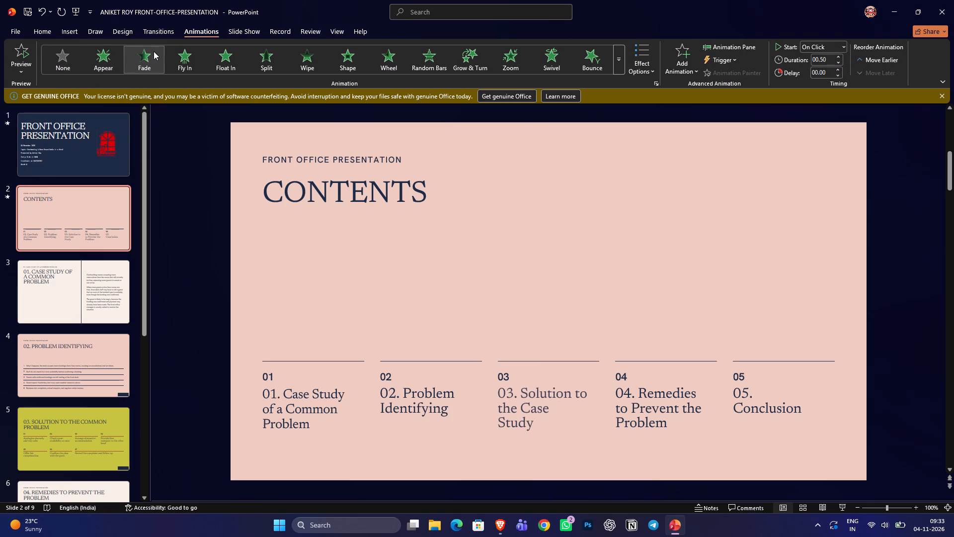
left_click(660, 416)
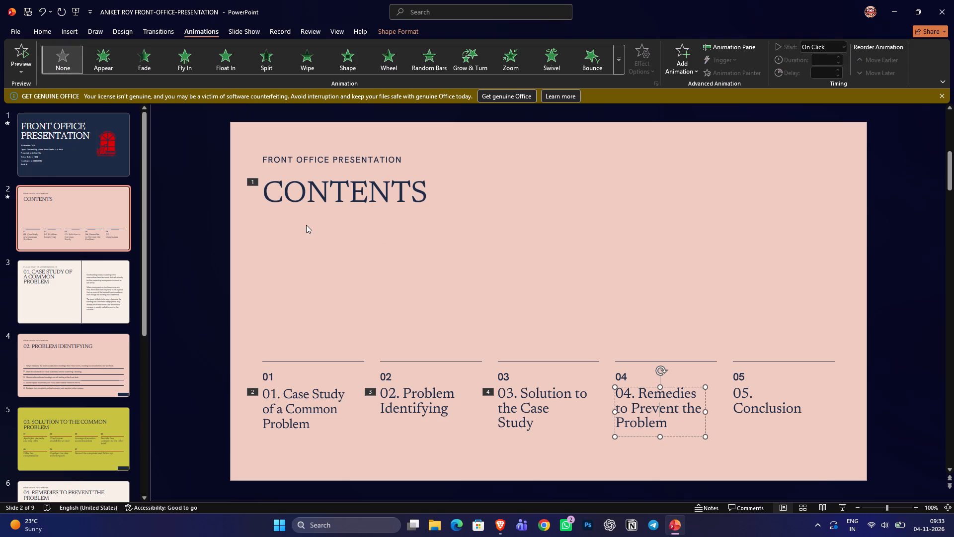
left_click(153, 66)
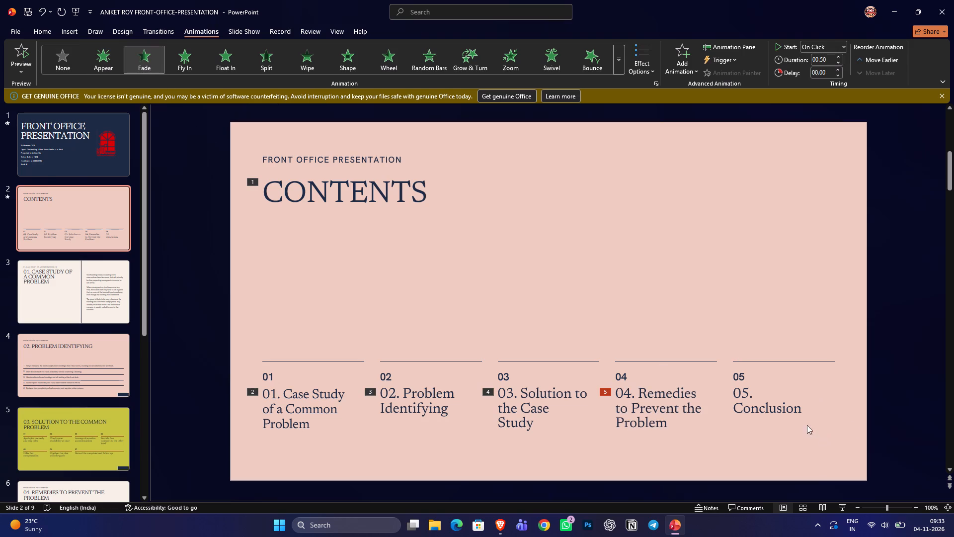
left_click(789, 405)
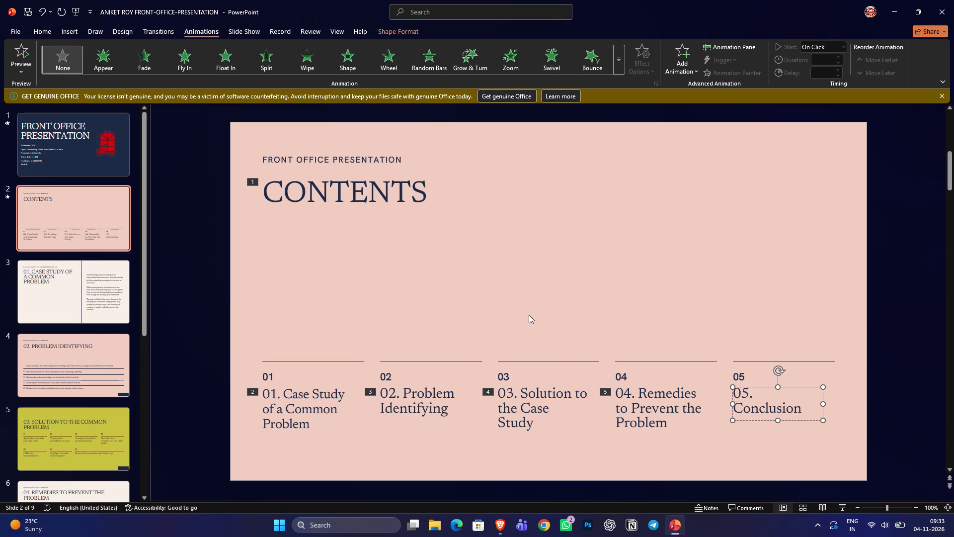
left_click(160, 58)
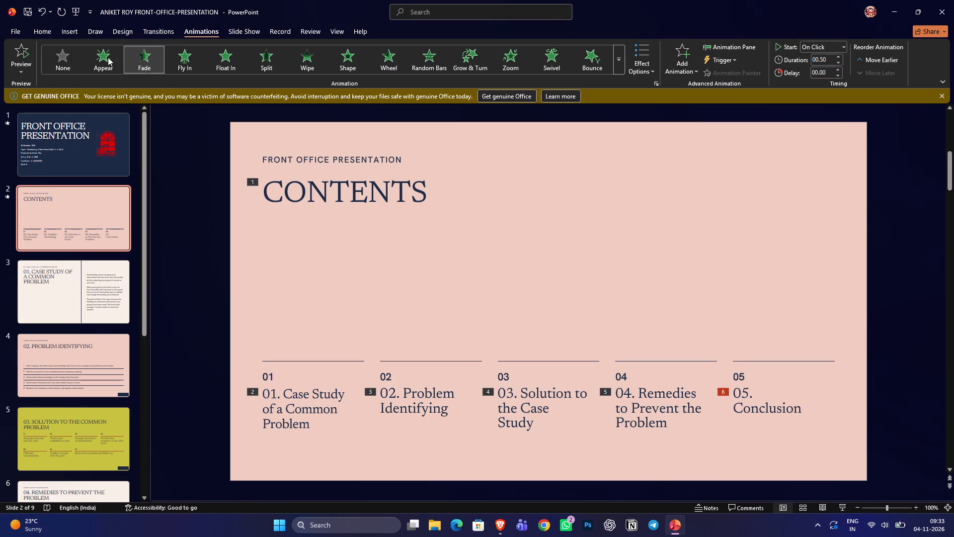
left_click(12, 41)
Apply the Fade entrance animation on slide 3 to the 01. CASE STUDY OF A COMMON PROBLEM heading and the overbooking body text.
left_click(36, 299)
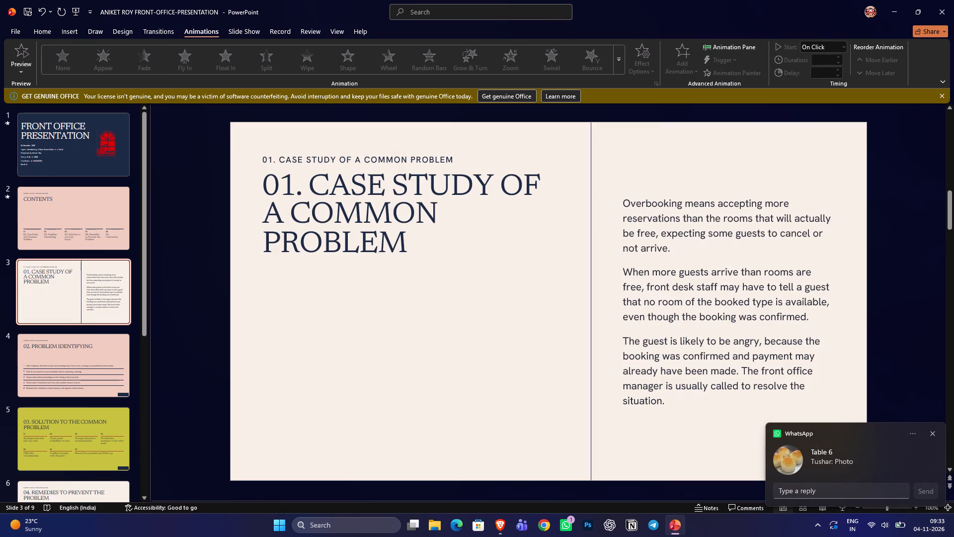
left_click(294, 193)
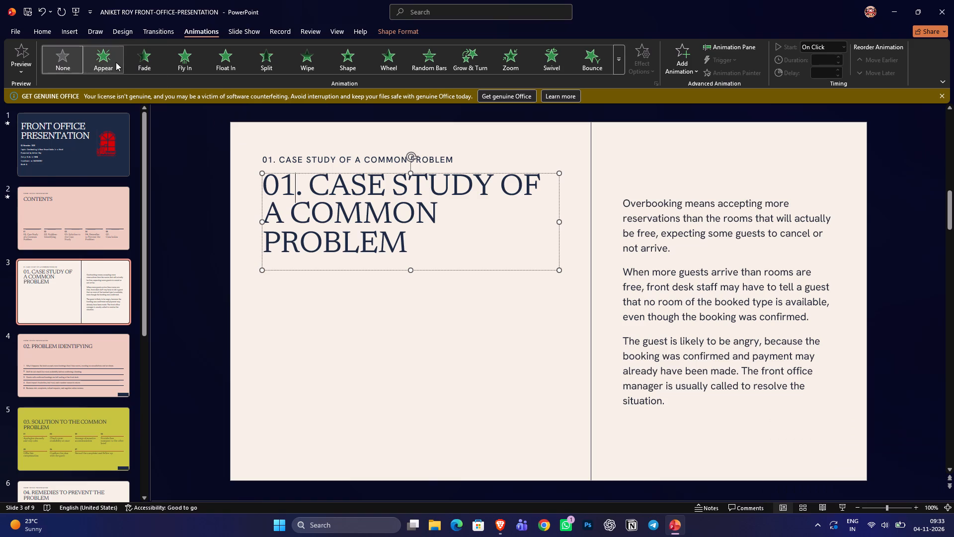
left_click(145, 65)
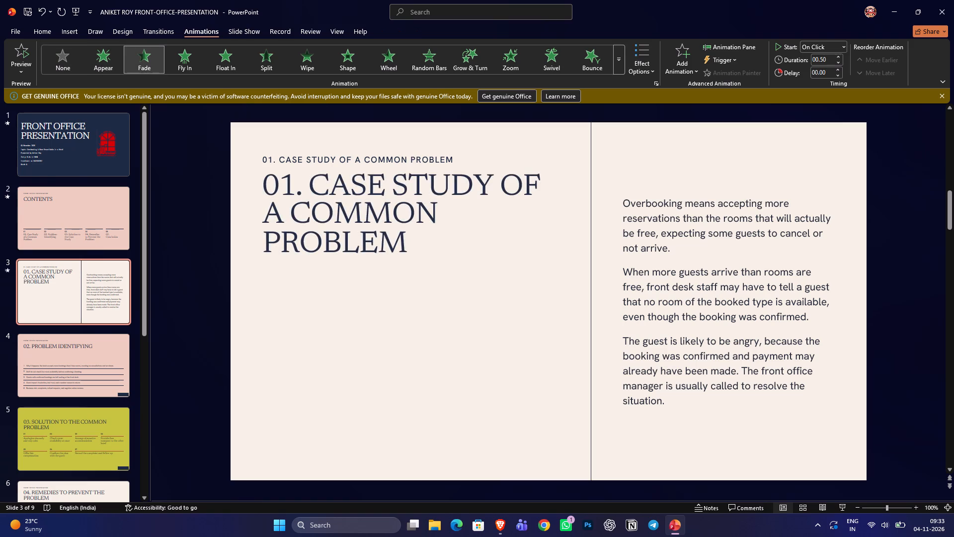
left_click(689, 220)
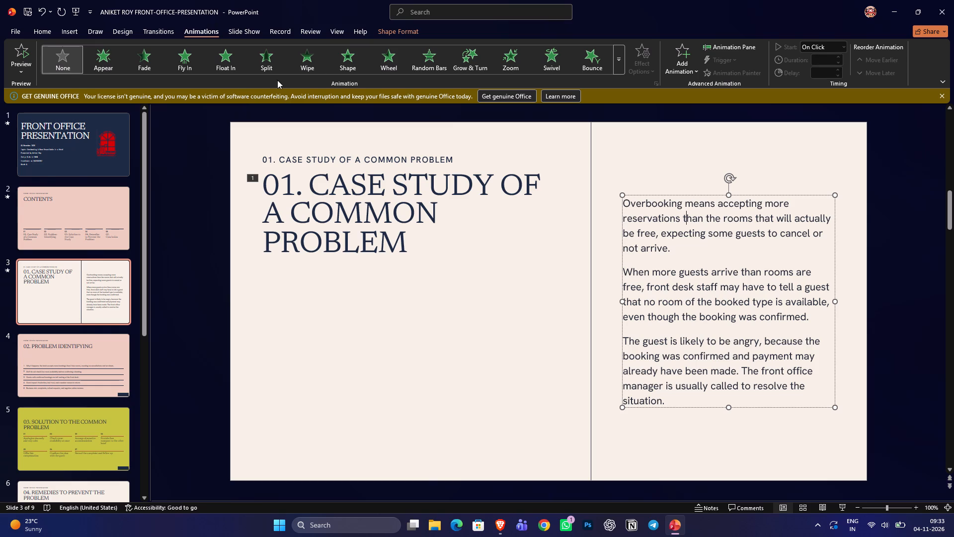
left_click(150, 61)
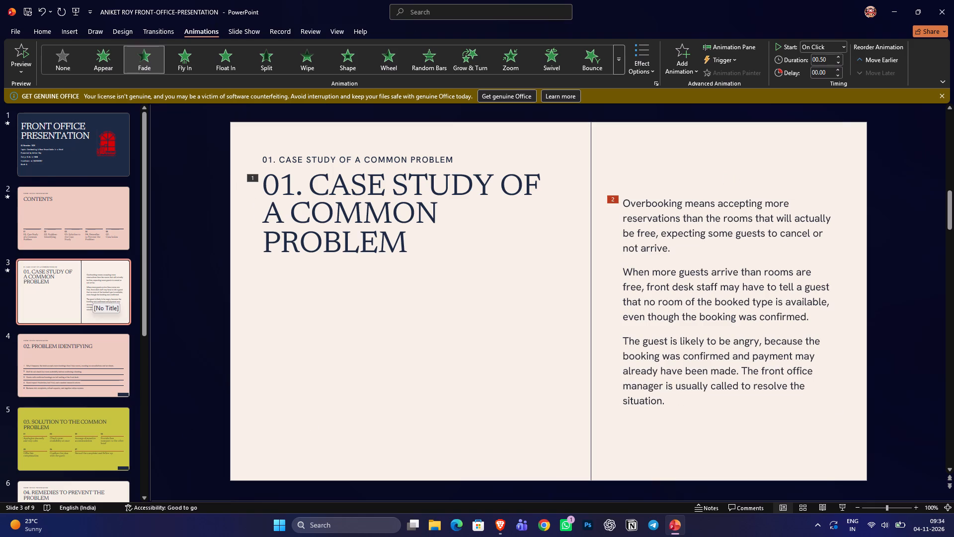
Delete the small 01. CASE STUDY OF A COMMON PROBLEM line above slide 3's heading.
left_click(458, 158)
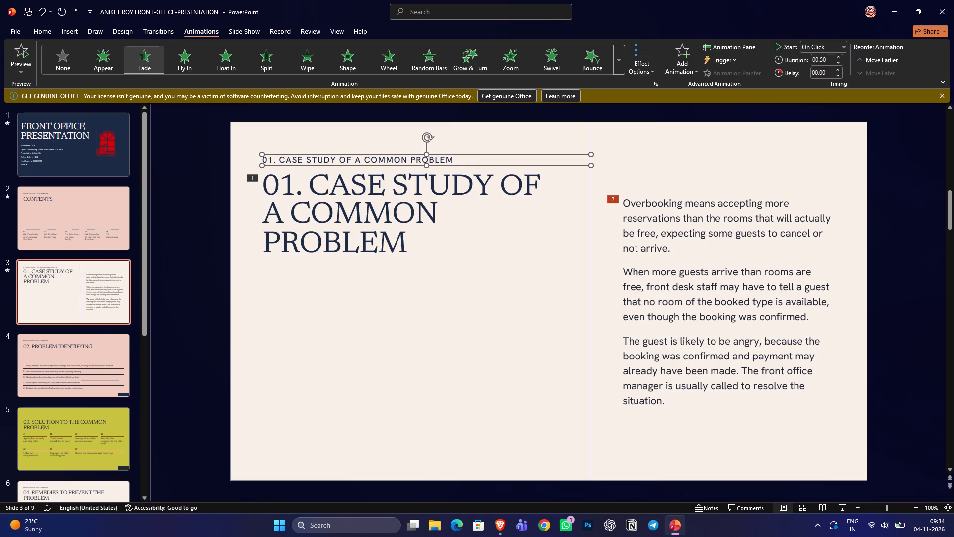
key("Delete")
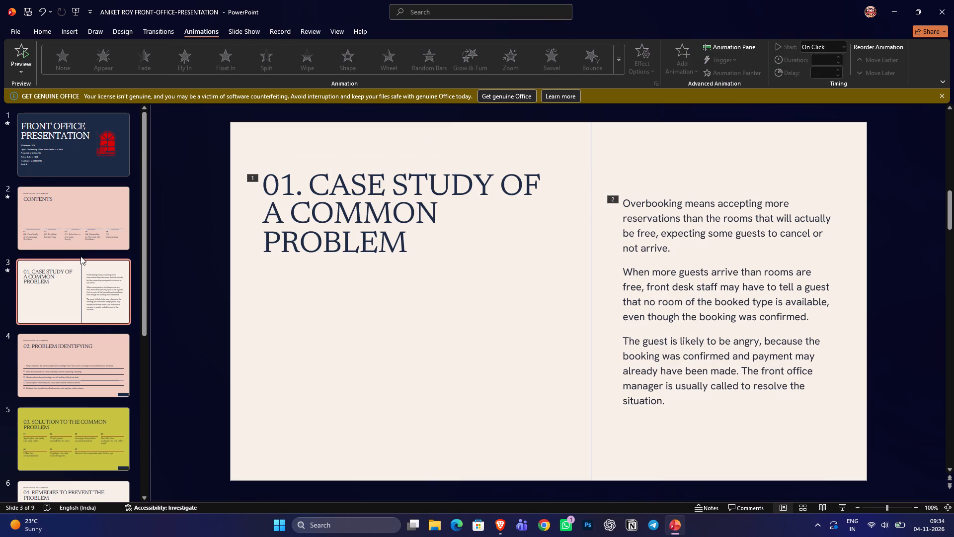
Copy the small FRONT OFFICE PRESENTATION line from slide 4 and paste it above the heading on slide 3.
left_click(87, 216)
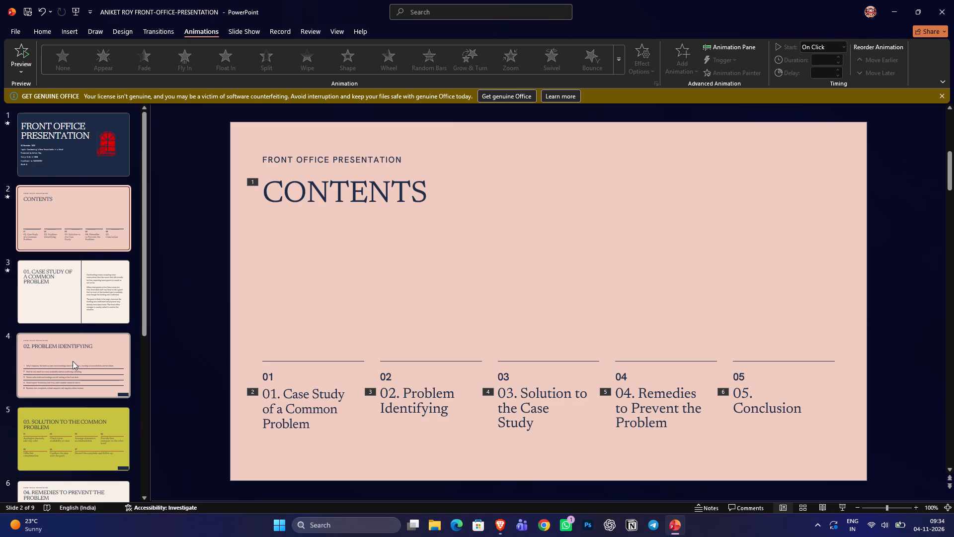
left_click(68, 380)
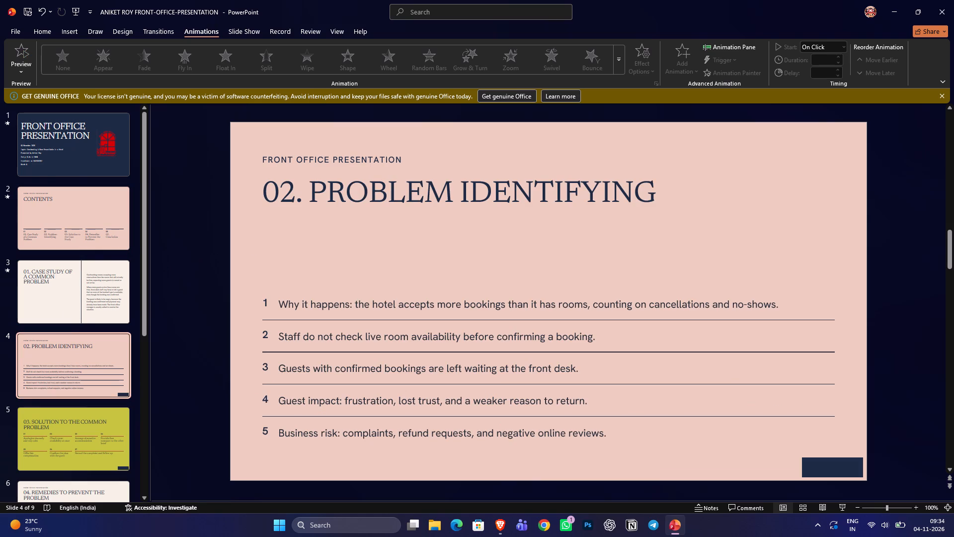
left_click(408, 156)
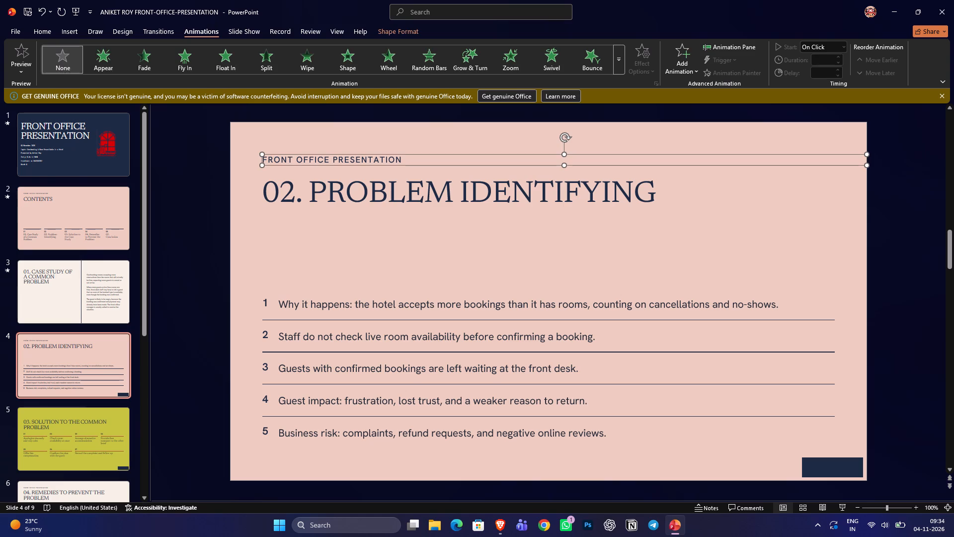
key("ctrl+c")
left_click(65, 287)
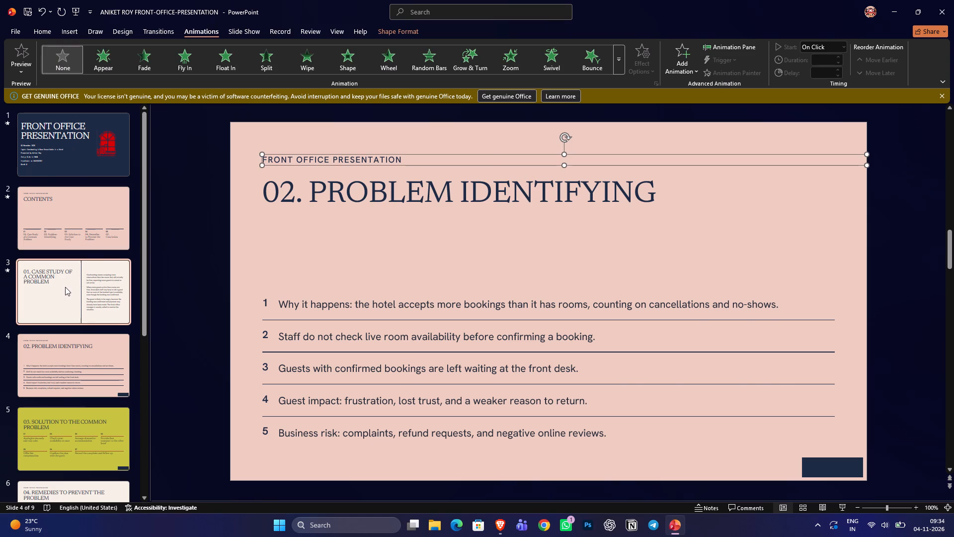
key("ctrl+v")
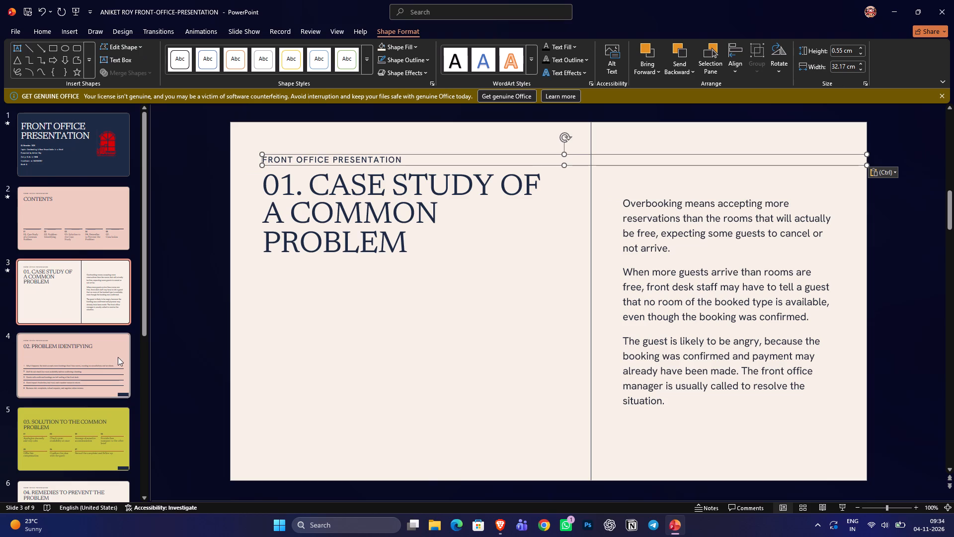
Paste the FRONT OFFICE PRESENTATION line onto slide 5 and nudge it slightly down toward the 03. SOLUTION TO THE COMMON PROBLEM heading.
left_click(91, 419)
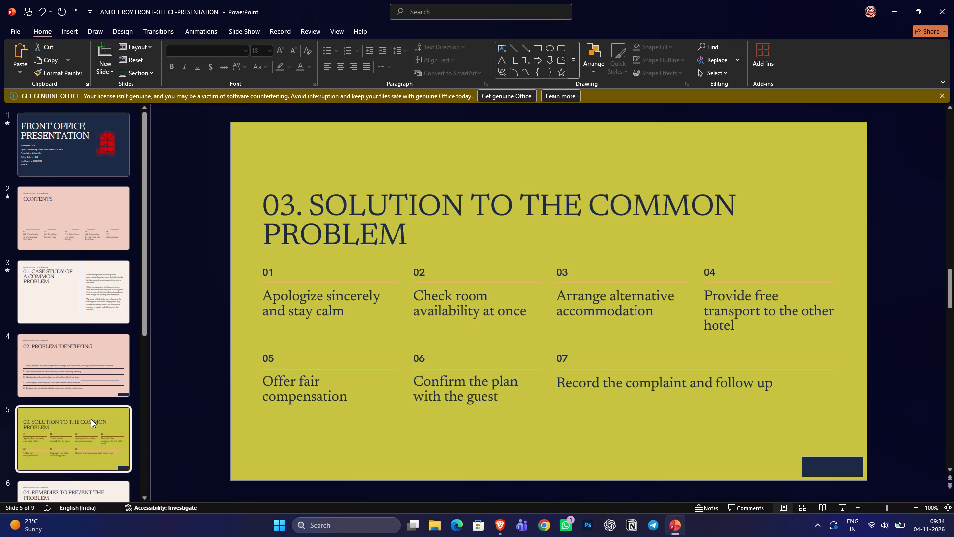
key("ctrl+v")
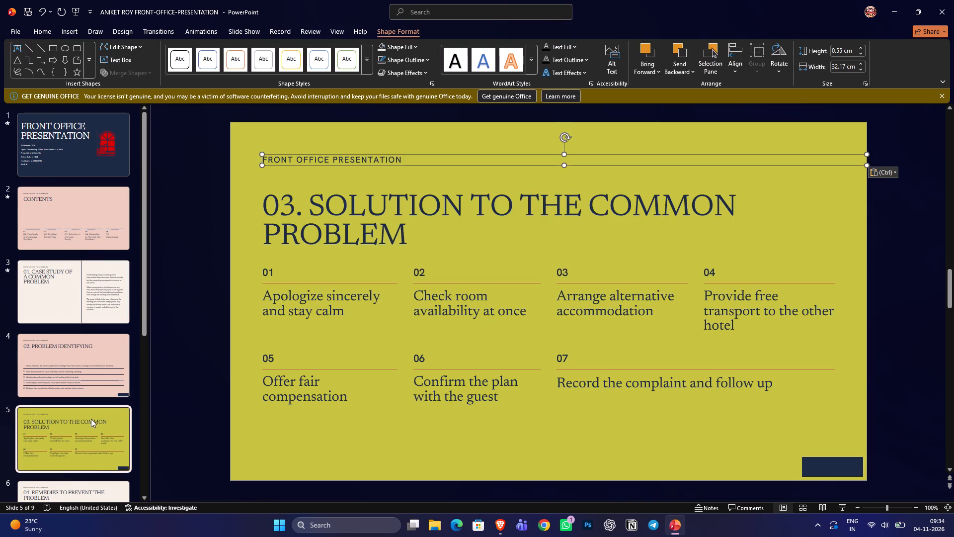
key("Down")
key("Down")
key("Down")
key("Down")
key("Down")
key("Down")
key("Down")
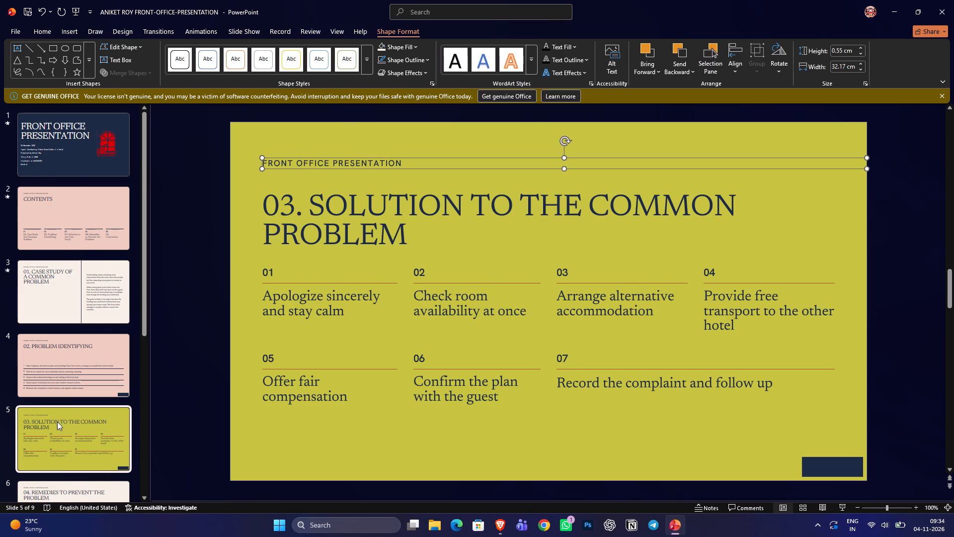
Go to closing slide 9 and apply the Fade entrance animation to the Thank you for your time text.
left_click(68, 496)
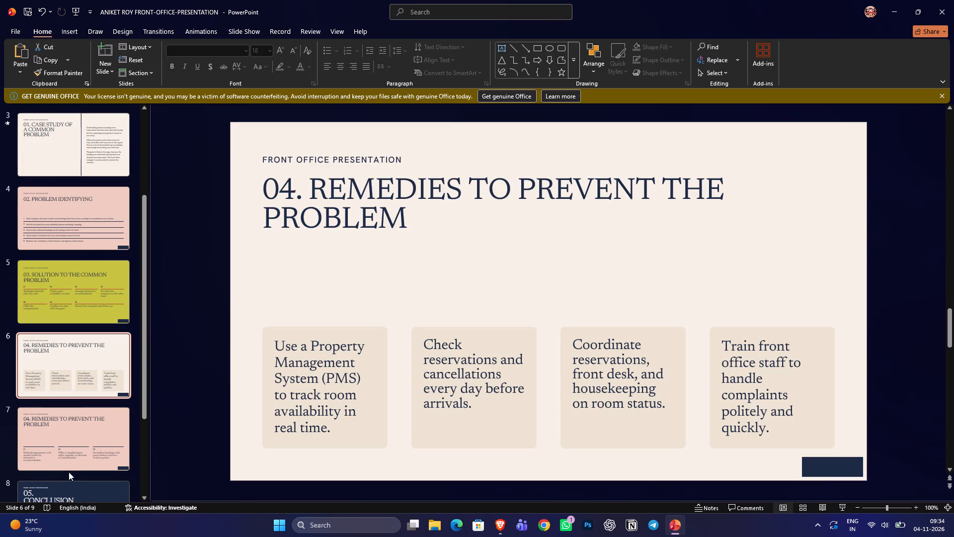
scroll(69, 472, "down", 1)
left_click(69, 472)
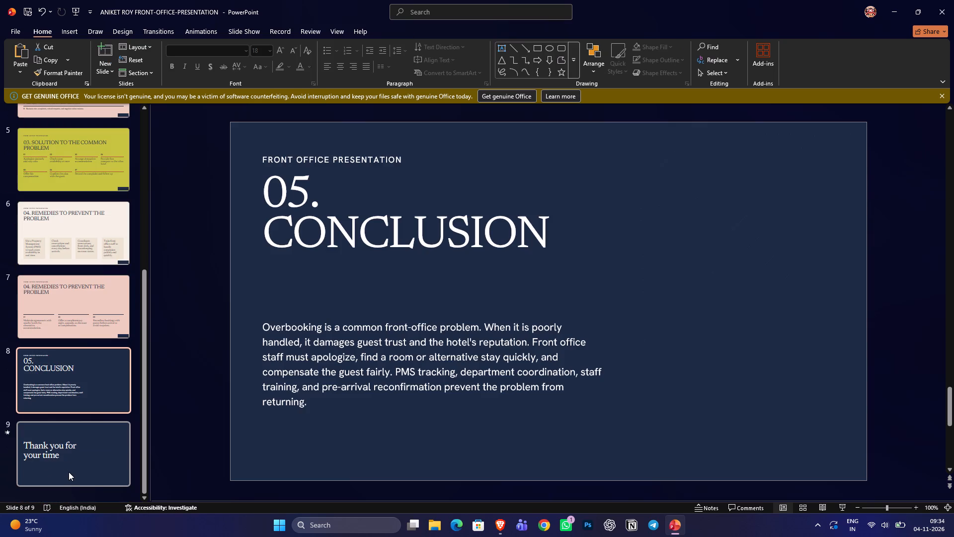
scroll(69, 472, "down", 1)
left_click(69, 472)
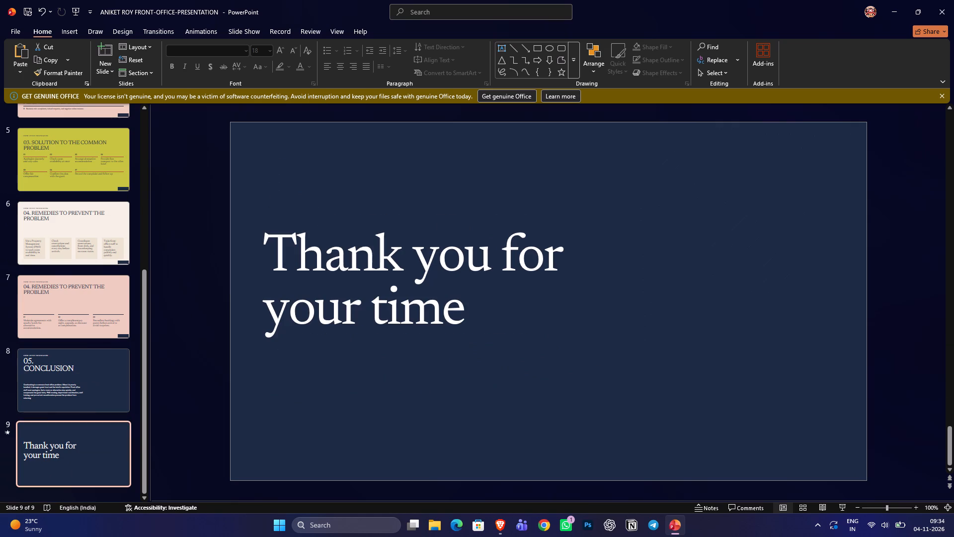
left_click(292, 271)
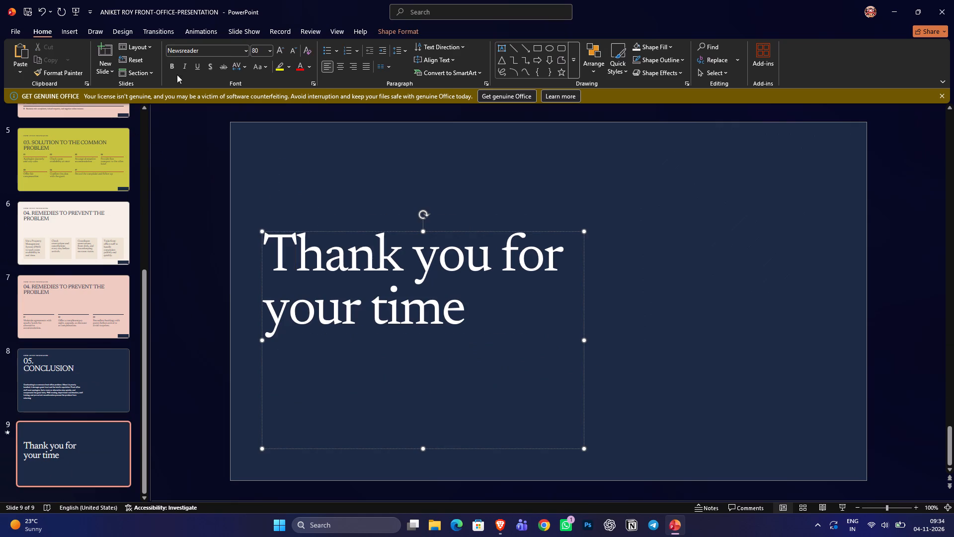
left_click(202, 25)
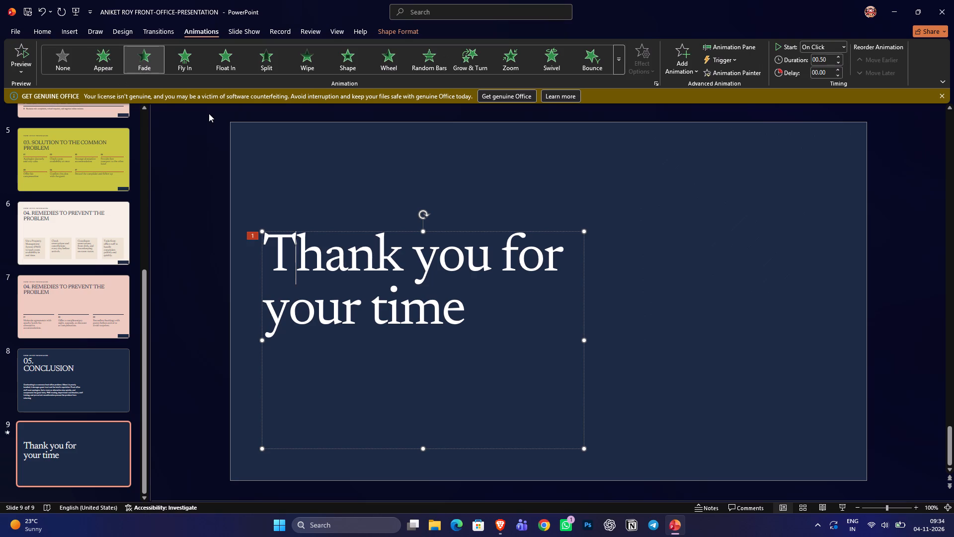
left_click(130, 74)
Apply the Fade animation to slide 8's 05. CONCLUSION heading and remove the heading's extra With Previous Fade effect.
left_click(75, 373)
left_click(269, 212)
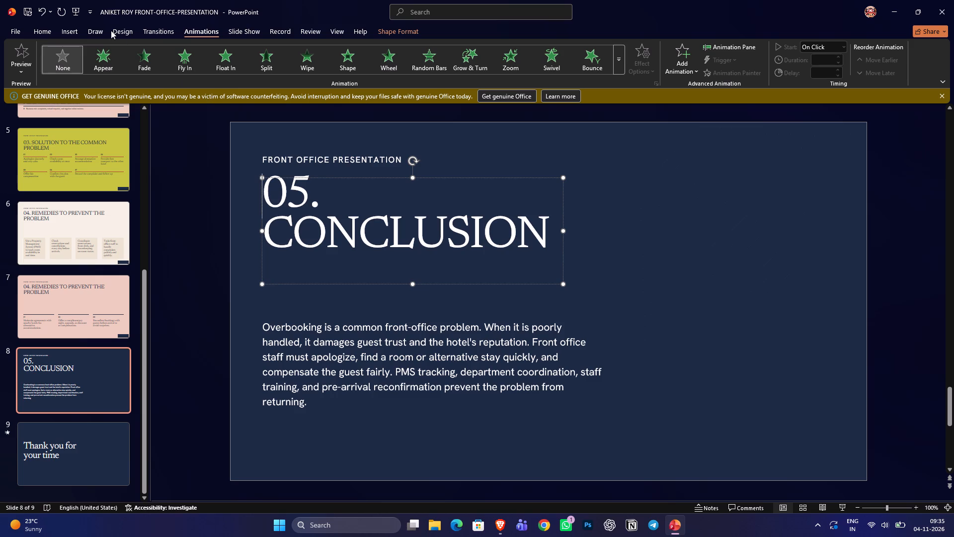
left_click(140, 60)
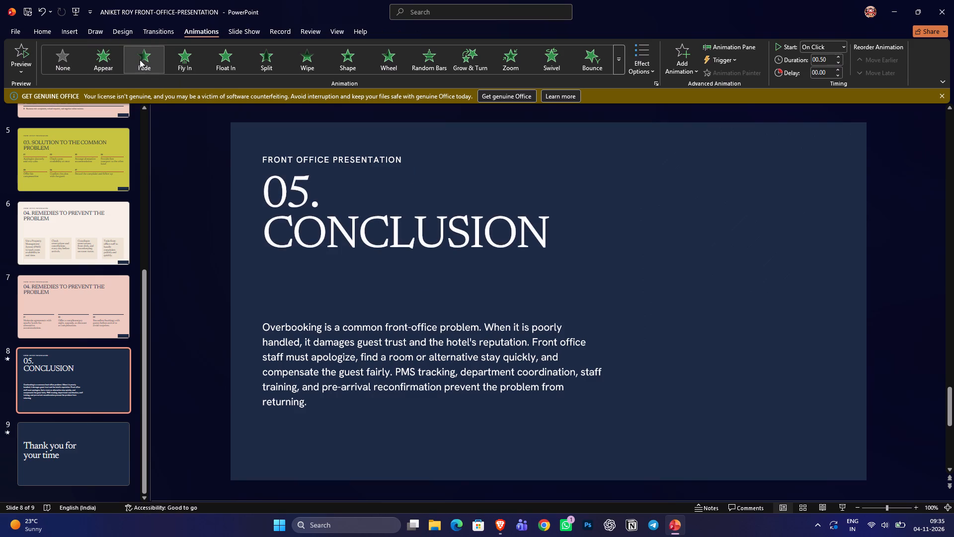
left_click(296, 328)
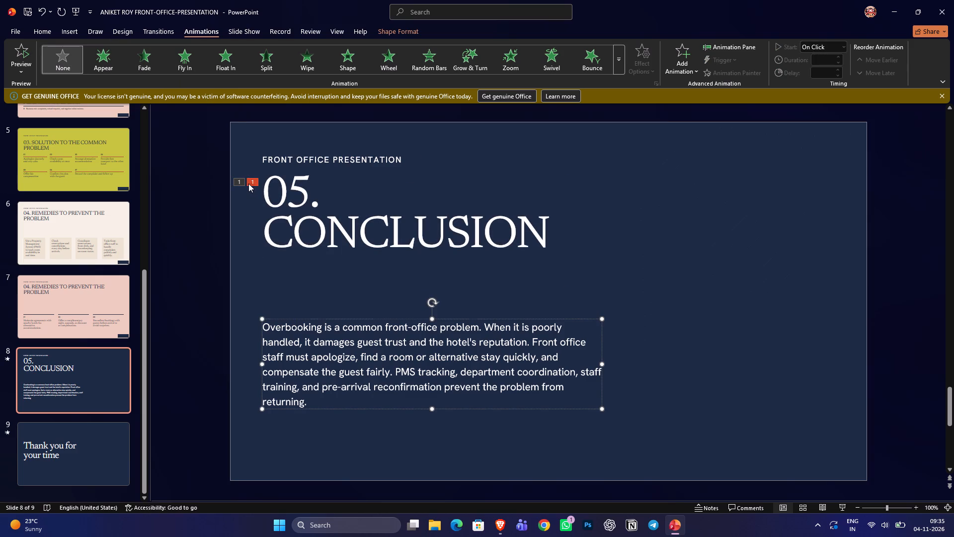
left_click(248, 183)
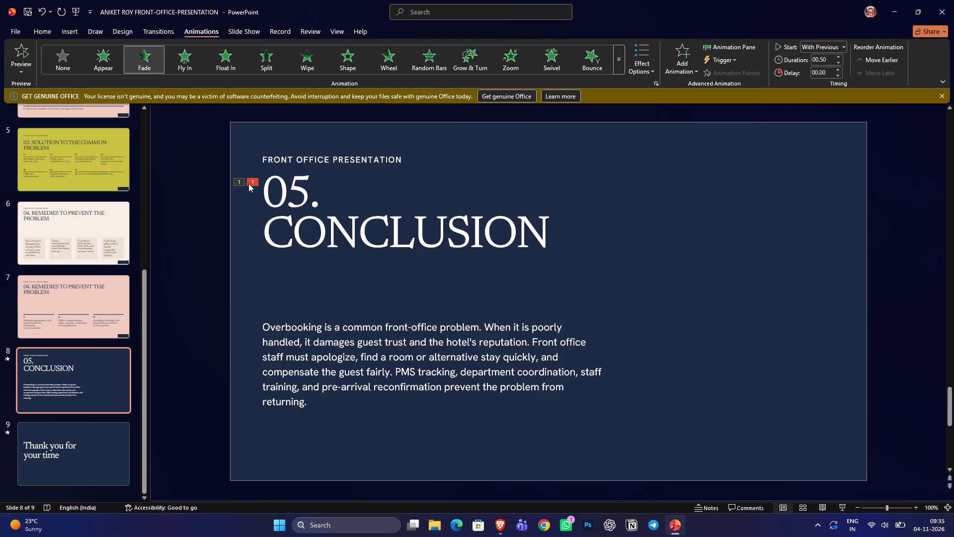
key("Delete")
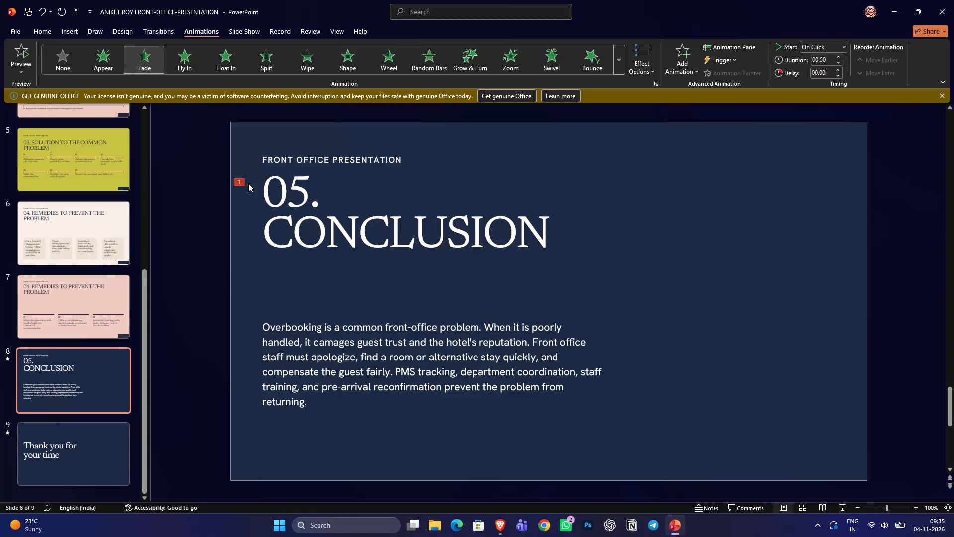
Apply the Fade entrance animation to the Overbooking paragraph on slide 8.
left_click(262, 348)
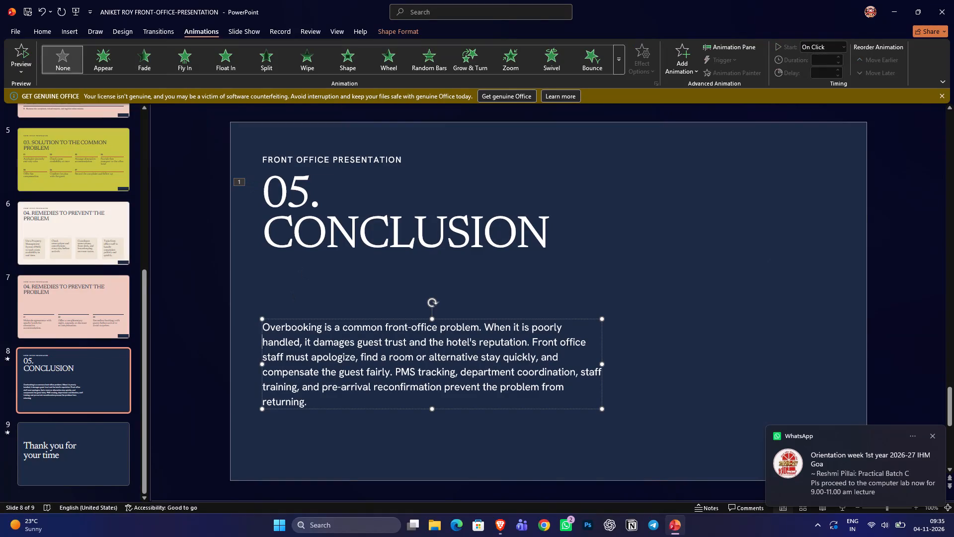
left_click(141, 57)
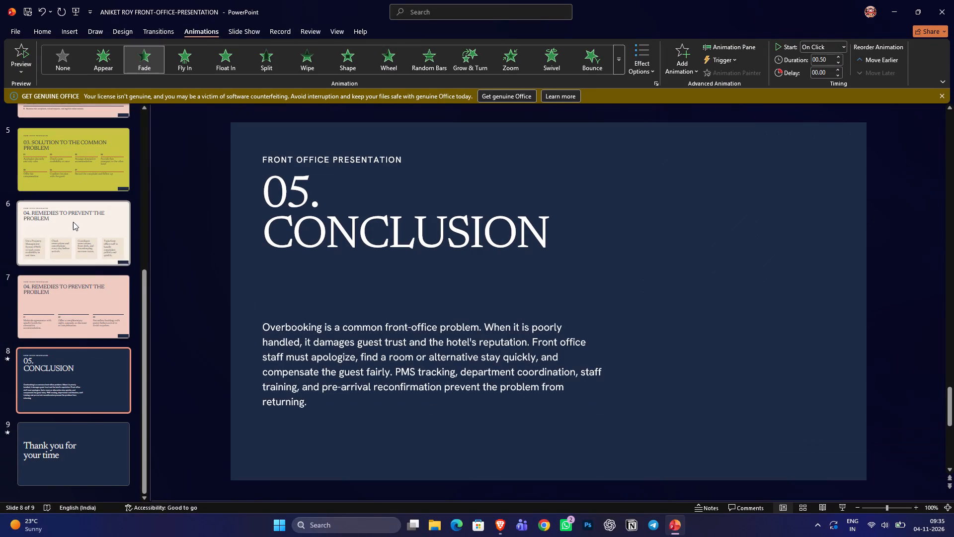
Go to slide 7 and apply the Fade entrance animation to the 04. REMEDIES TO PREVENT THE PROBLEM heading.
left_click(66, 456)
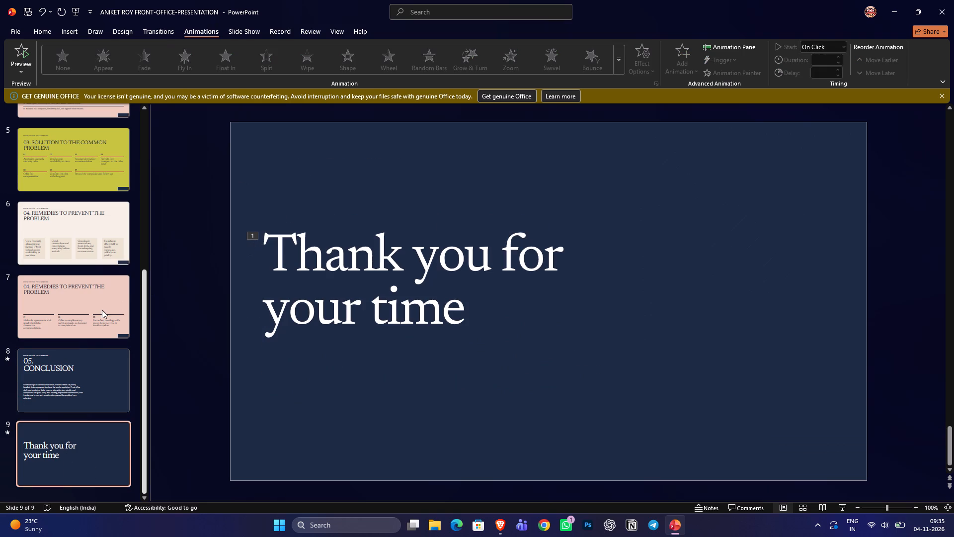
left_click(66, 308)
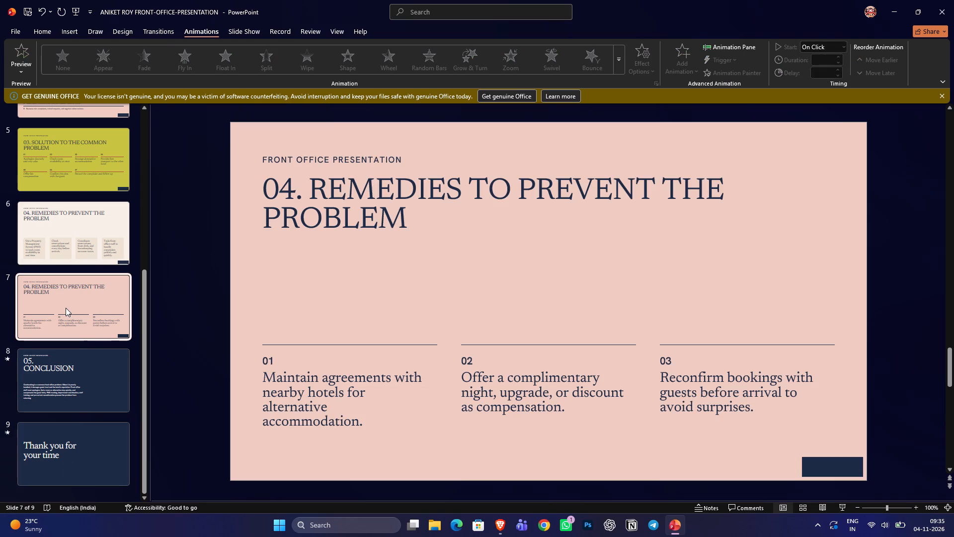
left_click(304, 181)
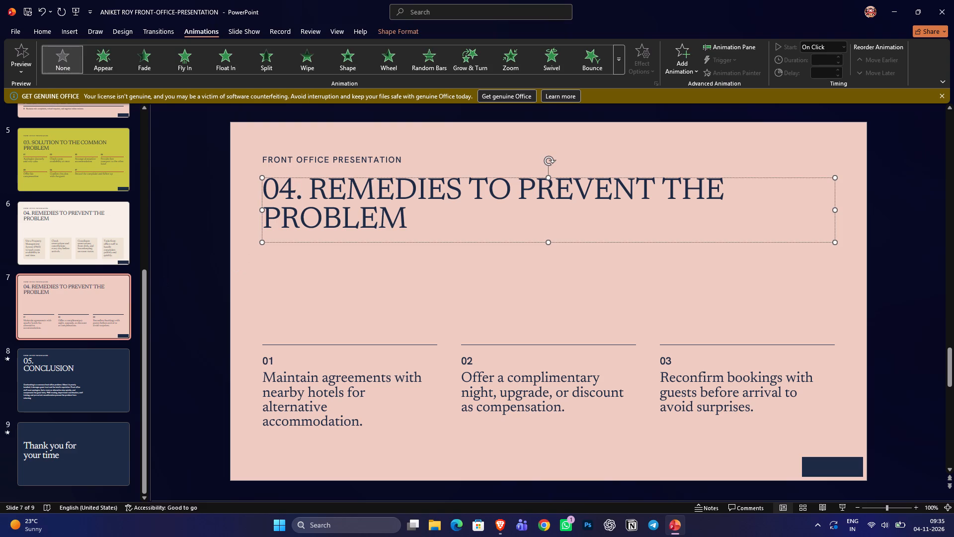
left_click(159, 52)
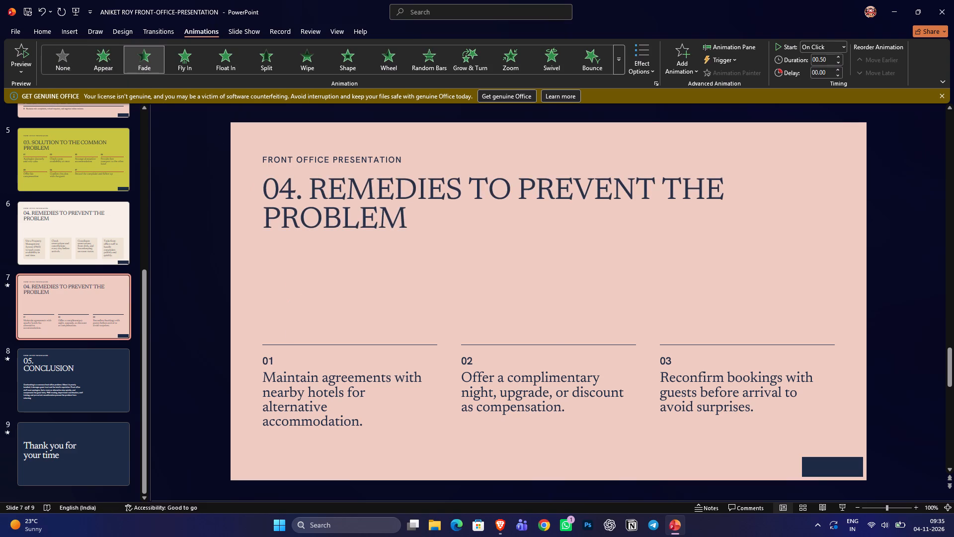
Apply the Fade entrance animation on slide 7 to each number and its remedy text separately, in order from 01 to 03.
left_click(292, 374)
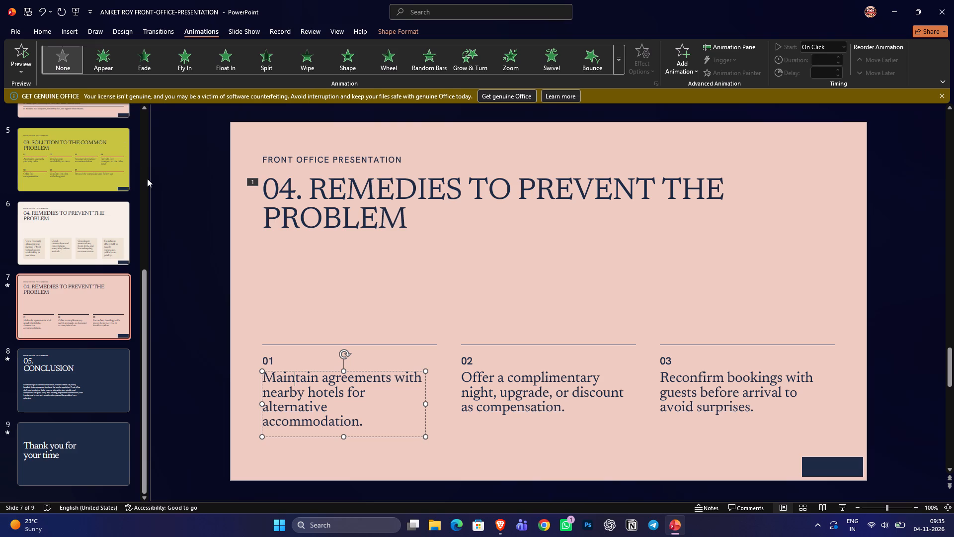
left_click(262, 361)
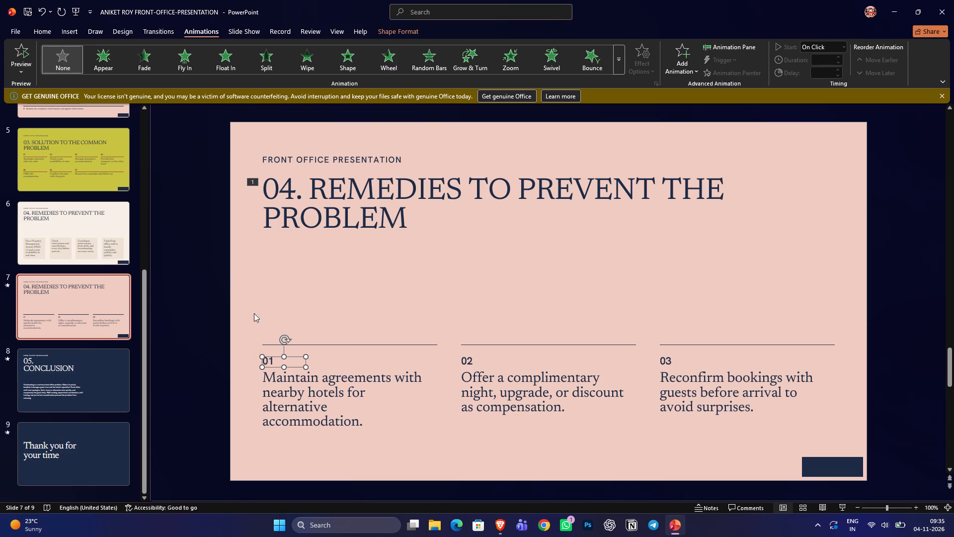
left_click(134, 67)
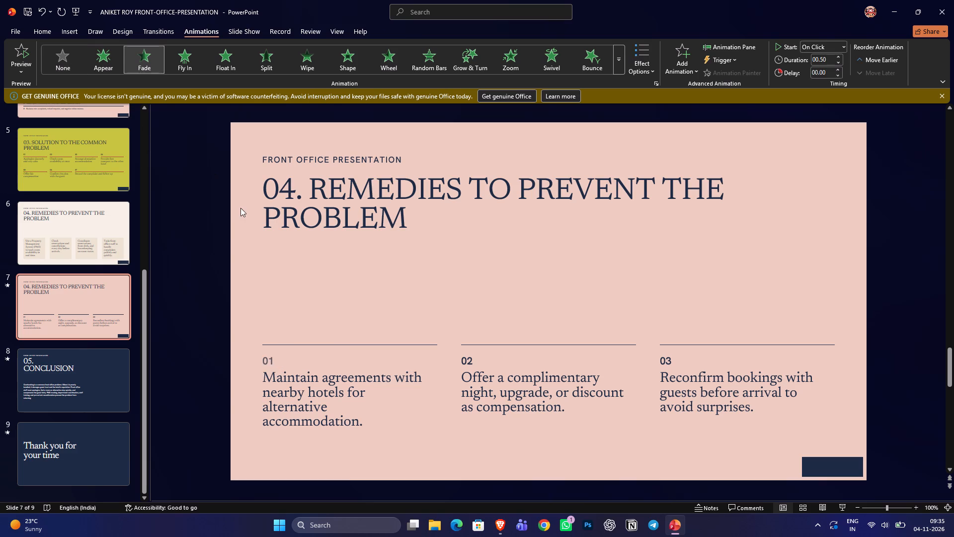
left_click(299, 409)
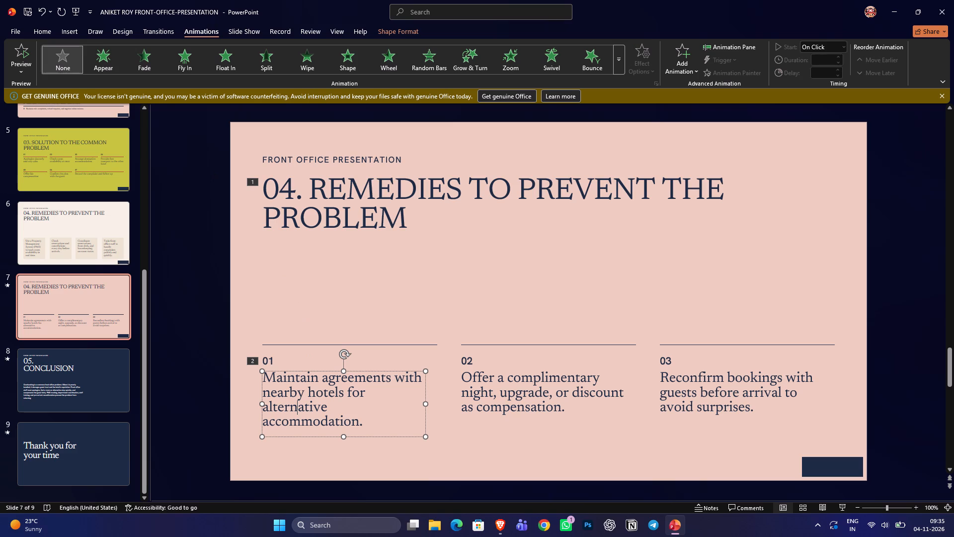
left_click(145, 70)
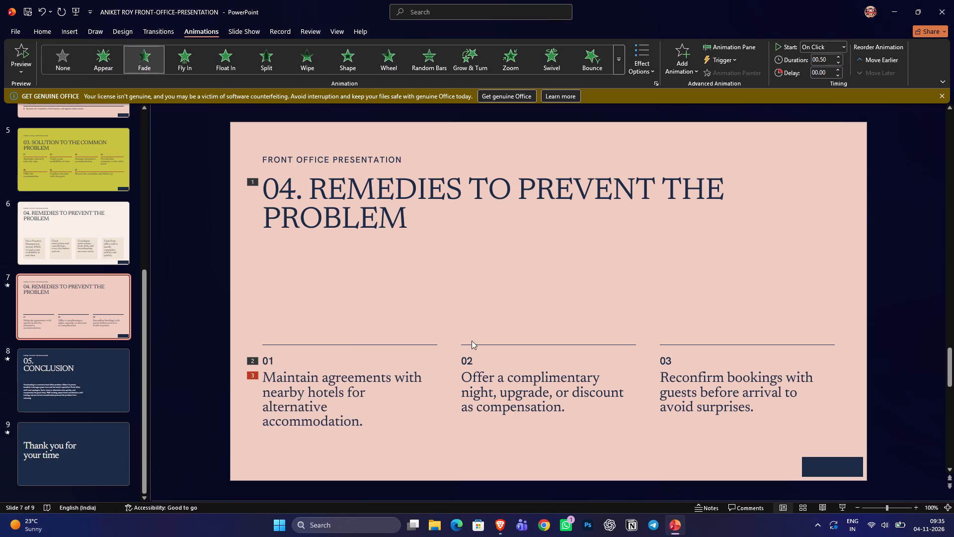
left_click(469, 363)
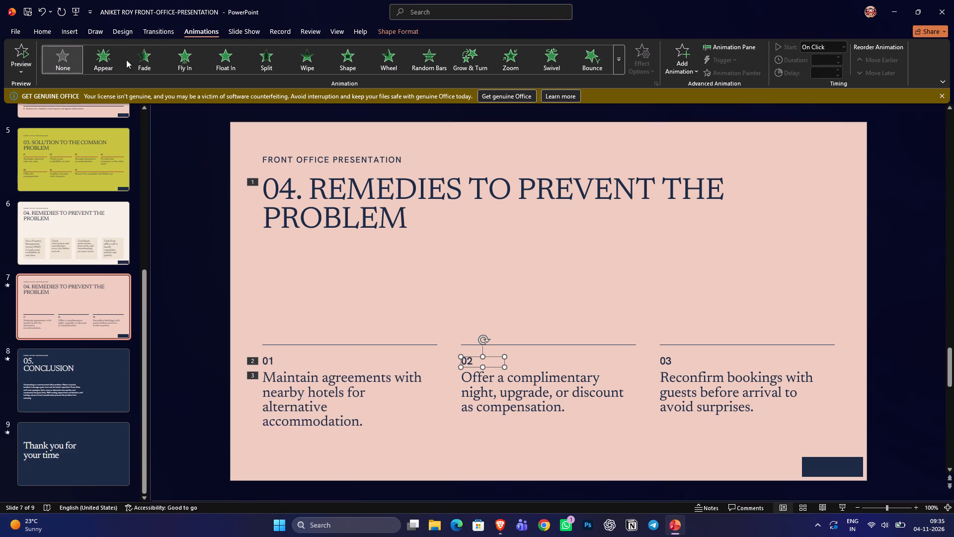
left_click(143, 63)
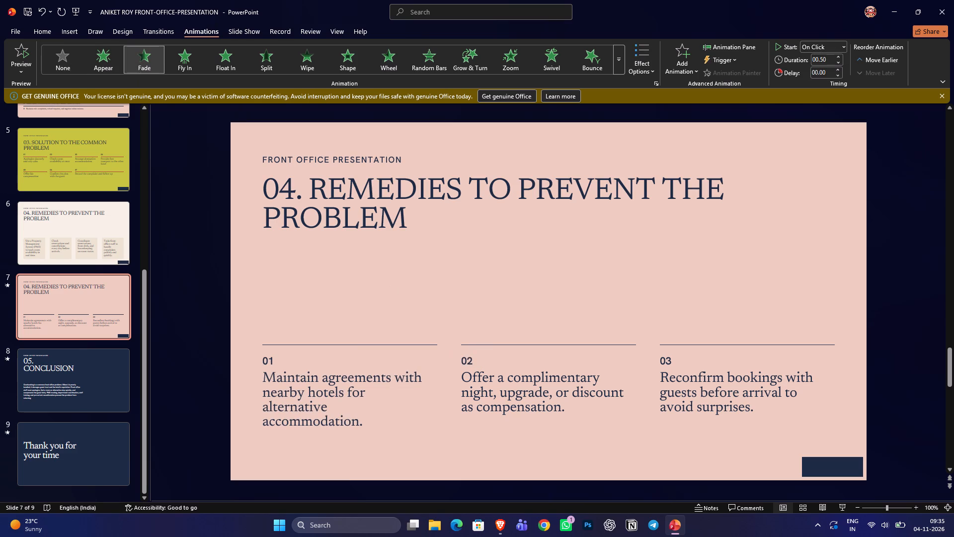
left_click(499, 395)
left_click(499, 395)
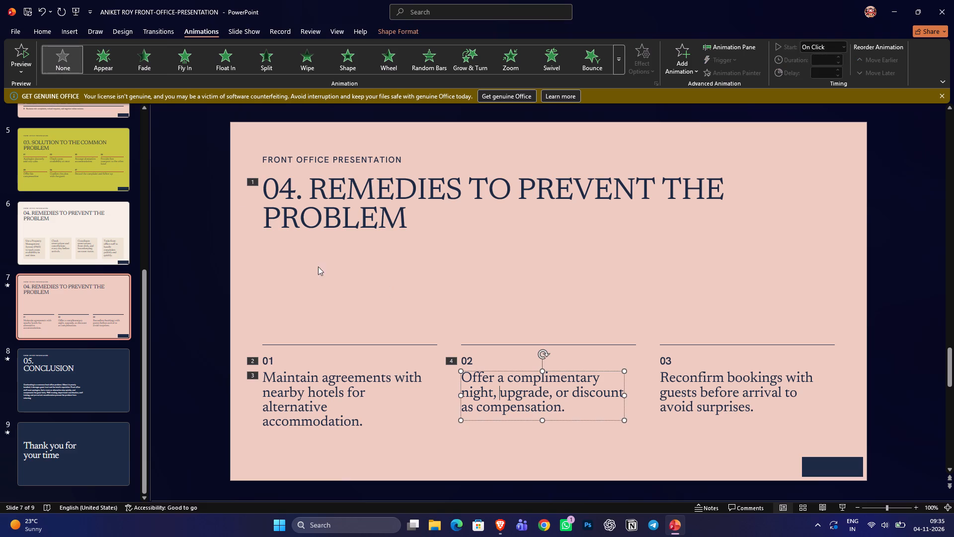
left_click(139, 57)
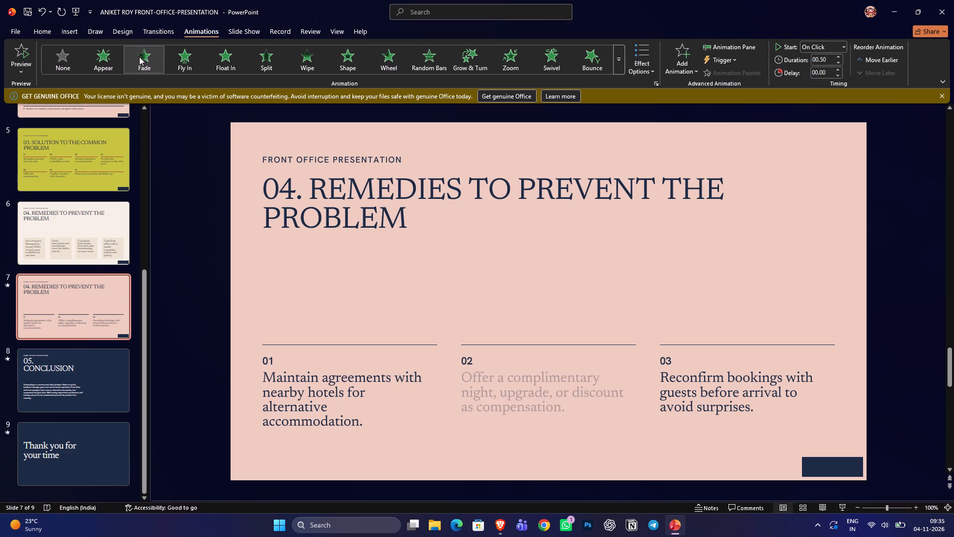
left_click(676, 358)
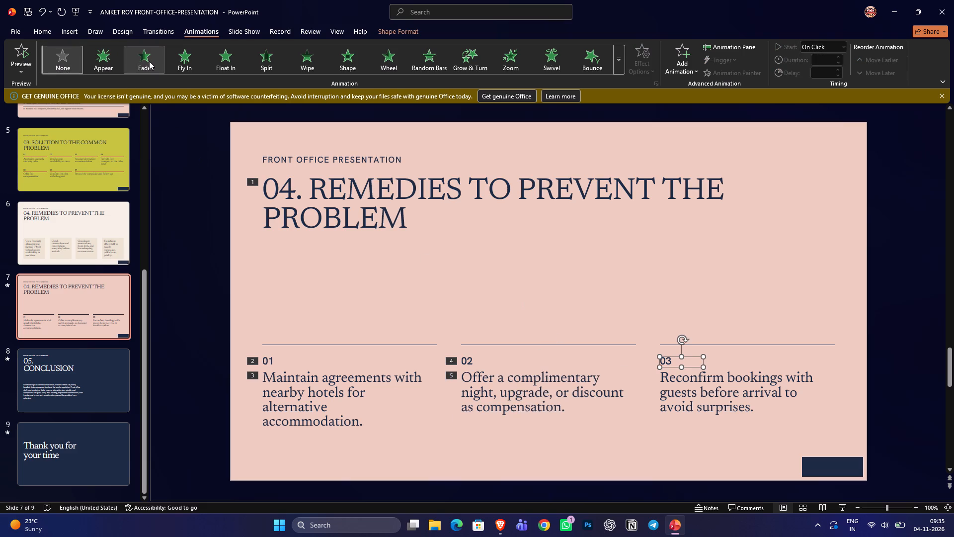
left_click(149, 61)
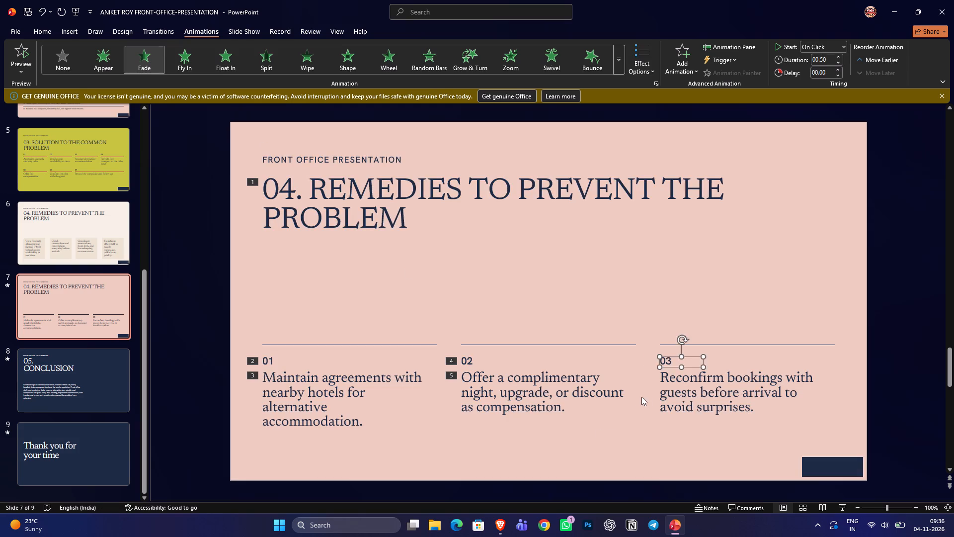
left_click(677, 385)
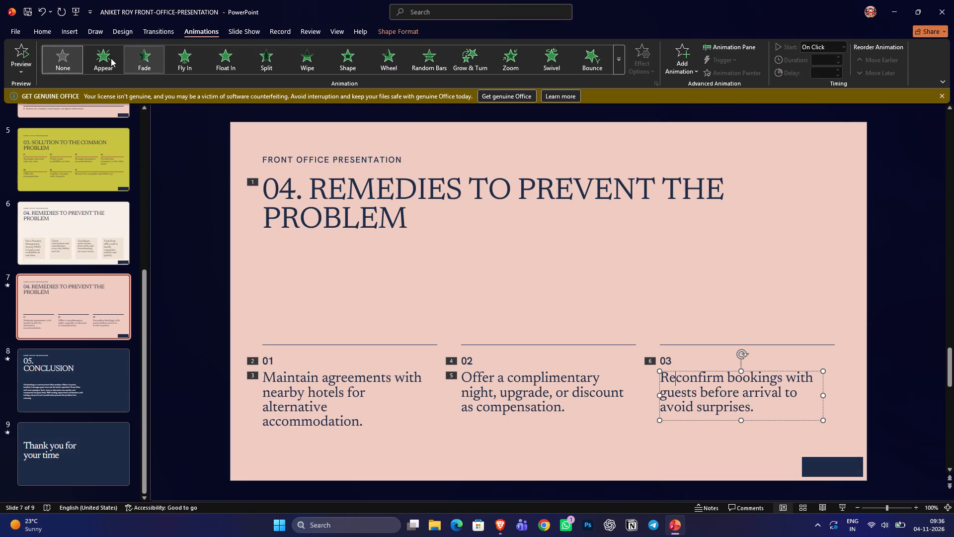
left_click(160, 61)
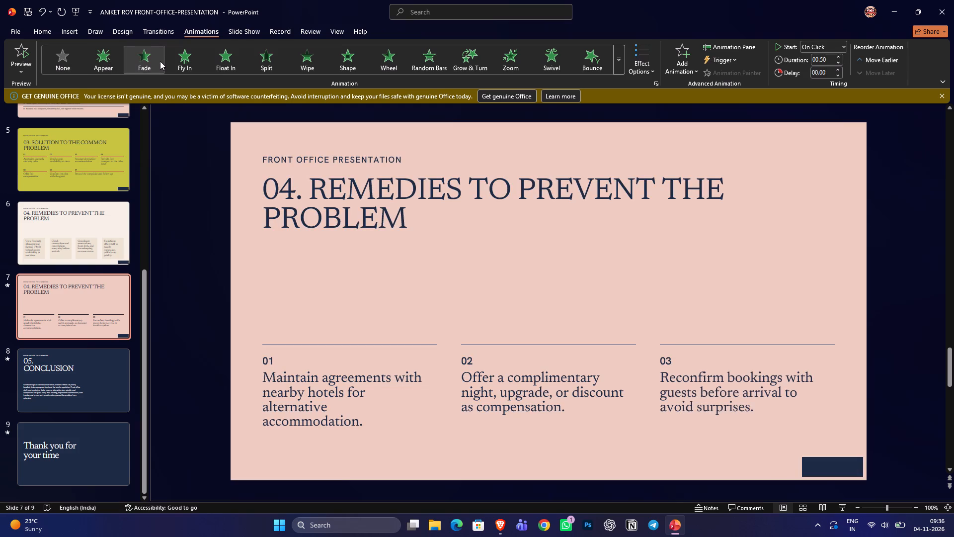
Apply the Fade entrance animation to the 04. REMEDIES TO PREVENT THE PROBLEM heading on slide 6.
left_click(37, 249)
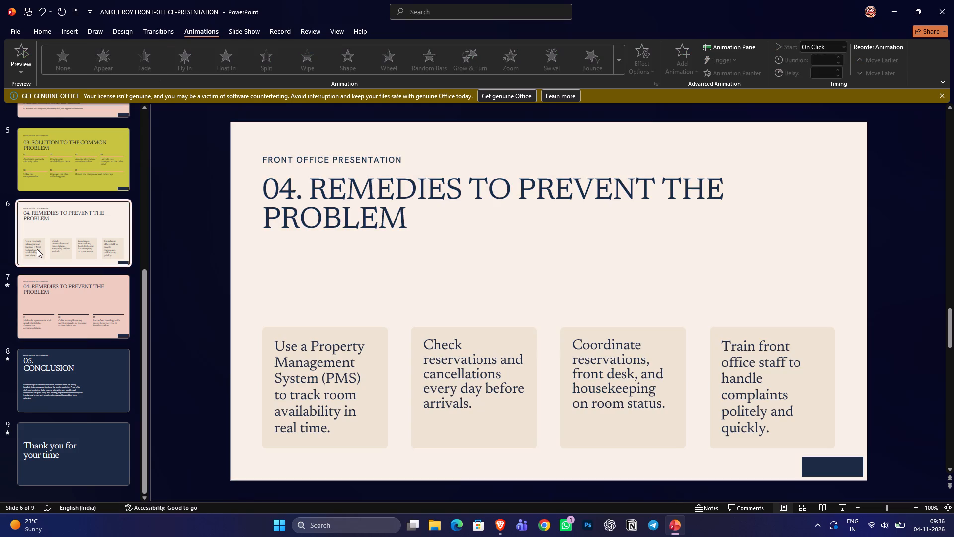
left_click(298, 186)
left_click(148, 59)
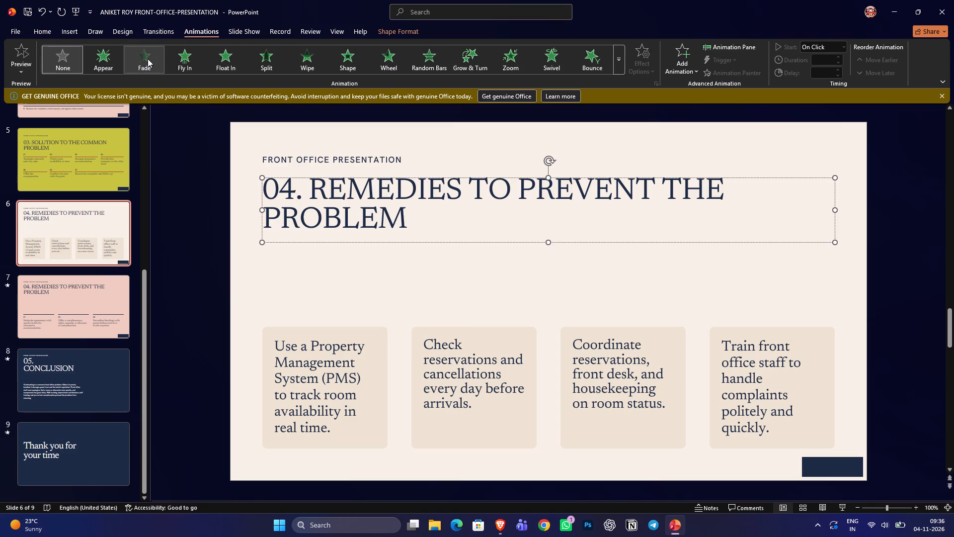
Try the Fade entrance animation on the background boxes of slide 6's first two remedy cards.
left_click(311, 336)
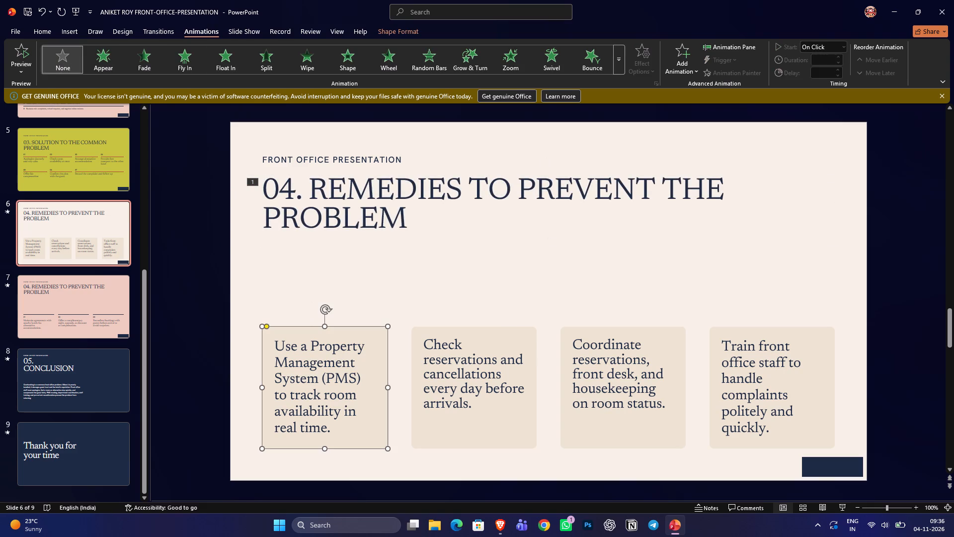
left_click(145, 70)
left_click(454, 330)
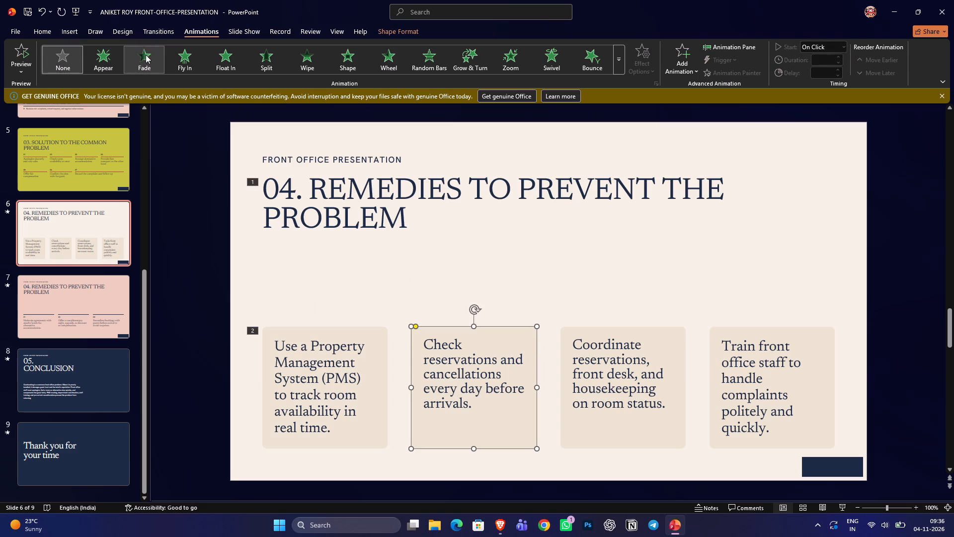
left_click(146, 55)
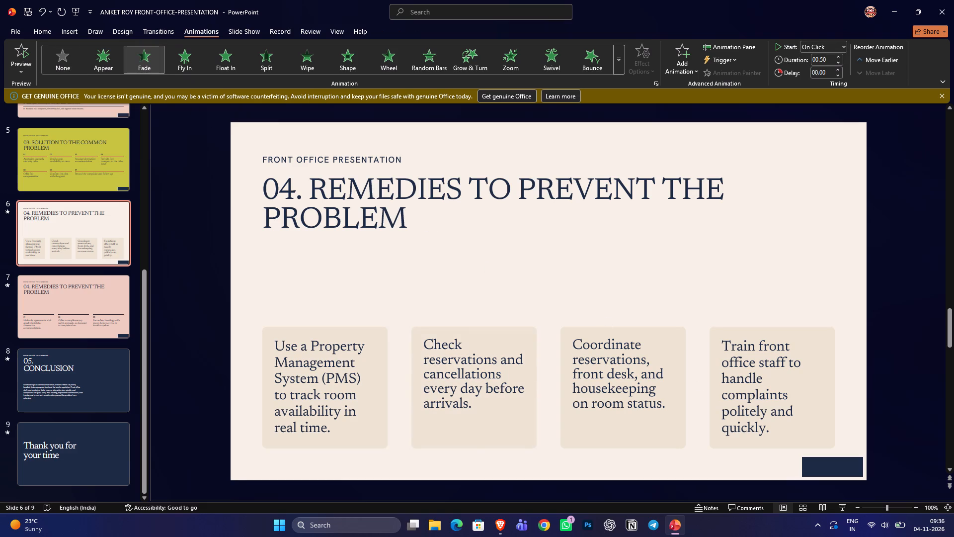
Examine how the card boxes and their texts are animated on slide 6 and preview the slide's animations.
left_click(652, 350)
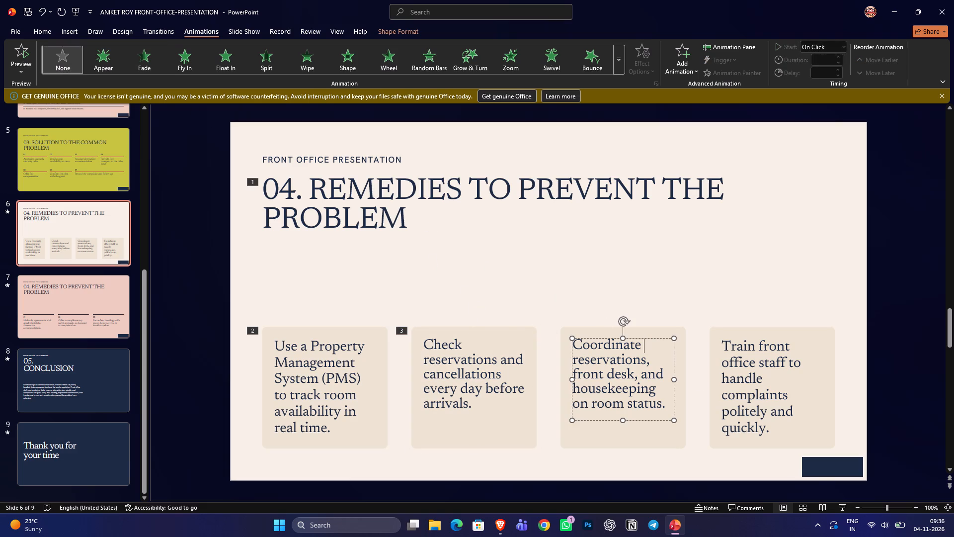
left_click(580, 328)
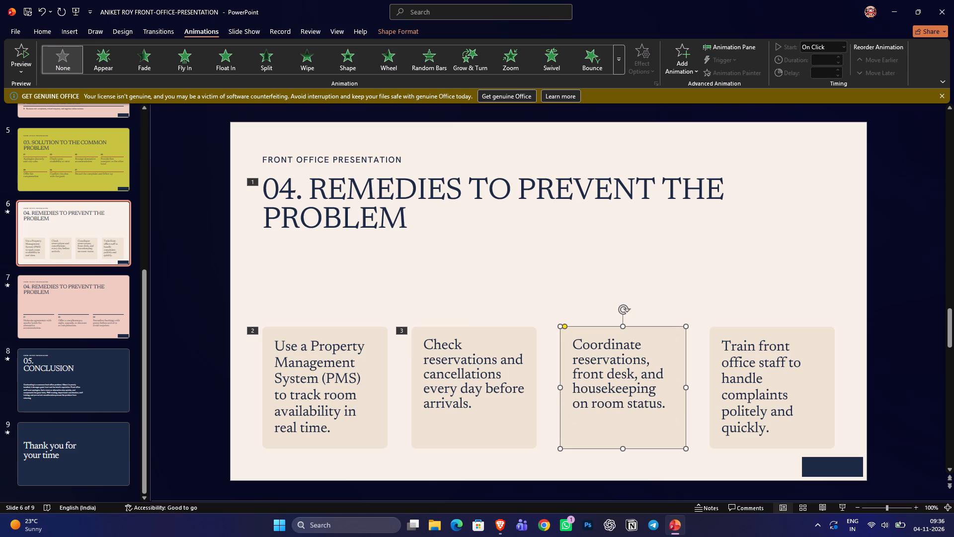
left_click(508, 338)
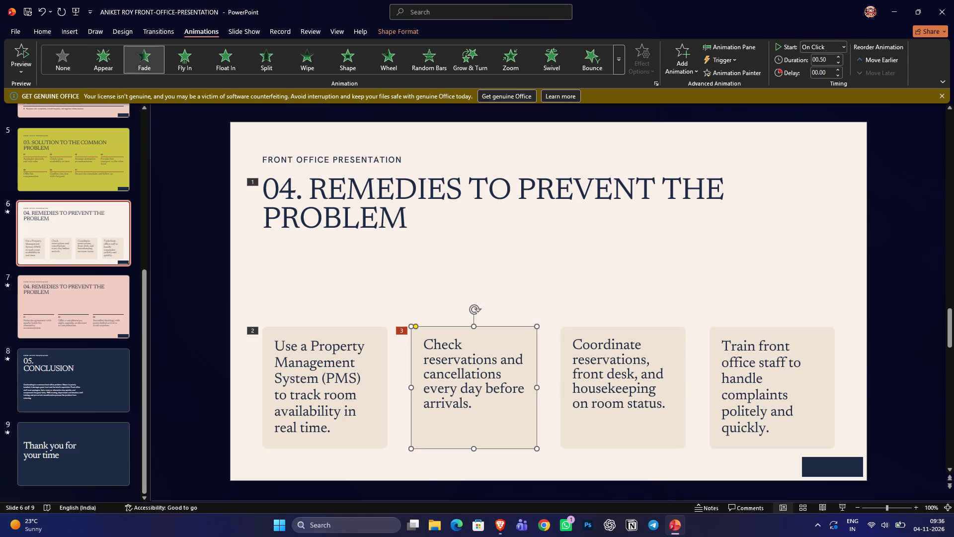
left_click(336, 336)
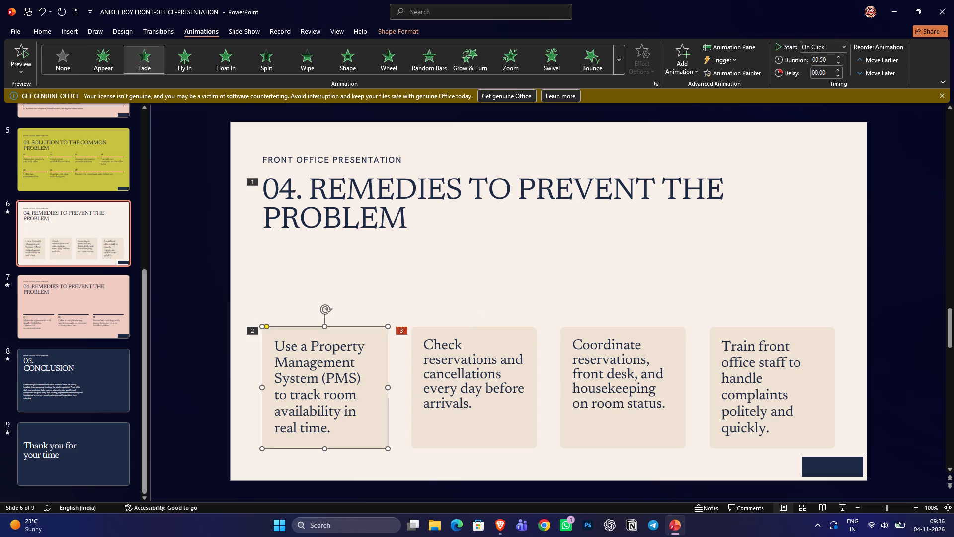
left_click(339, 351)
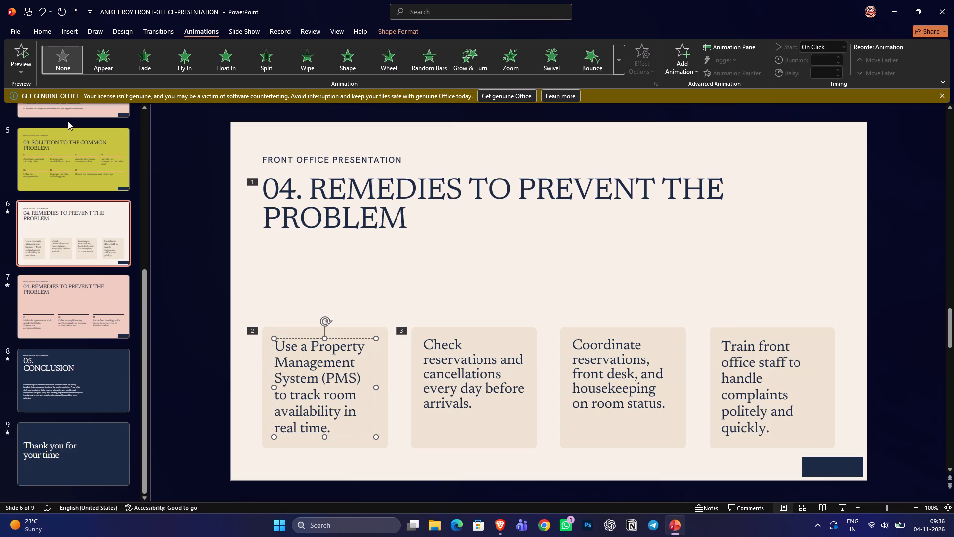
left_click(27, 62)
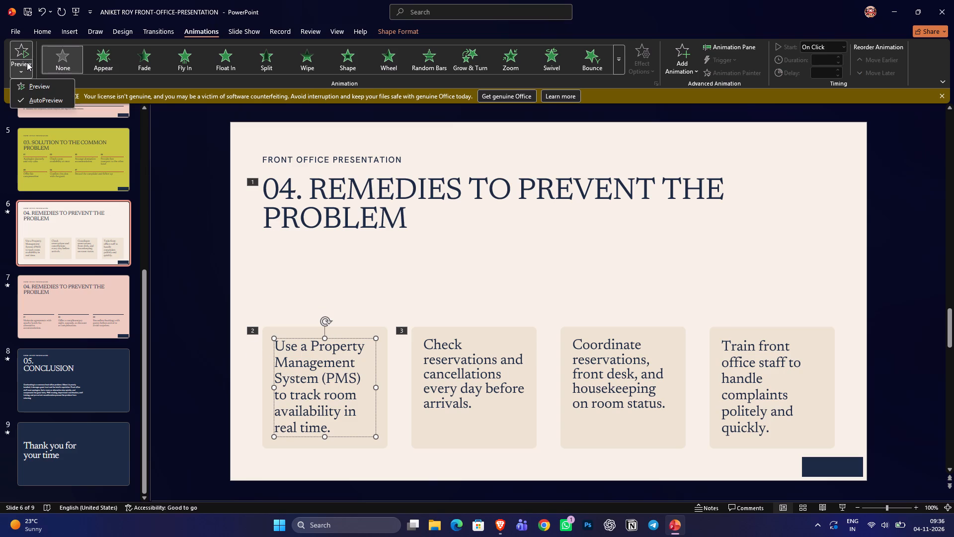
left_click(16, 52)
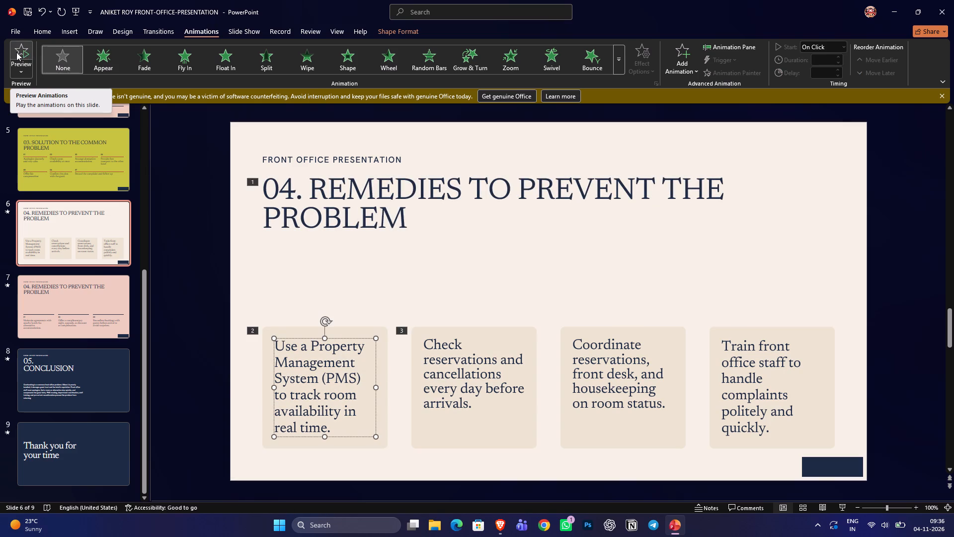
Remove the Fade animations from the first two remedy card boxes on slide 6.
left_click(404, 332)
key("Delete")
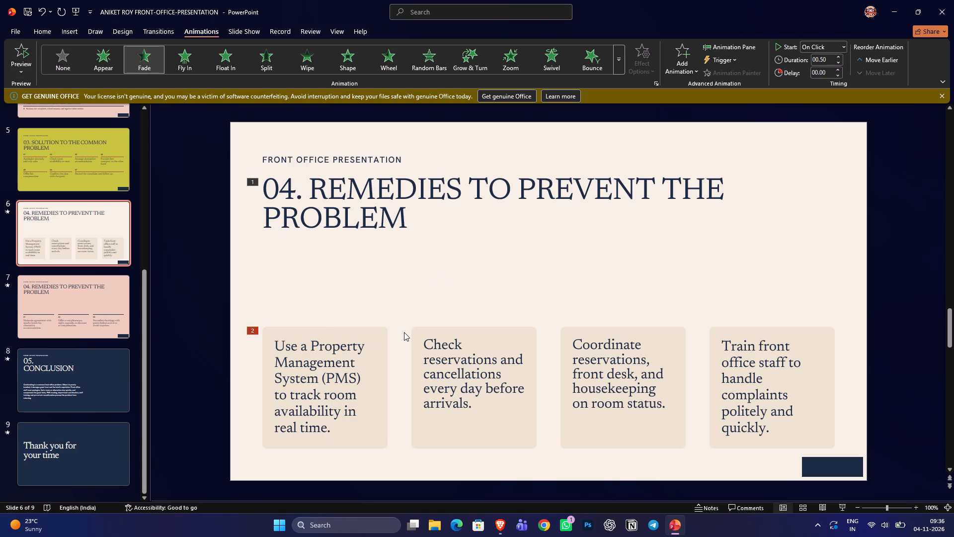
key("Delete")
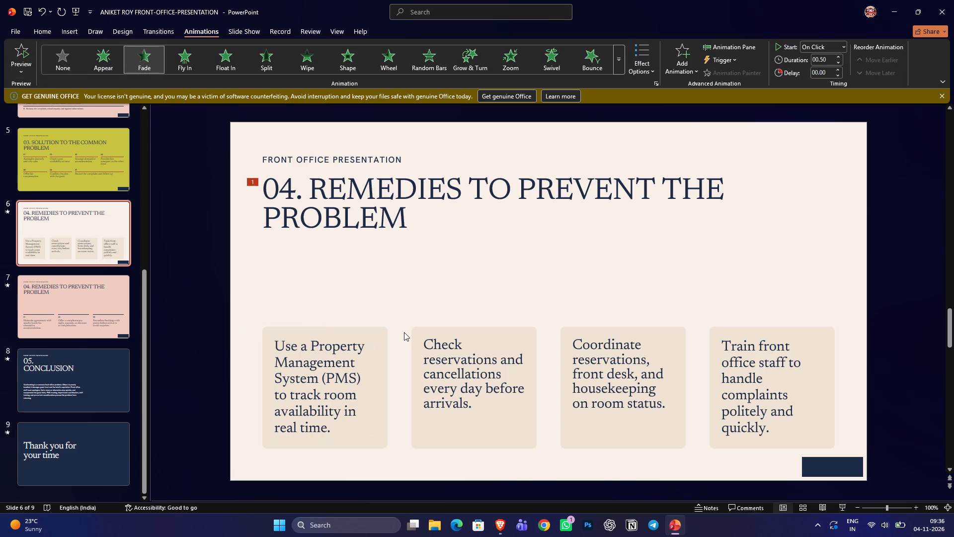
Apply the Fade entrance animation to slide 6's first two remedy cards, animating each background box before its text.
left_click(274, 332)
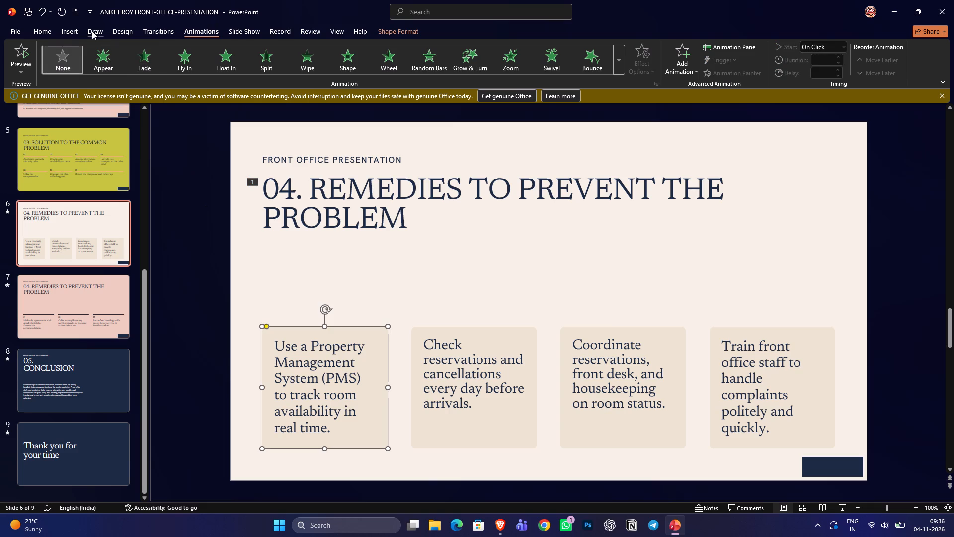
left_click(149, 57)
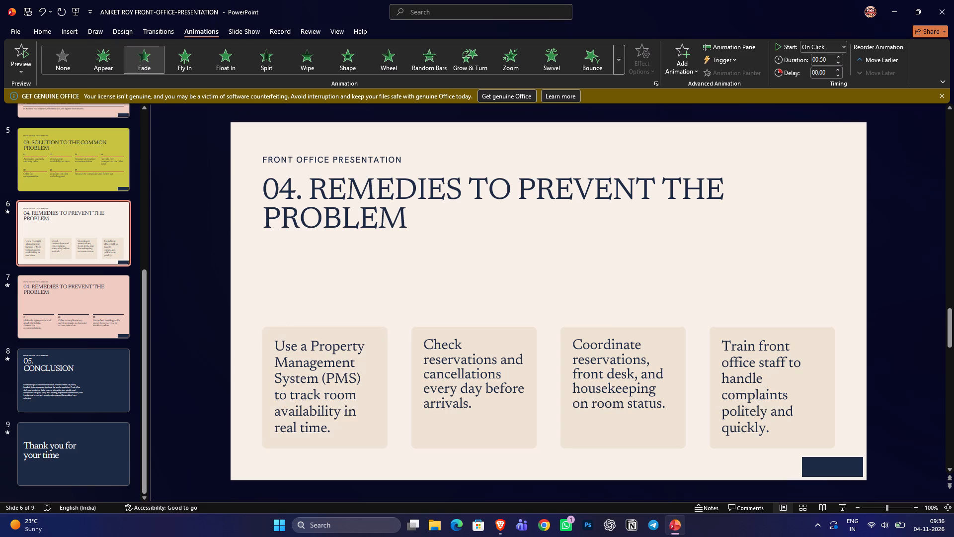
left_click(316, 368)
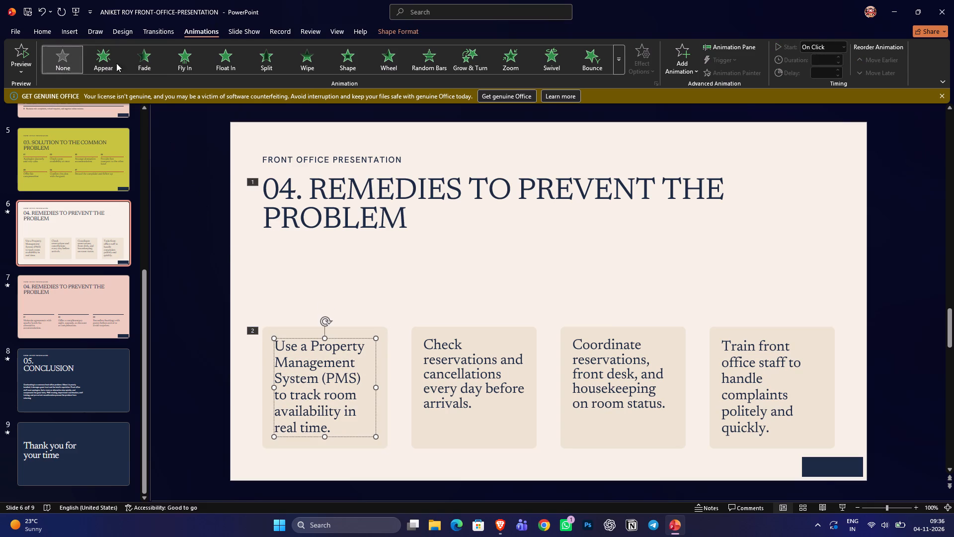
left_click(135, 59)
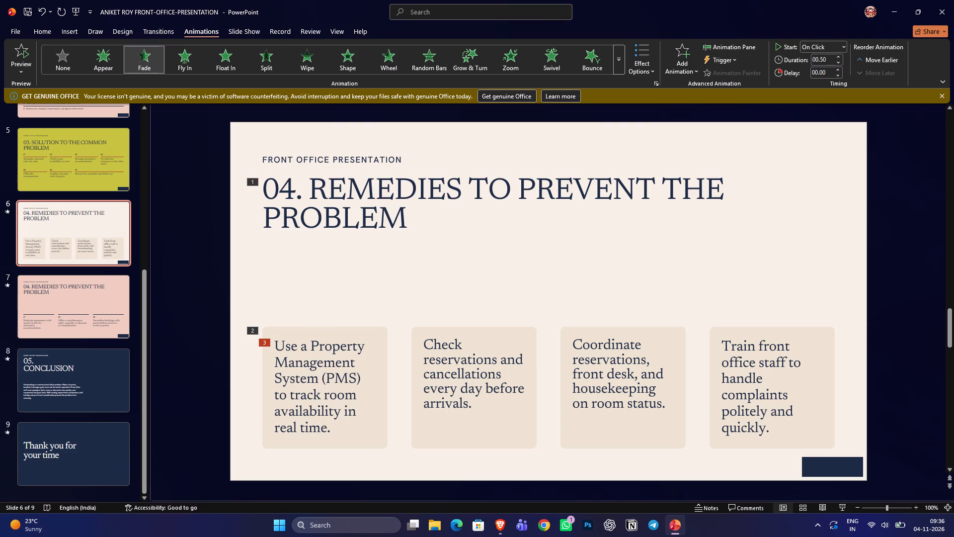
left_click(467, 331)
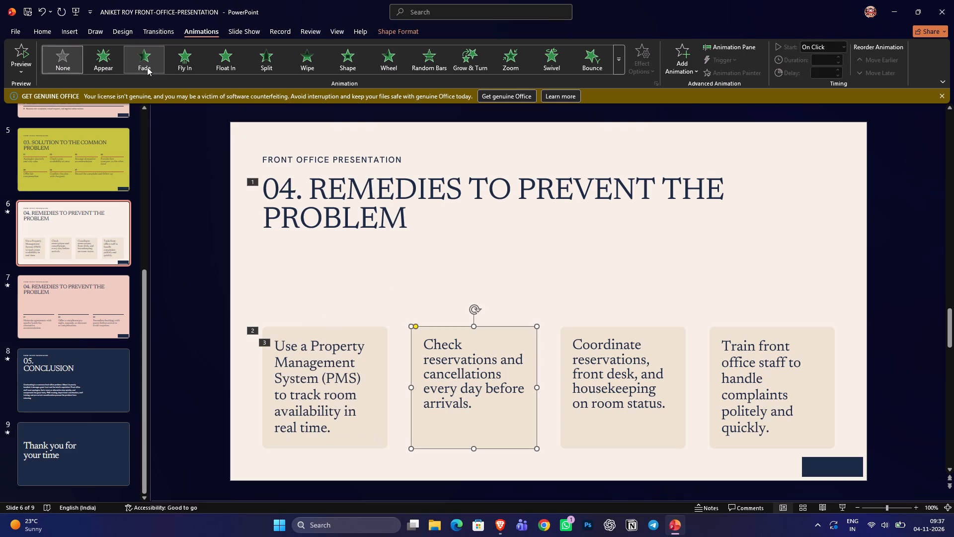
left_click(147, 67)
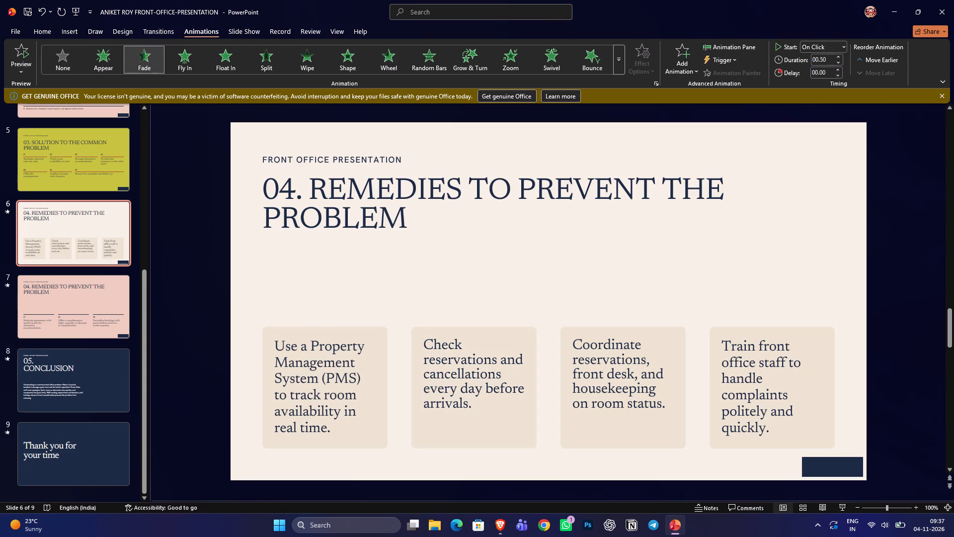
left_click(481, 377)
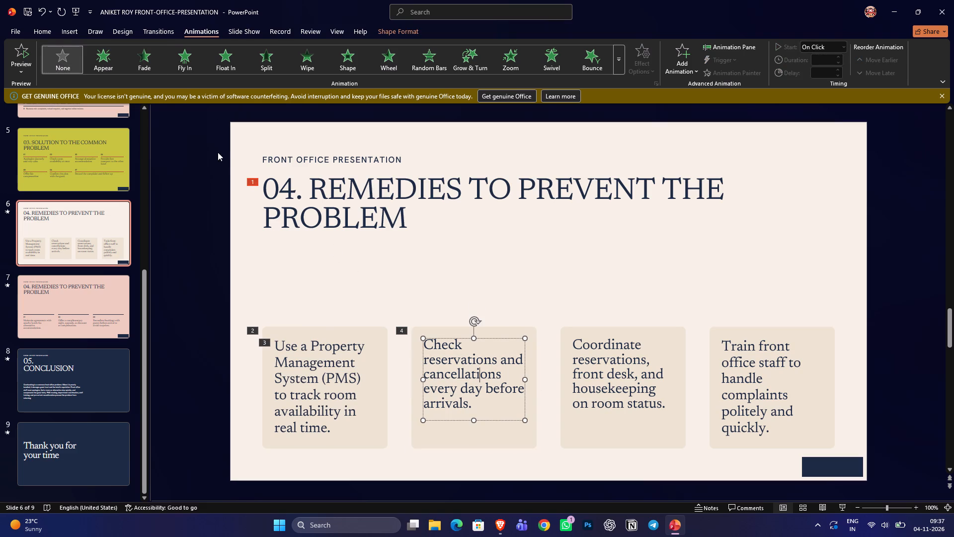
left_click(145, 47)
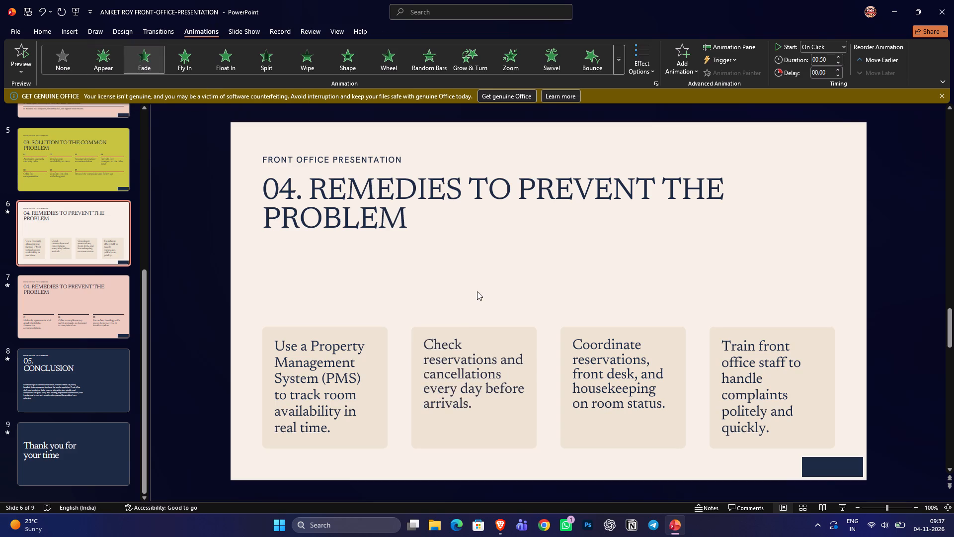
Apply the Fade entrance animation to the third remedy card's text, "Coordinate reservations, front desk, and housekeeping on room status.".
left_click(604, 382)
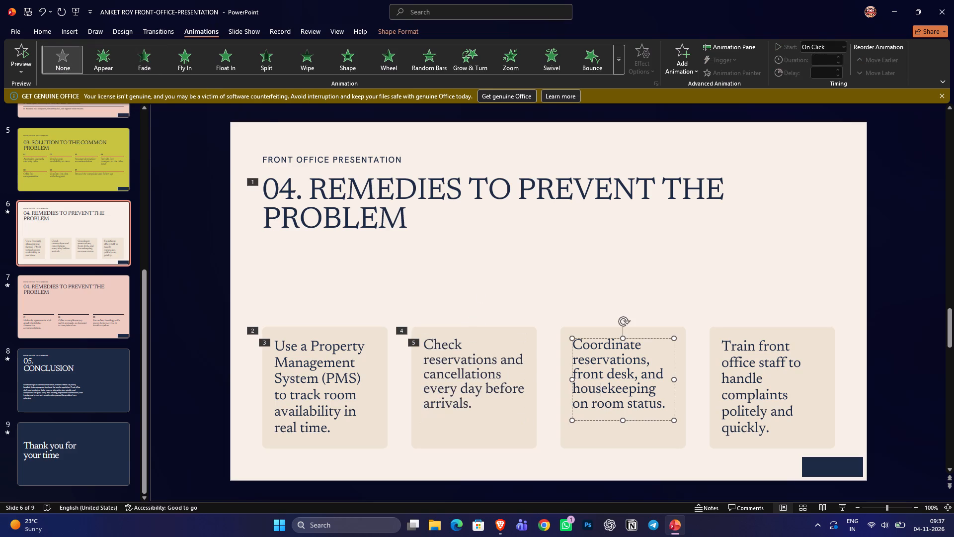
left_click(151, 66)
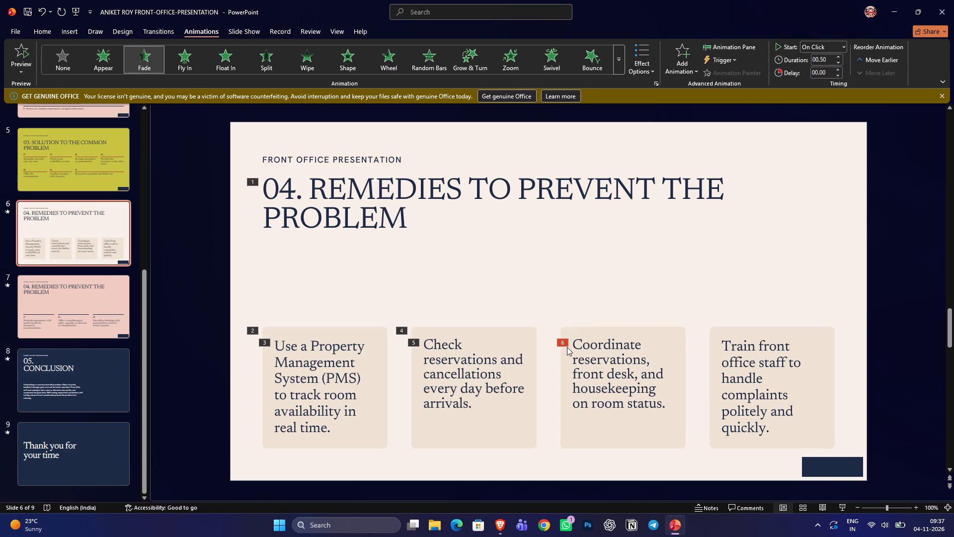
Replace the third remedy card's text animation on slide 6 with Fade entrances on its background box first, followed by its text.
key("Delete")
left_click(569, 332)
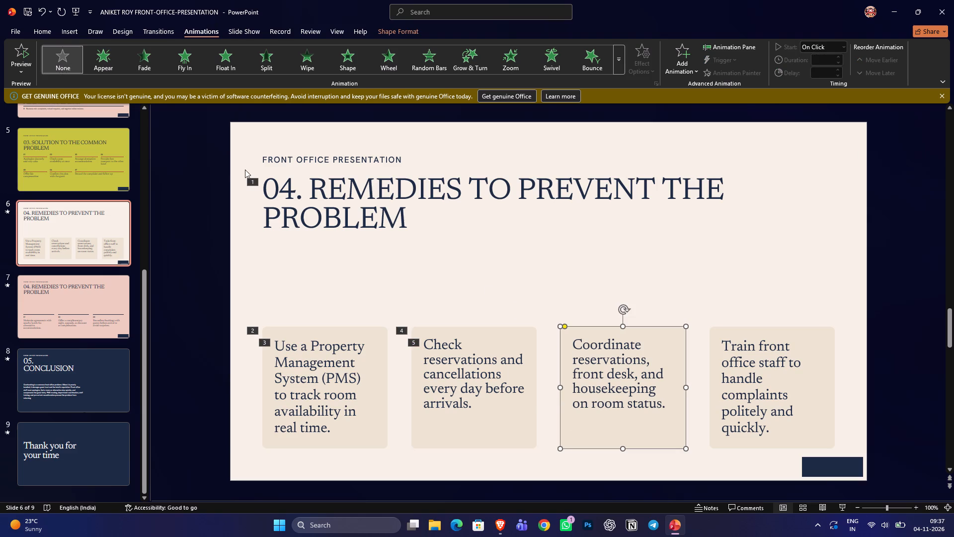
left_click(135, 72)
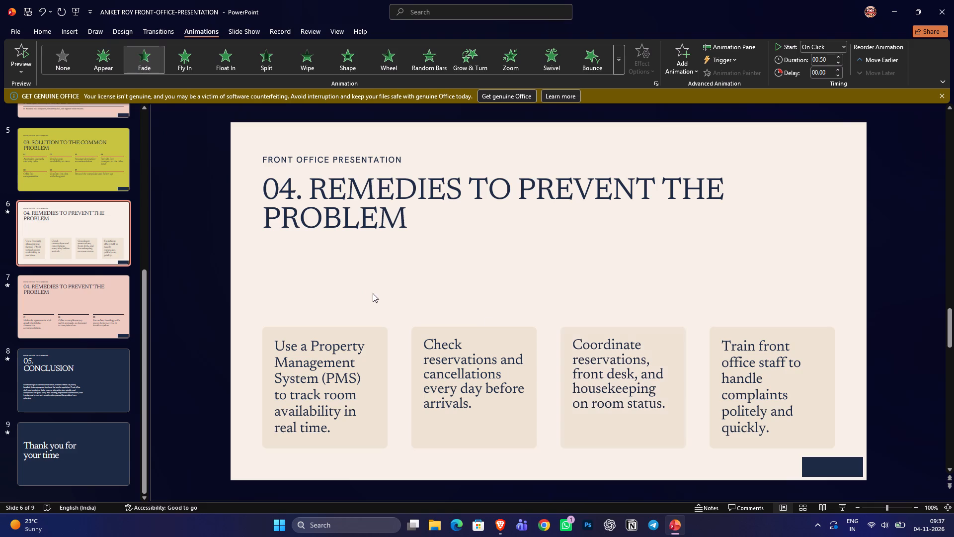
left_click(607, 356)
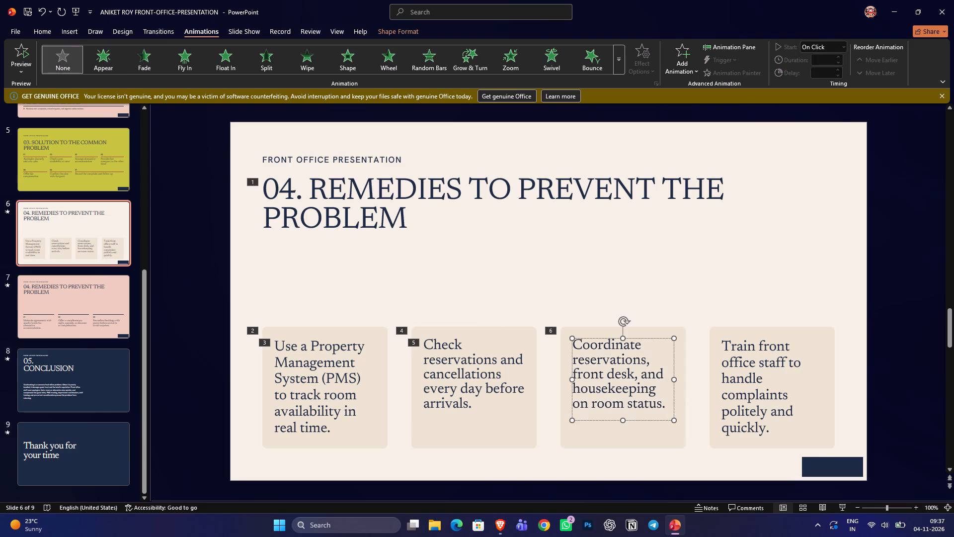
left_click(146, 62)
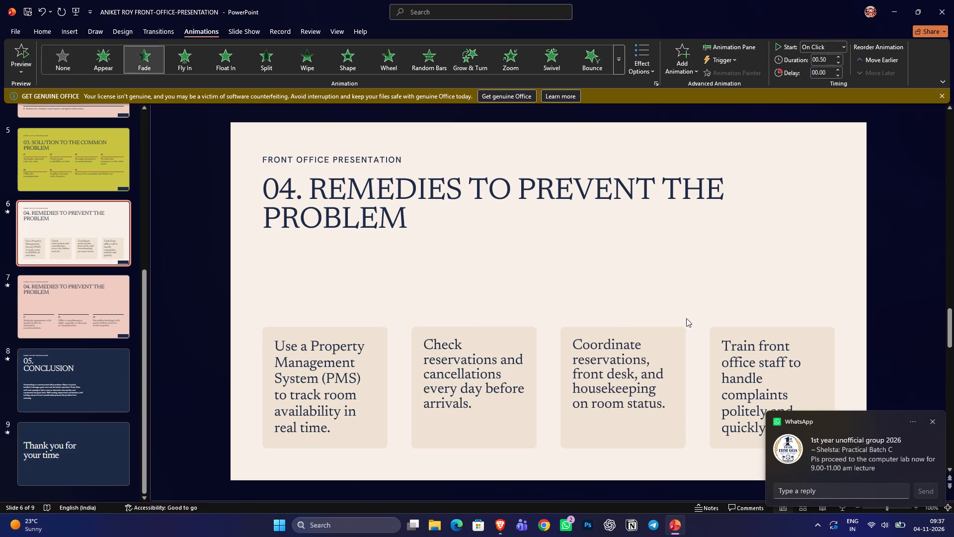
Apply the Fade entrance animation to the fourth remedy card on slide 6, animating its background box before its staff-training text.
left_click(734, 331)
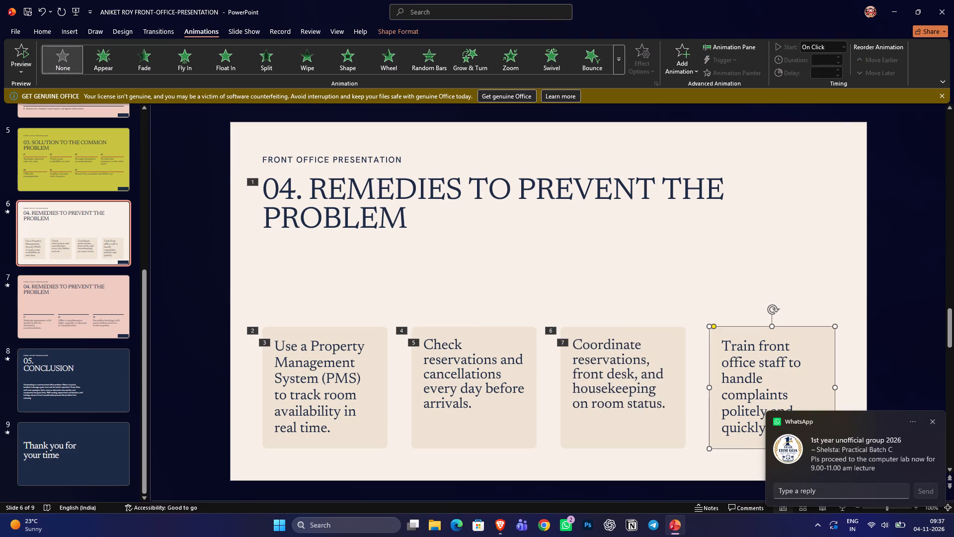
left_click(151, 61)
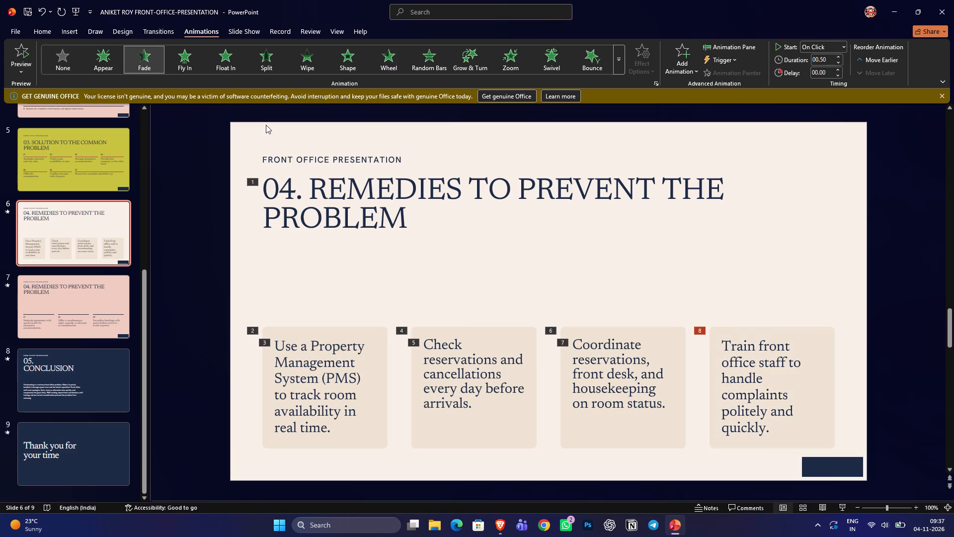
left_click(768, 371)
left_click(147, 61)
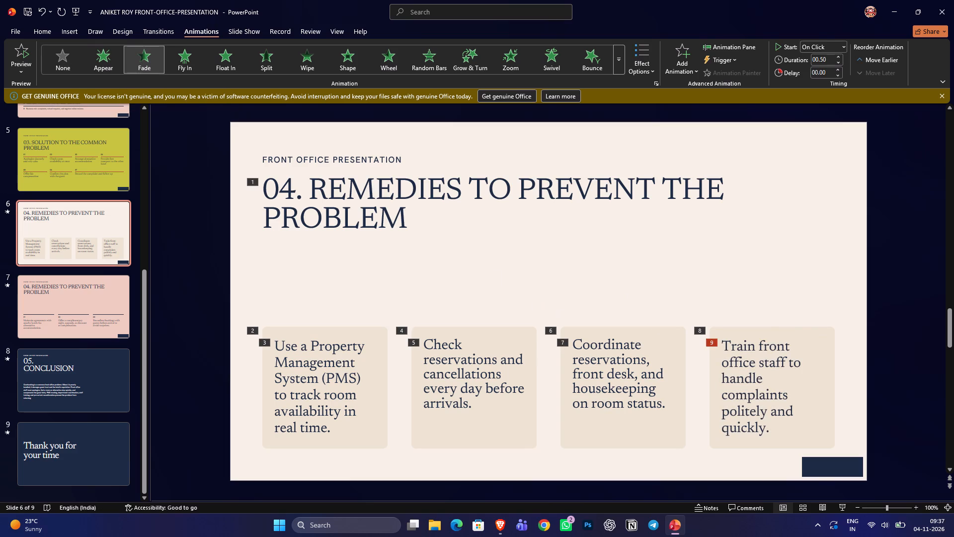
left_click(837, 455)
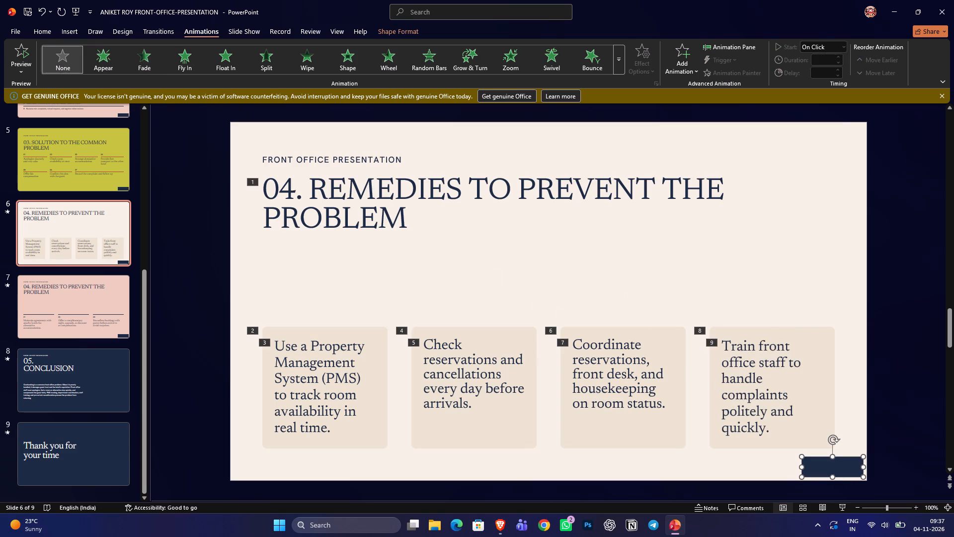
Fill the dark badge-covering rectangle on slide 6 with the slide's cream background colour using the Eyedropper.
left_click(68, 29)
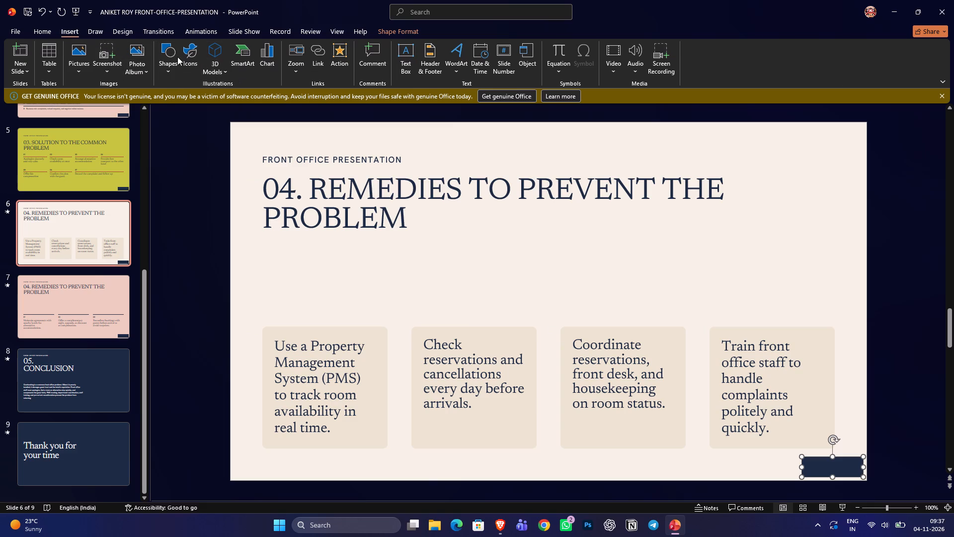
left_click(117, 29)
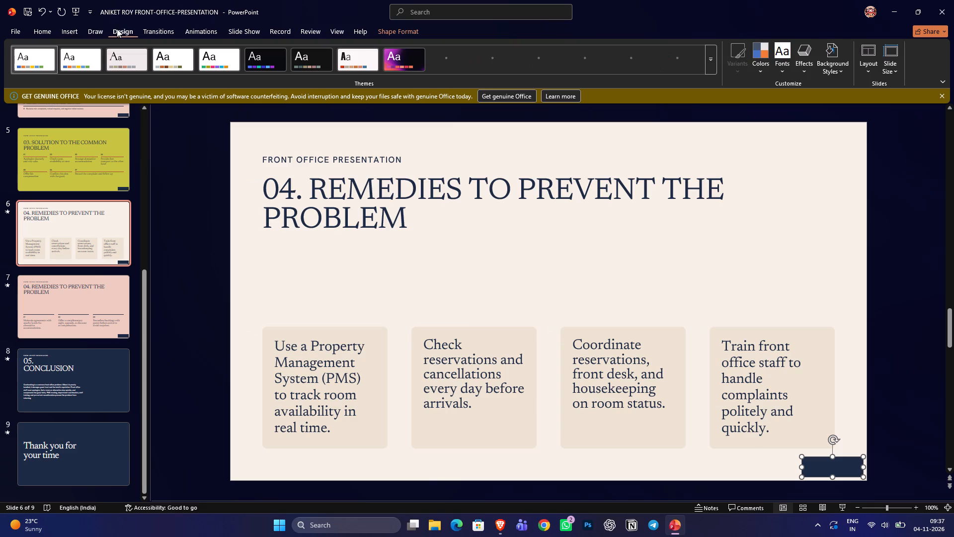
left_click(85, 30)
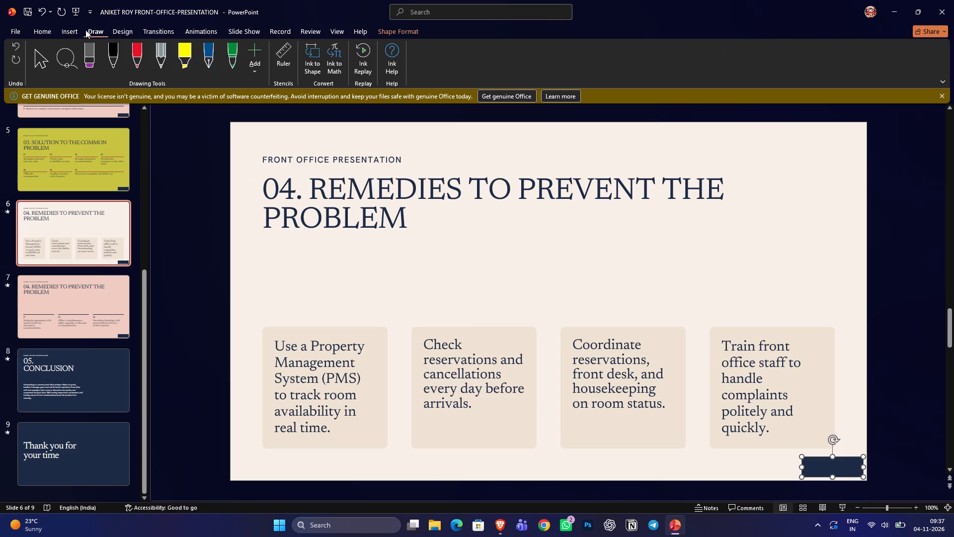
left_click(60, 34)
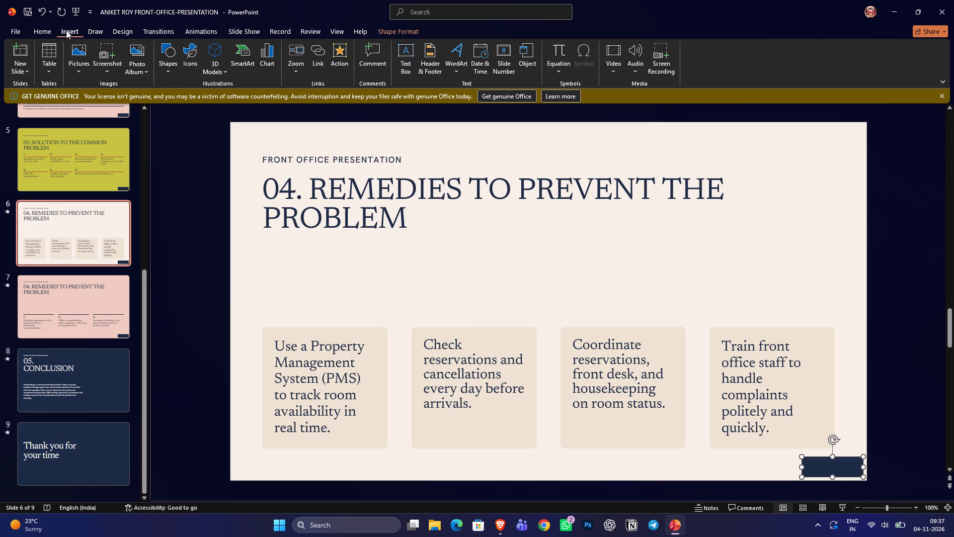
left_click(85, 30)
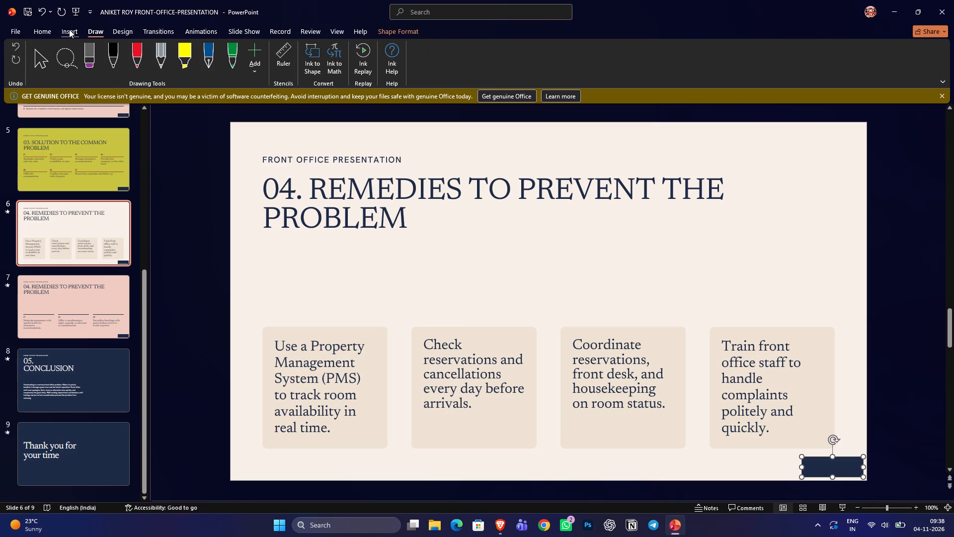
left_click(57, 28)
left_click(48, 30)
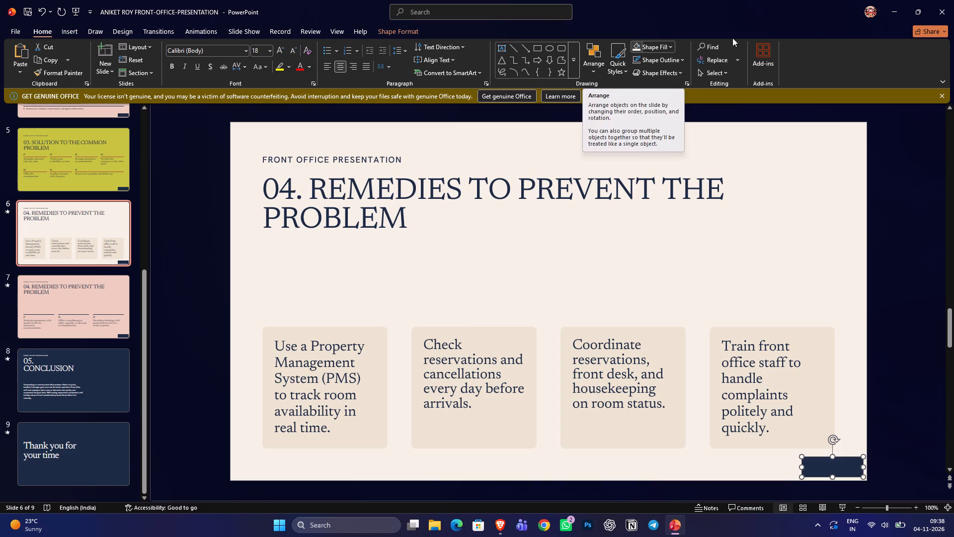
left_click(670, 48)
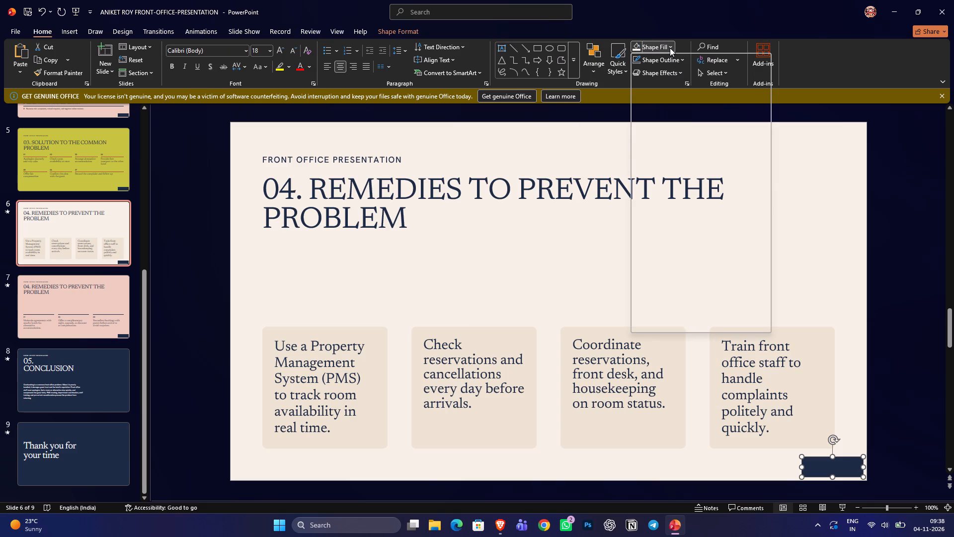
left_click(659, 278)
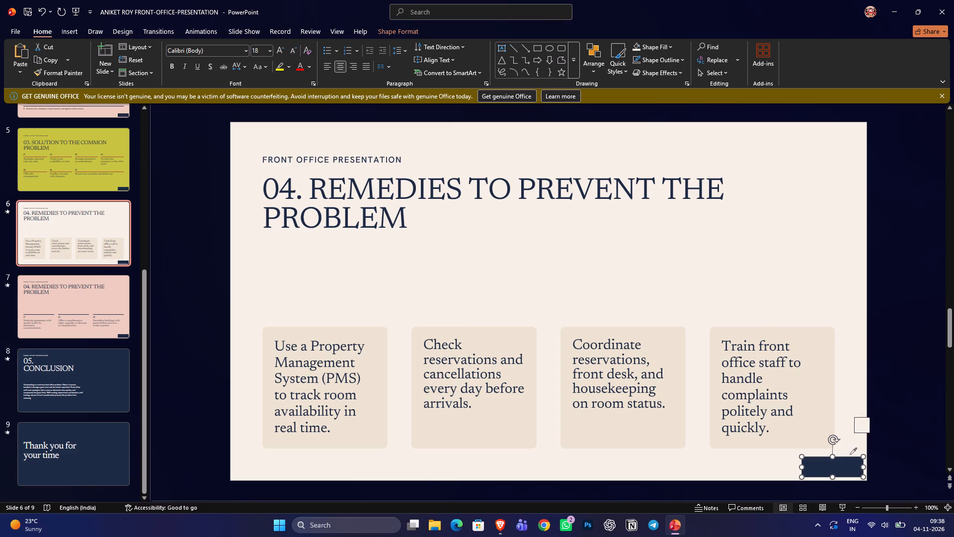
left_click(736, 302)
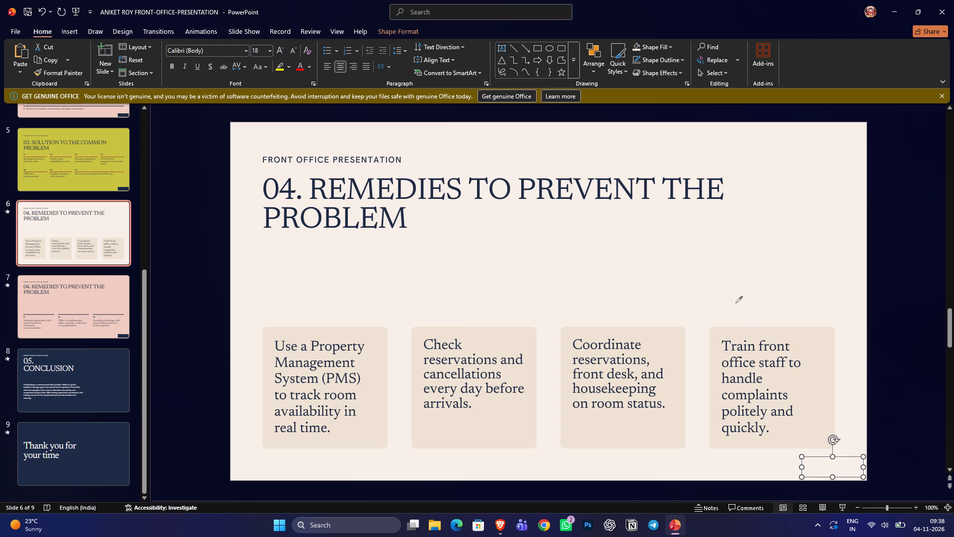
Remove the outline from the badge-covering rectangle on slide 6.
left_click(563, 62)
left_click(668, 64)
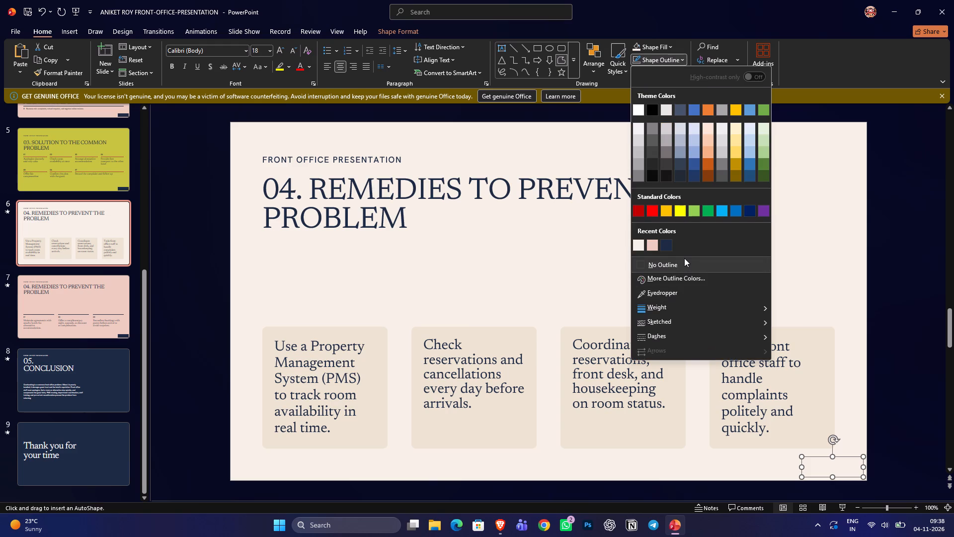
left_click(684, 258)
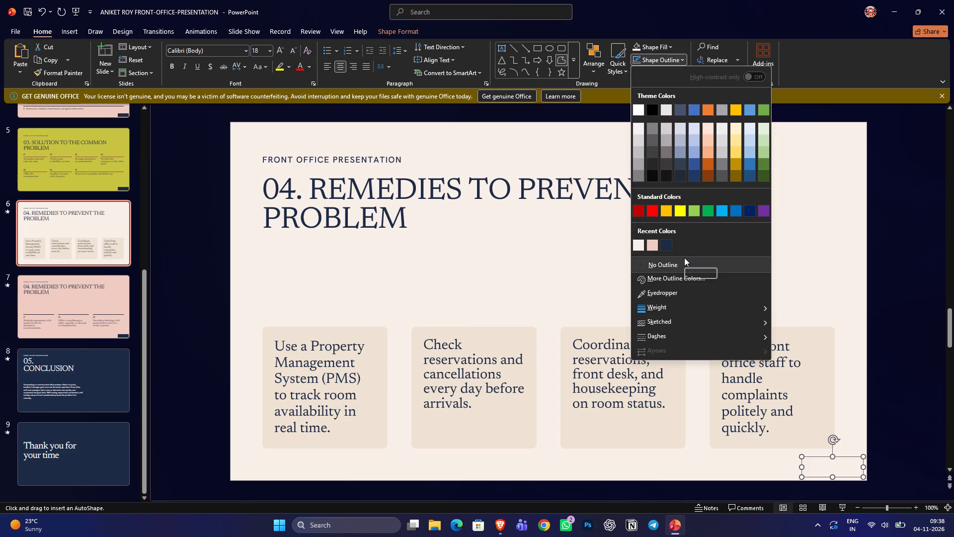
left_click(684, 262)
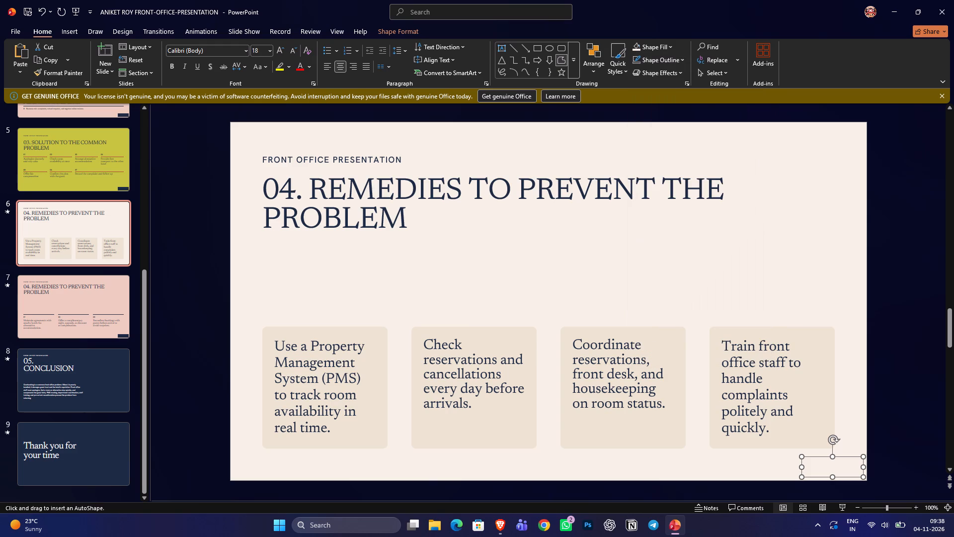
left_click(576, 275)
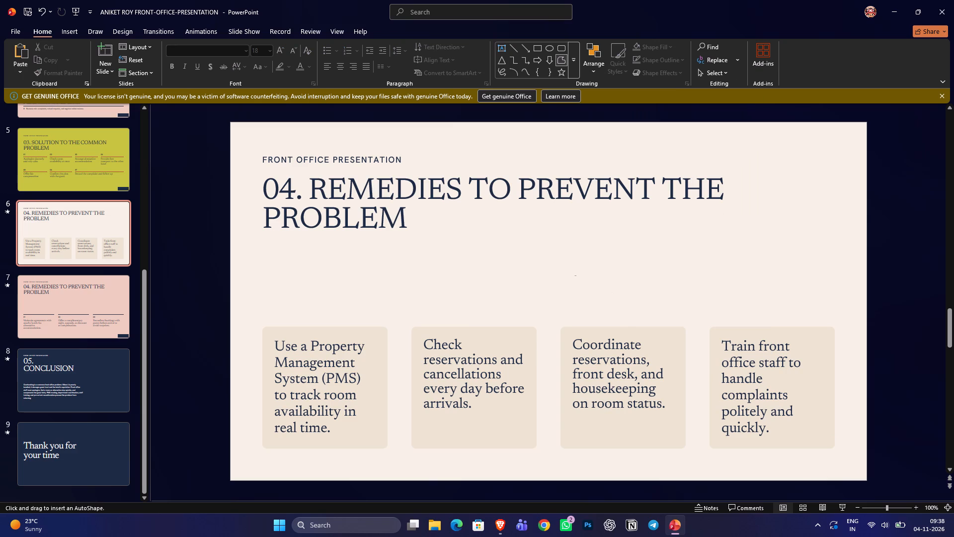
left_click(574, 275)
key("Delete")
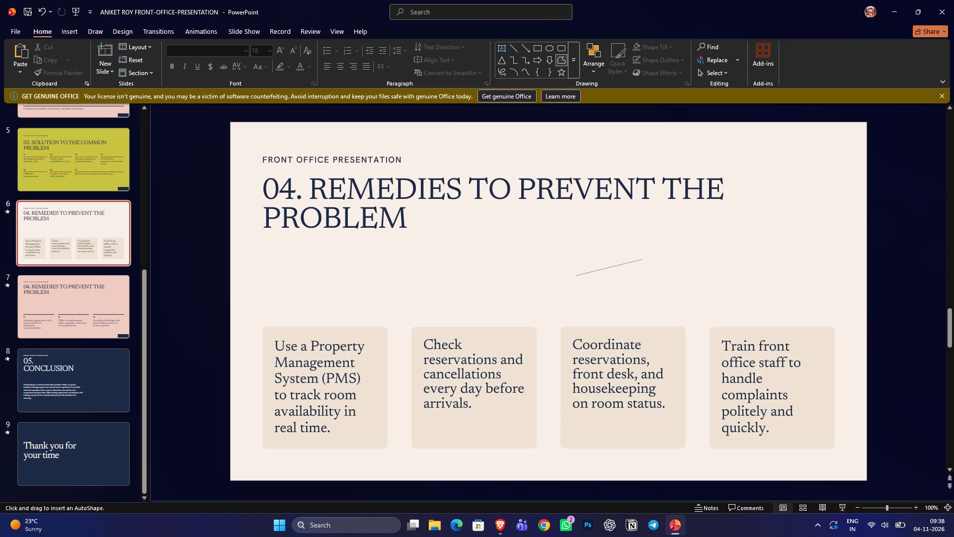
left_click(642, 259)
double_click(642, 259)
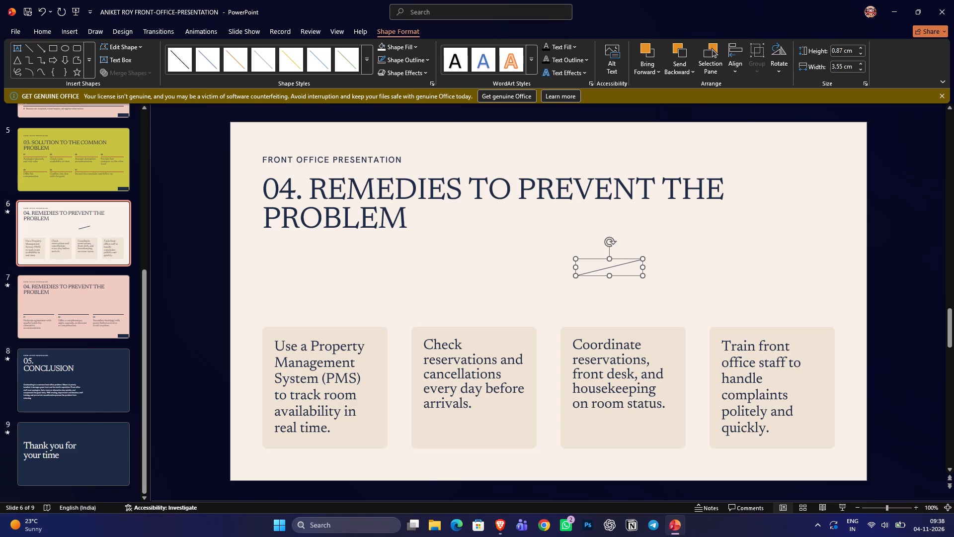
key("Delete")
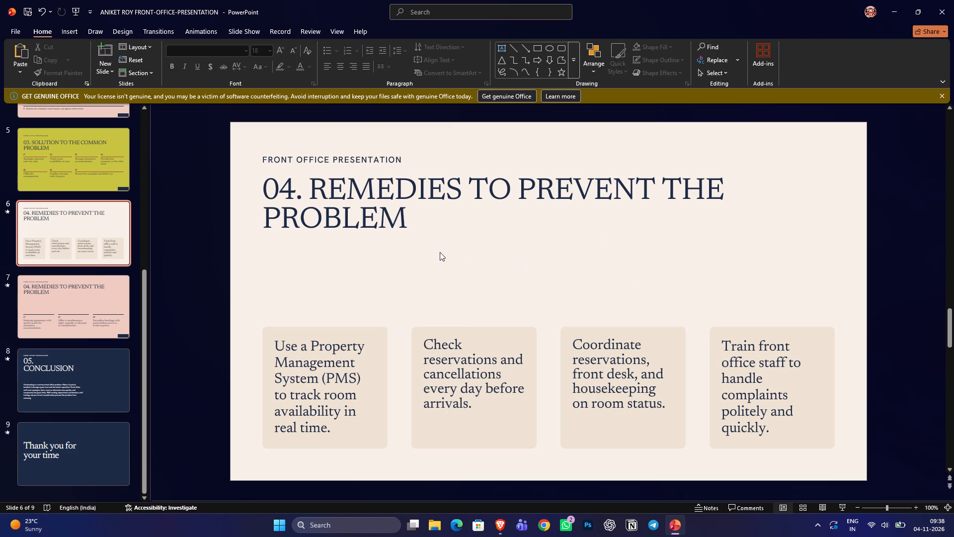
Look at slide 5, return to slide 6 and preview slide 6's animation sequence.
left_click(70, 183)
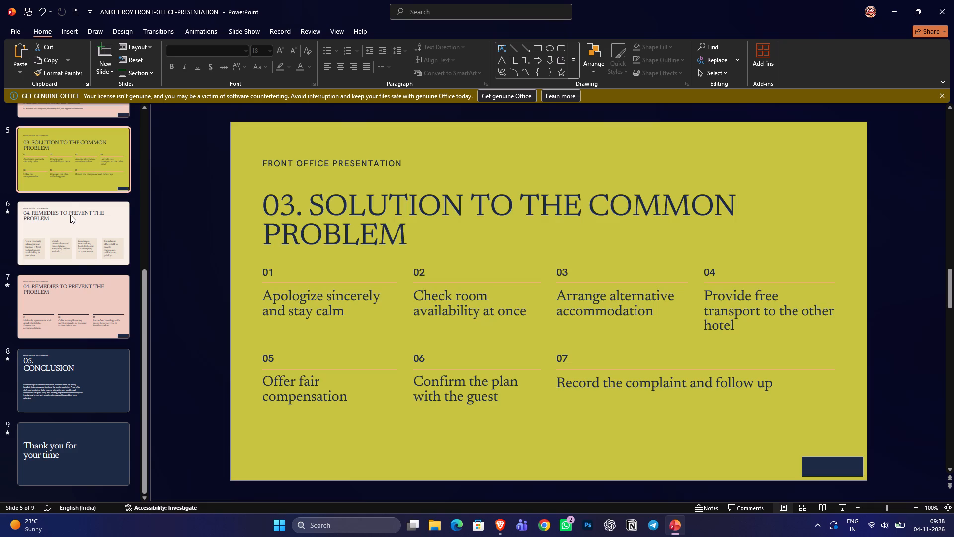
left_click(70, 215)
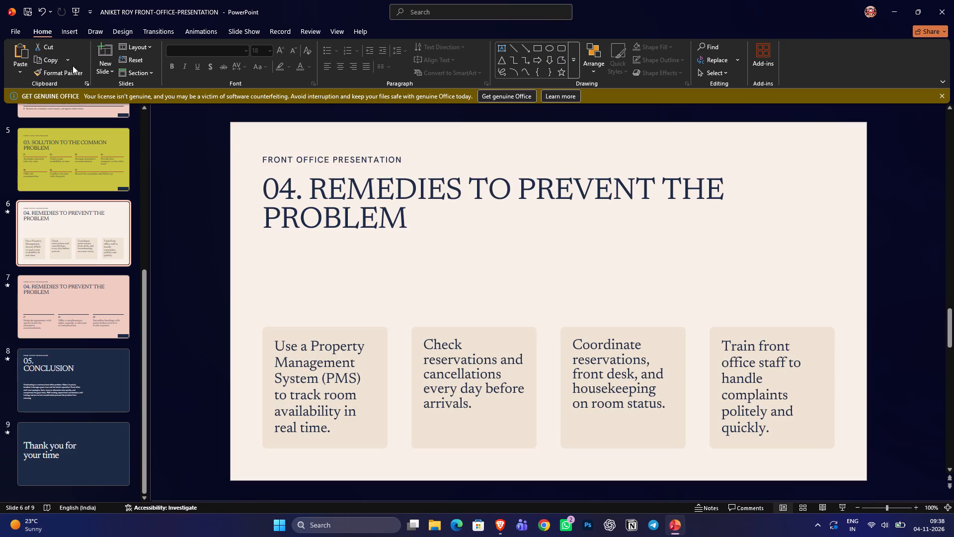
left_click(327, 201)
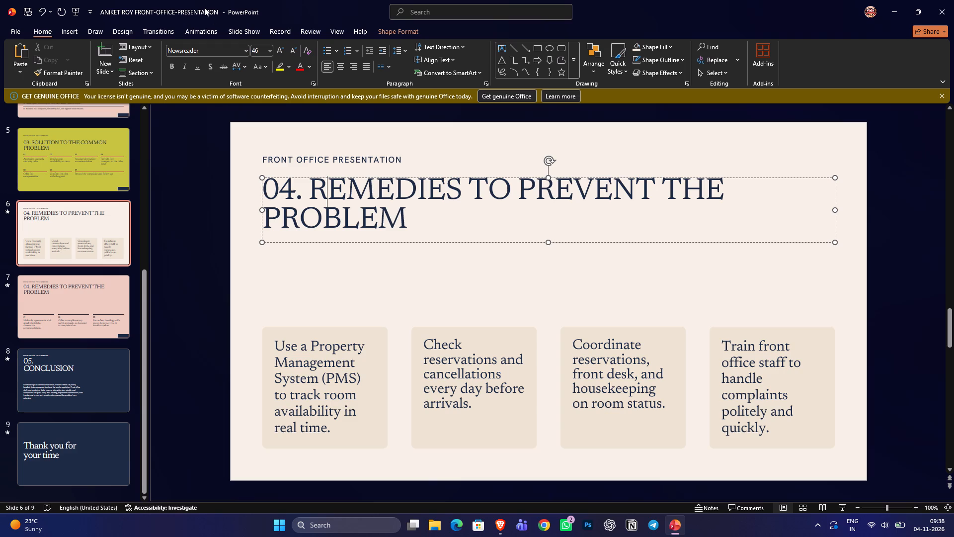
left_click(204, 29)
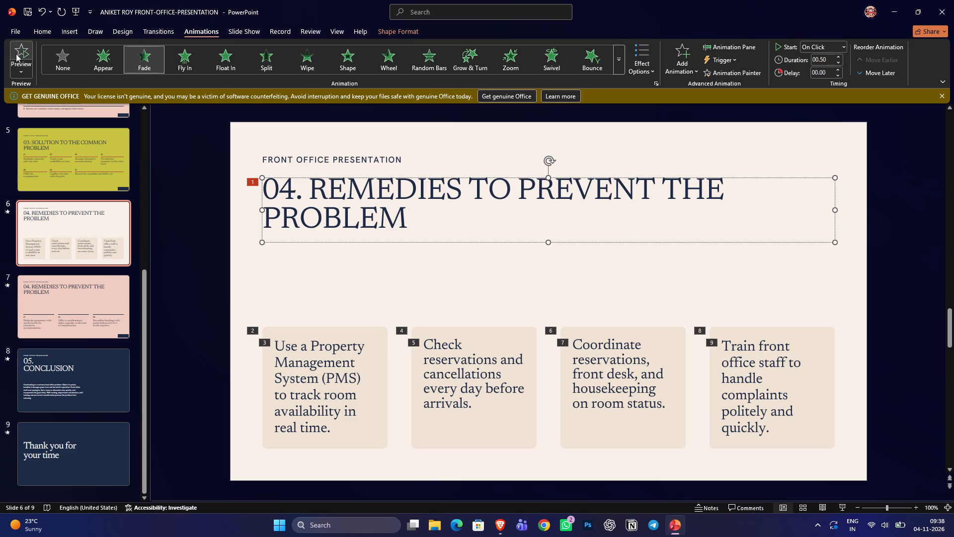
left_click(16, 54)
left_click(16, 54)
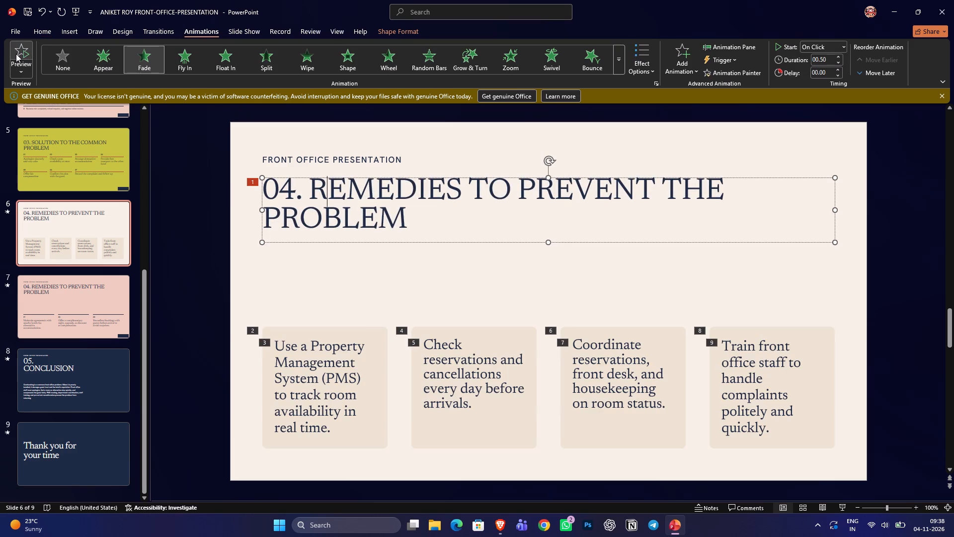
left_click(16, 54)
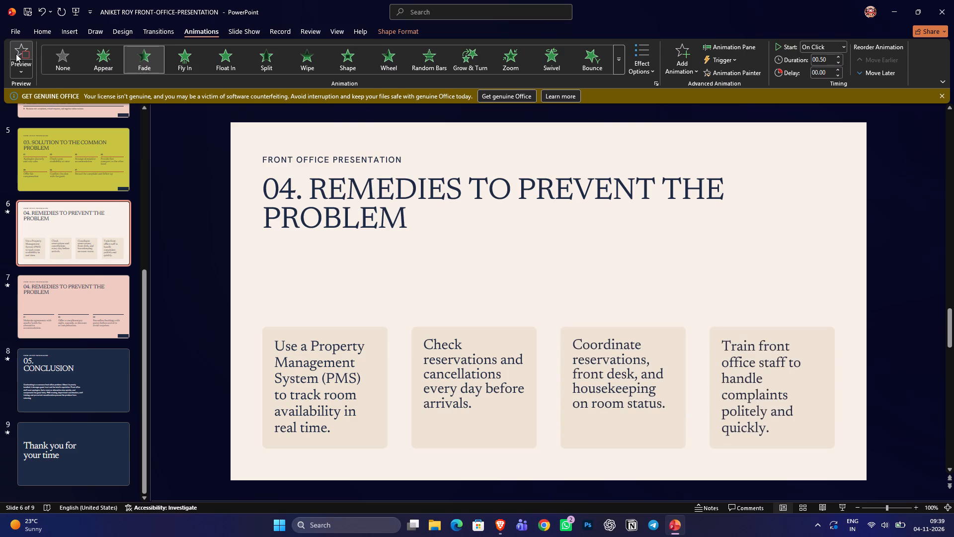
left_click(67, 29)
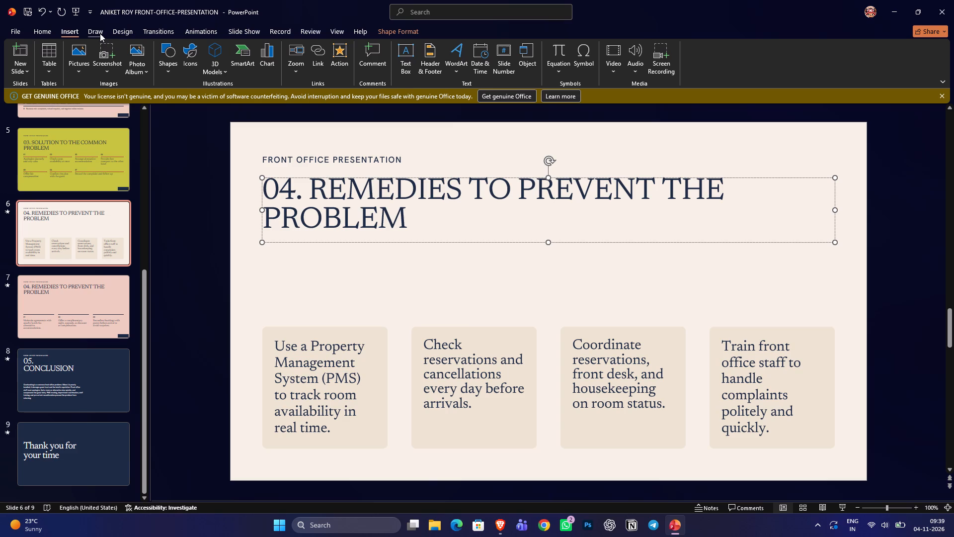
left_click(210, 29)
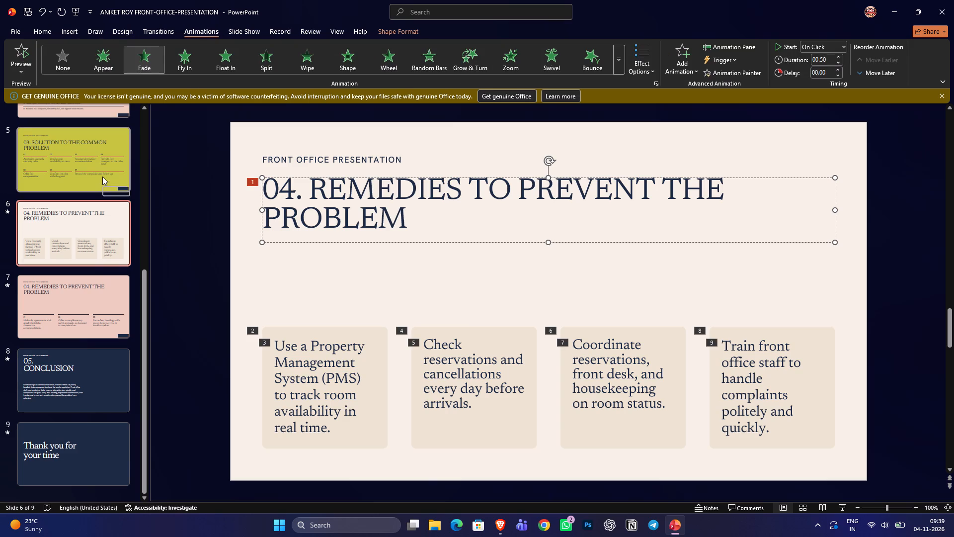
On slide 5, apply the Fade entrance animation to the heading "03. SOLUTION TO THE COMMON PROBLEM".
left_click(102, 177)
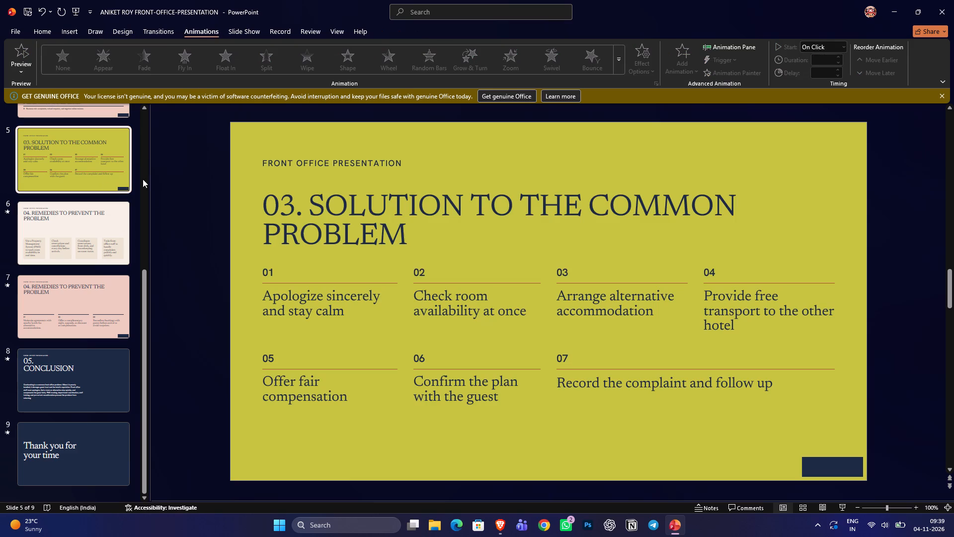
left_click(321, 187)
left_click(314, 199)
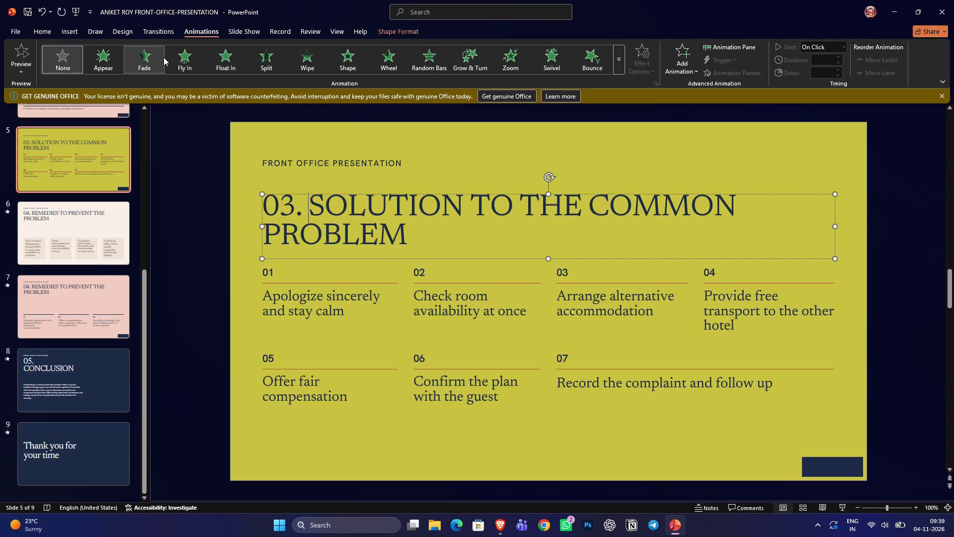
left_click(159, 57)
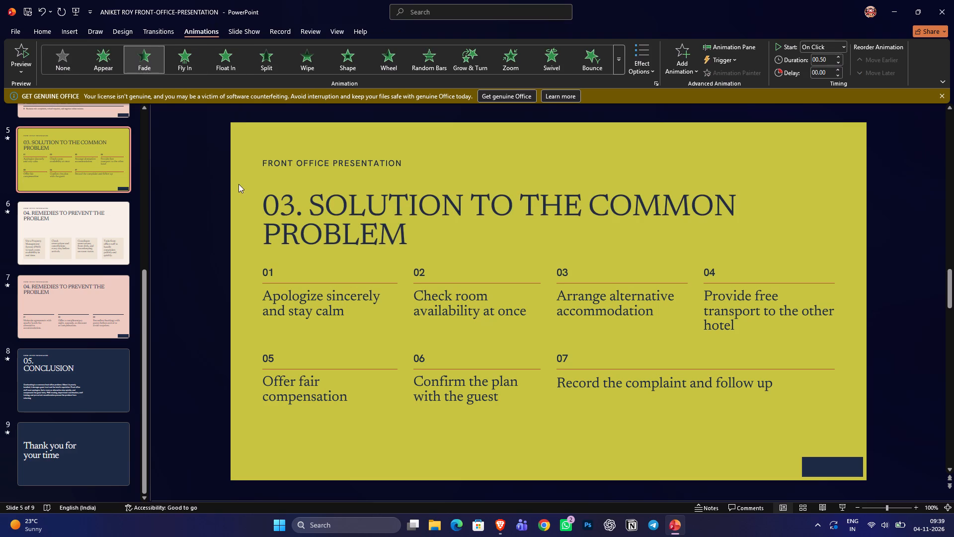
Apply the Fade entrance animation separately to solution 01's number, its divider line and its text "Apologize sincerely and stay calm".
left_click(271, 275)
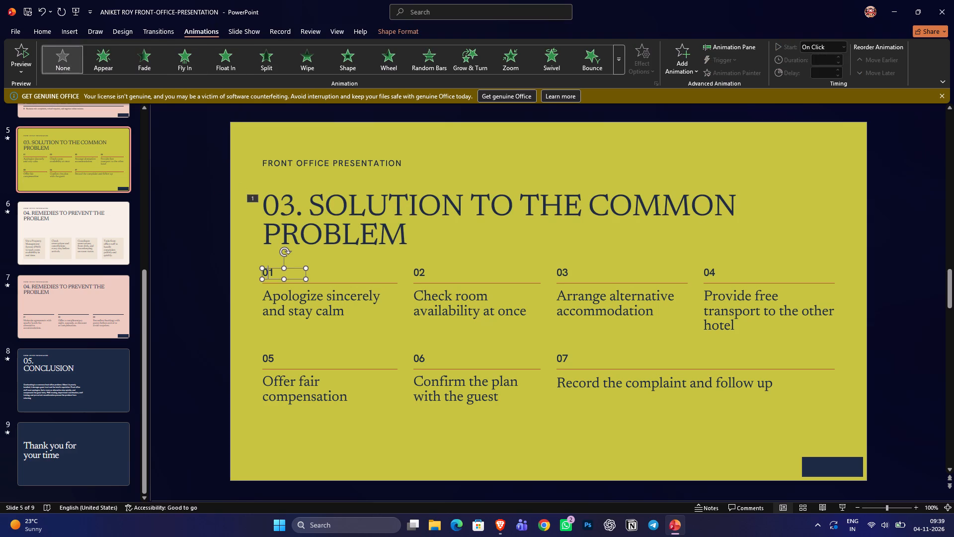
left_click(131, 69)
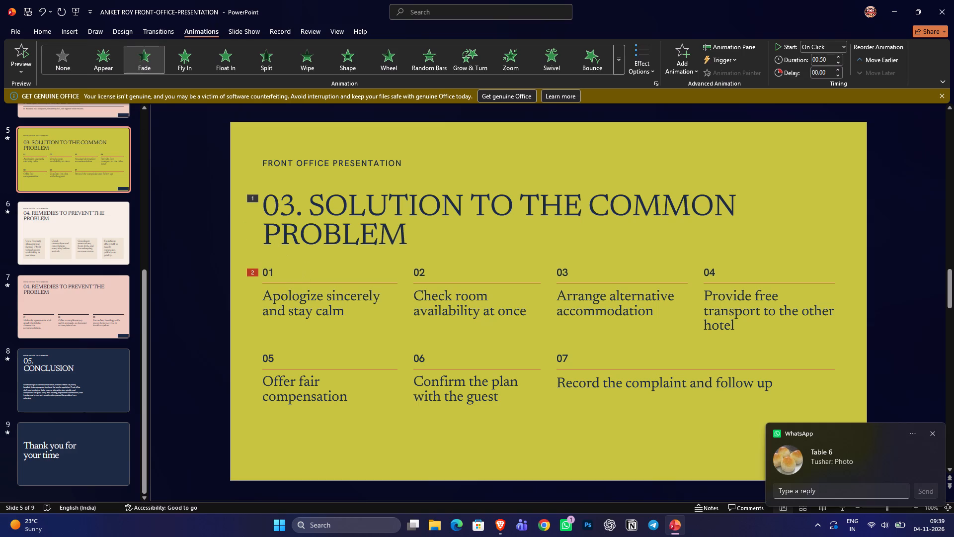
left_click(298, 284)
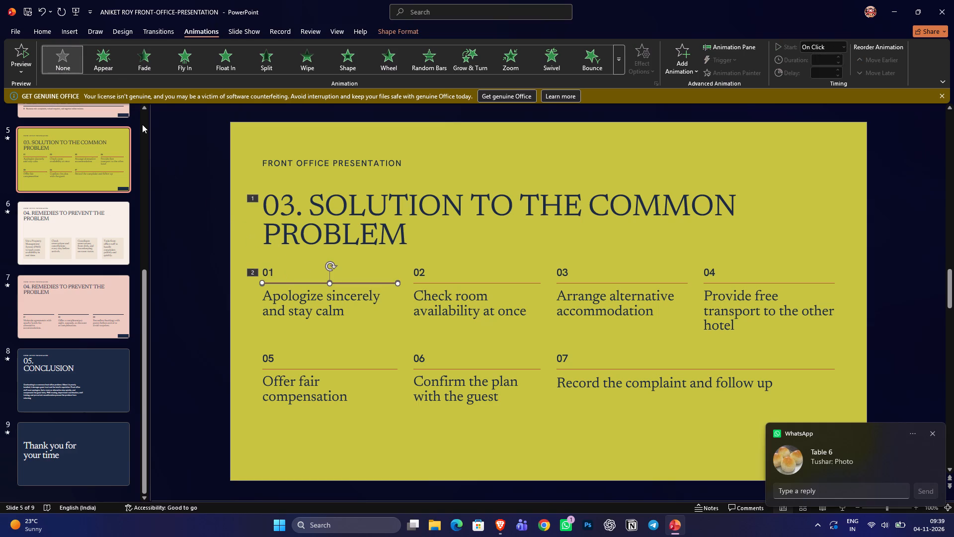
left_click(145, 60)
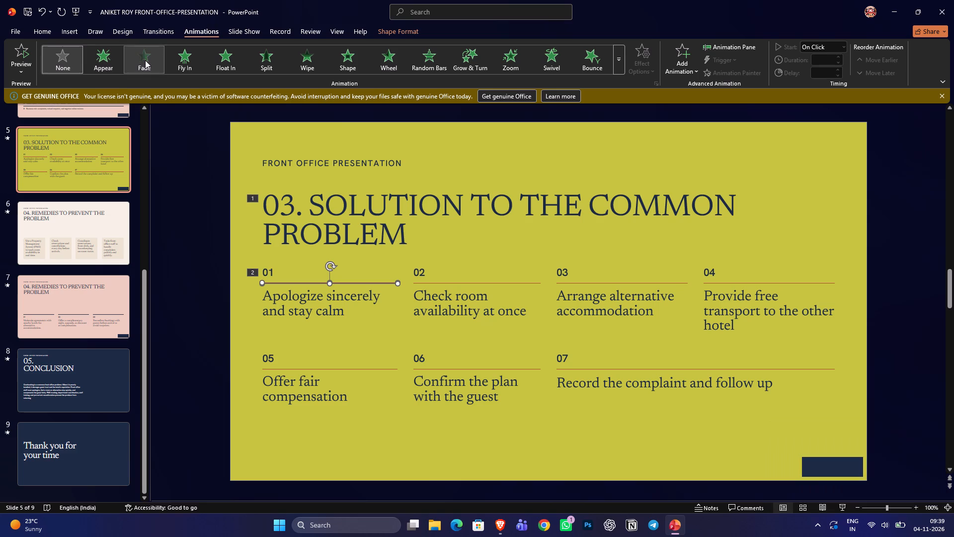
left_click(315, 302)
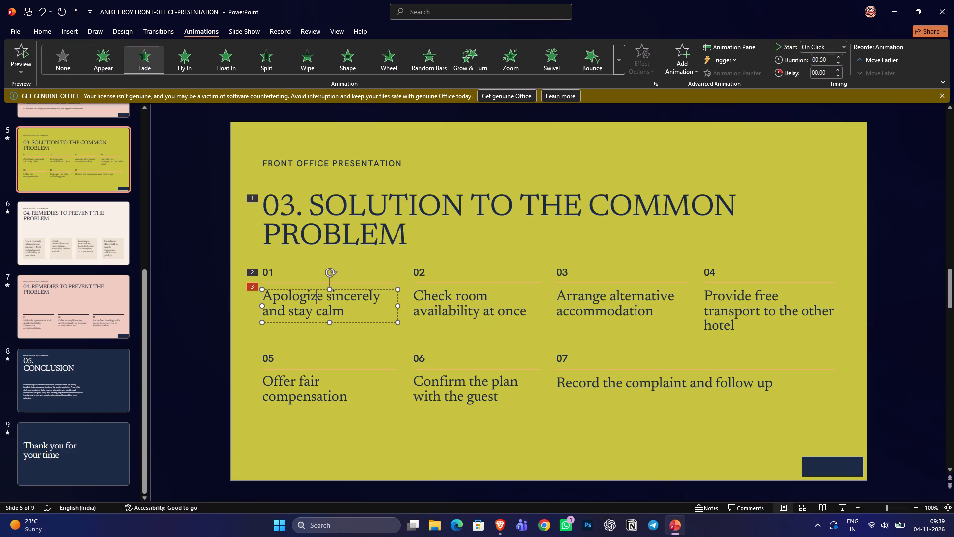
left_click(133, 58)
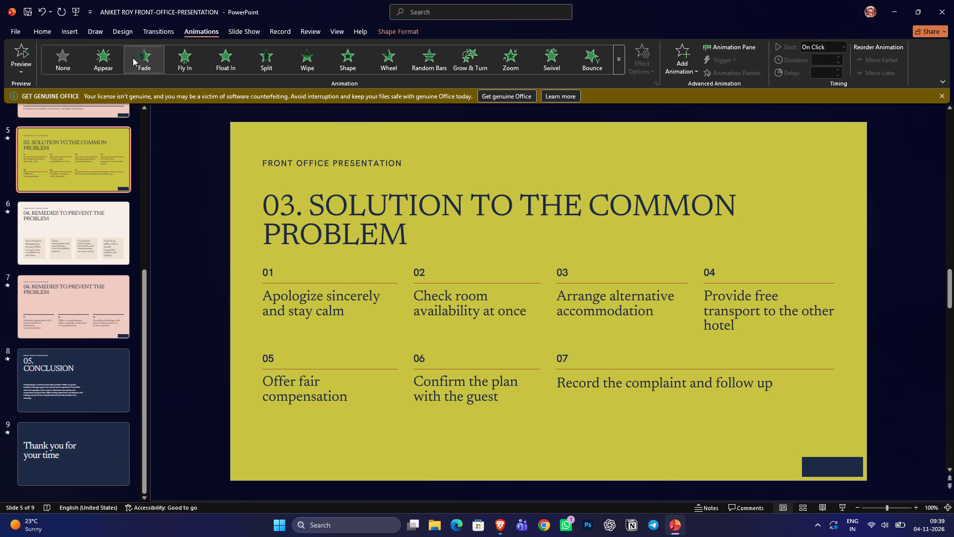
Apply the Fade entrance animation separately to solution 02's number, its divider line and its text "Check room availability at once".
left_click(424, 273)
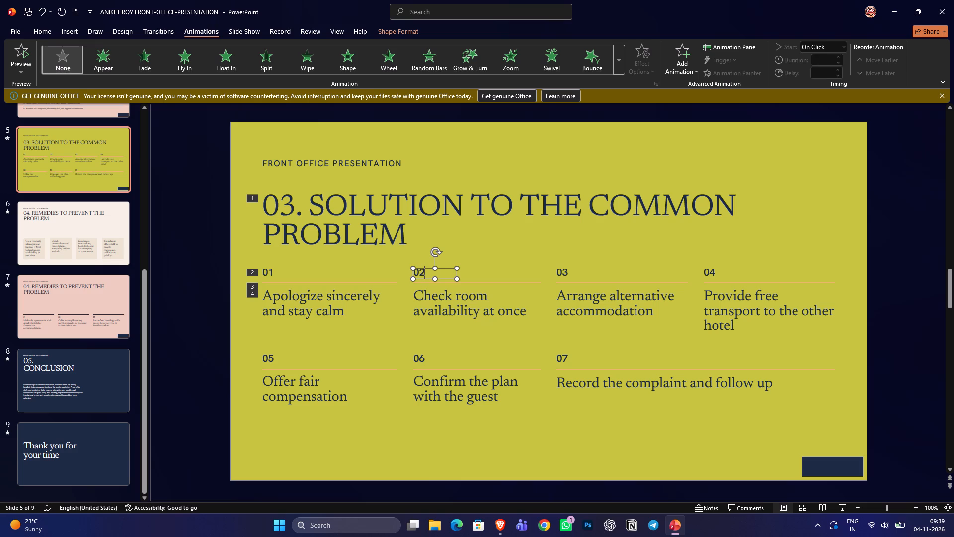
left_click(149, 65)
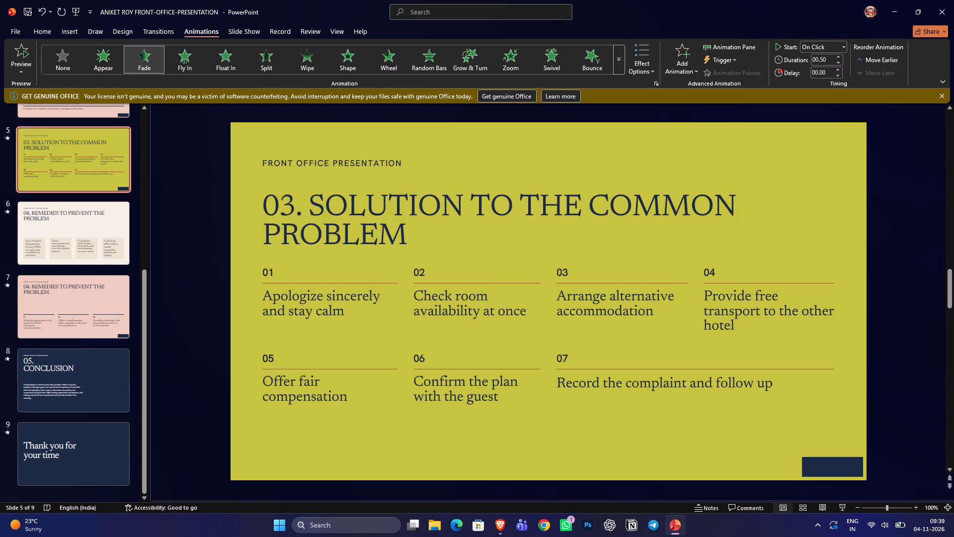
left_click(494, 281)
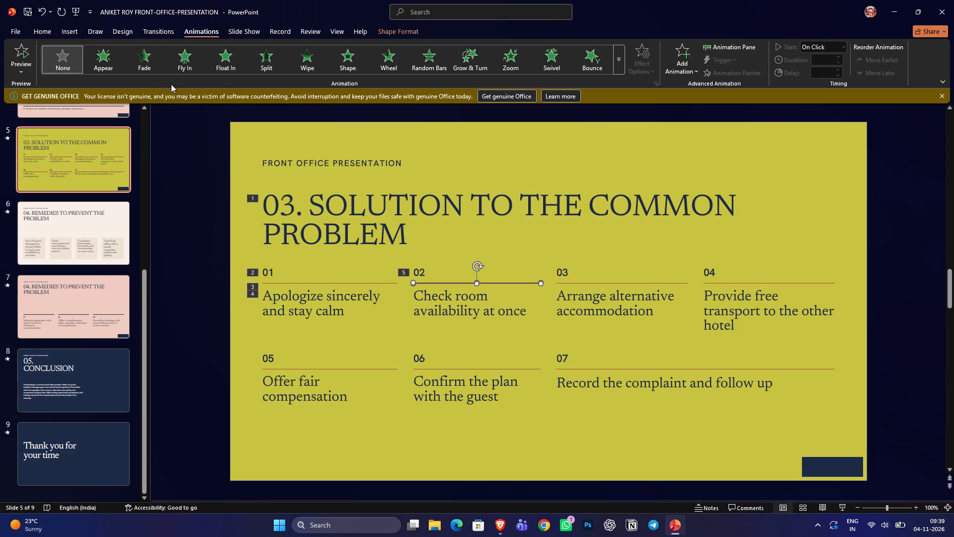
left_click(139, 60)
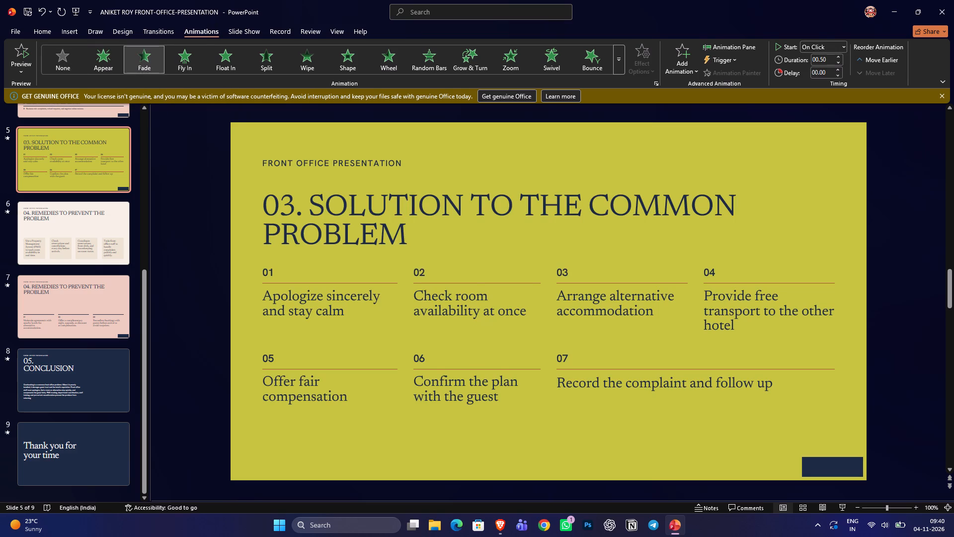
left_click(459, 309)
left_click(446, 297)
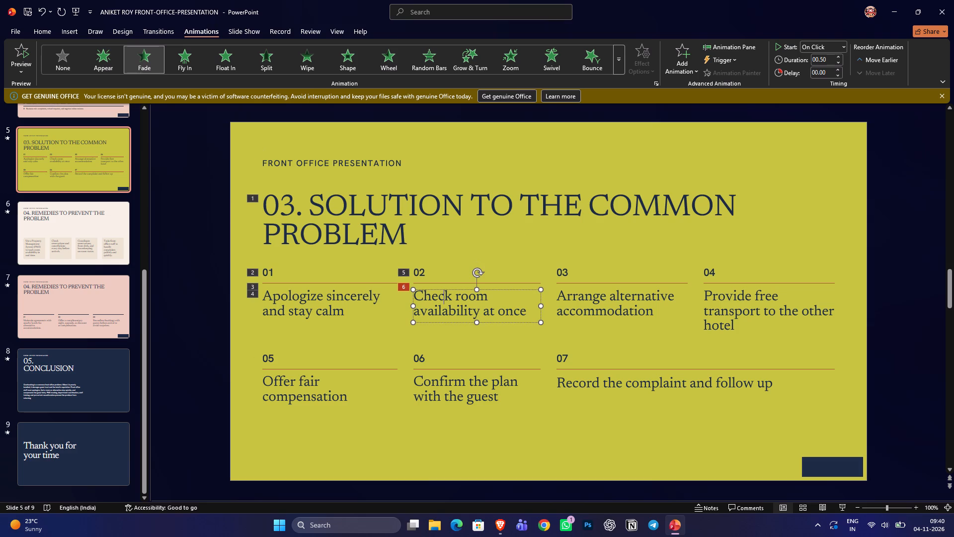
left_click(139, 50)
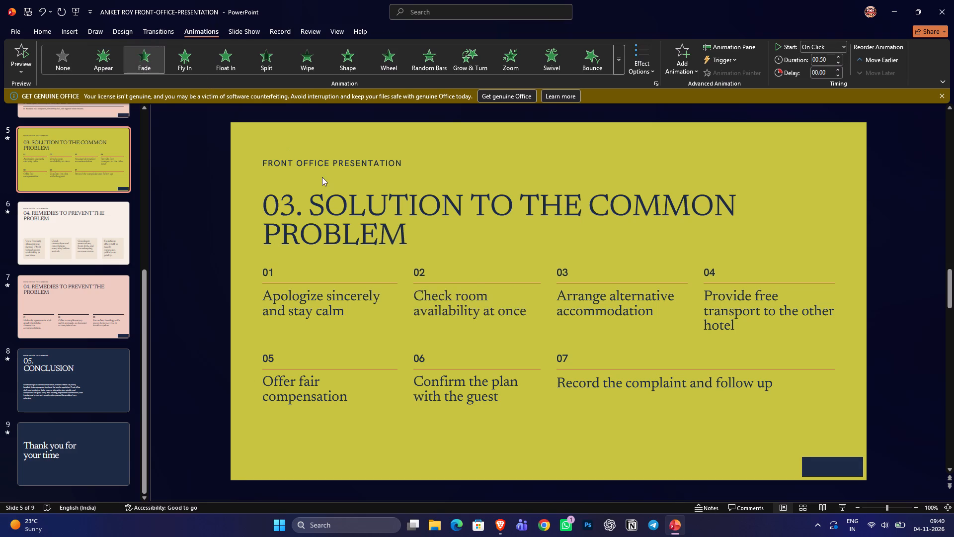
Apply the Fade entrance animation to the 03 number, its divider line and the text "Arrange alternative accommodation".
left_click(564, 274)
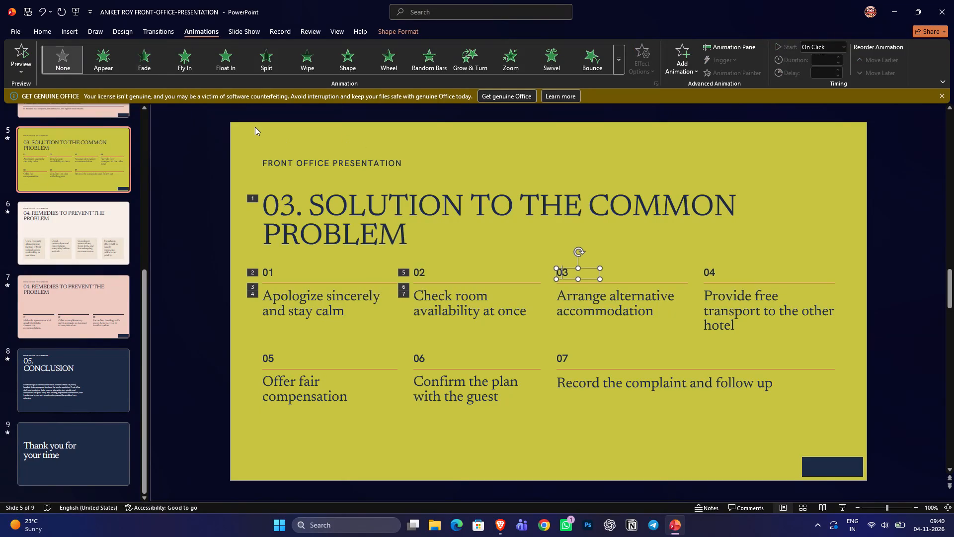
left_click(155, 69)
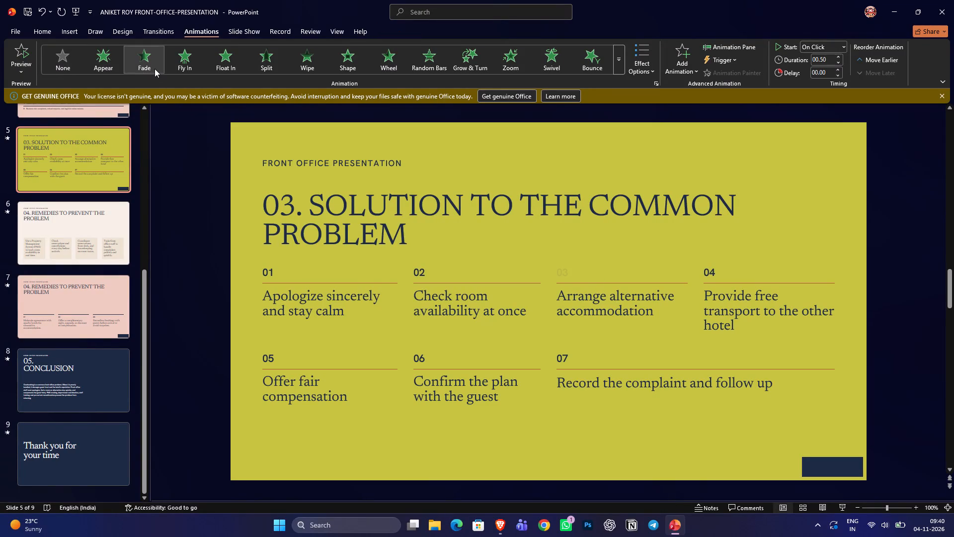
left_click(608, 285)
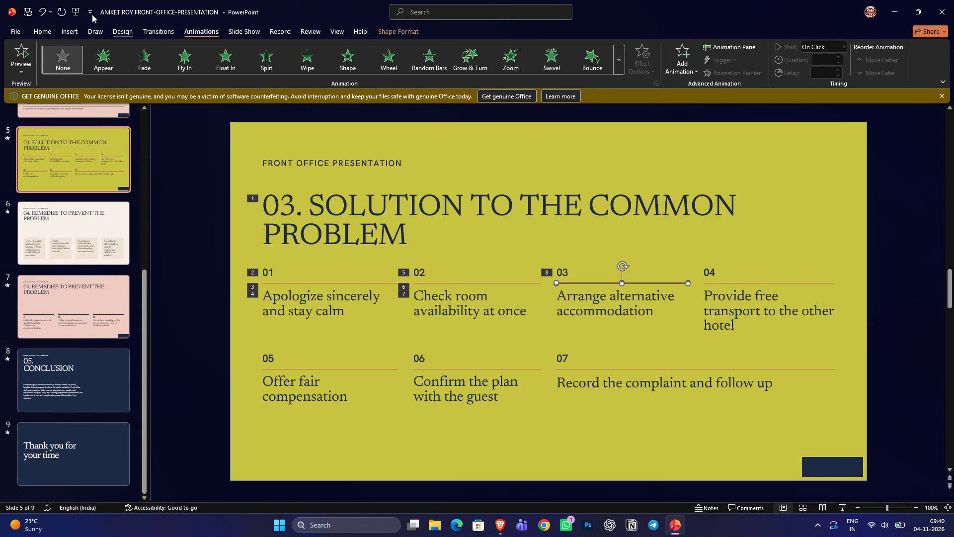
left_click(153, 68)
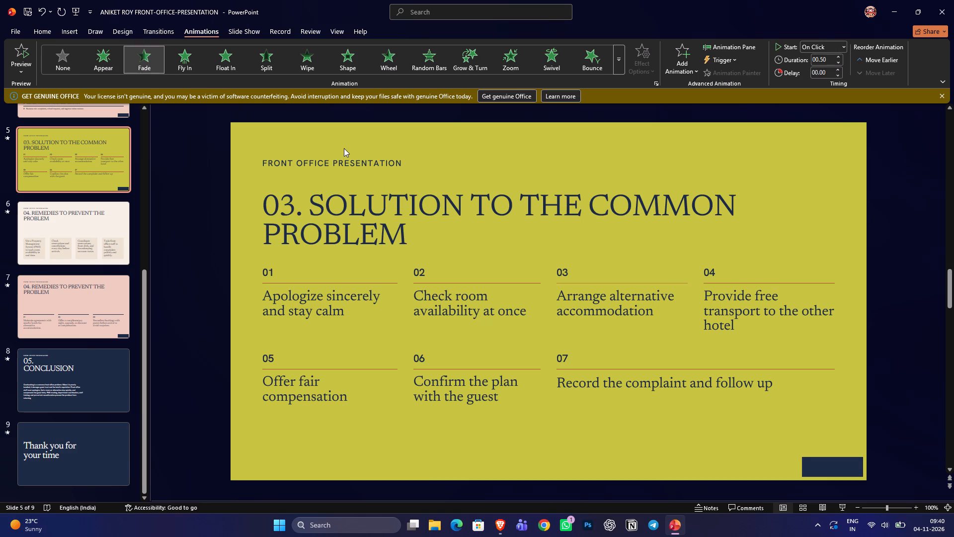
left_click(590, 299)
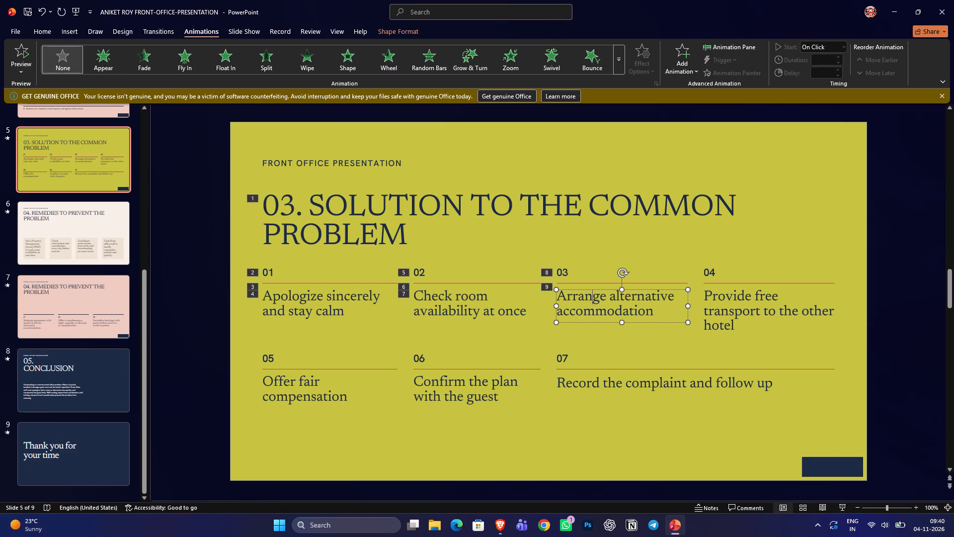
left_click(149, 63)
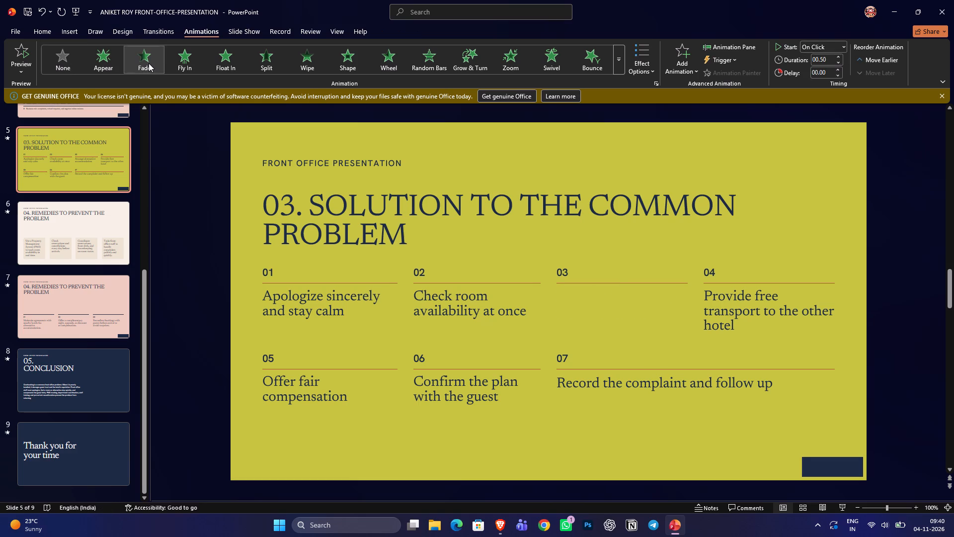
Apply the Fade entrance animation to the 04 number and the divider line beneath it.
left_click(706, 273)
left_click(526, 220)
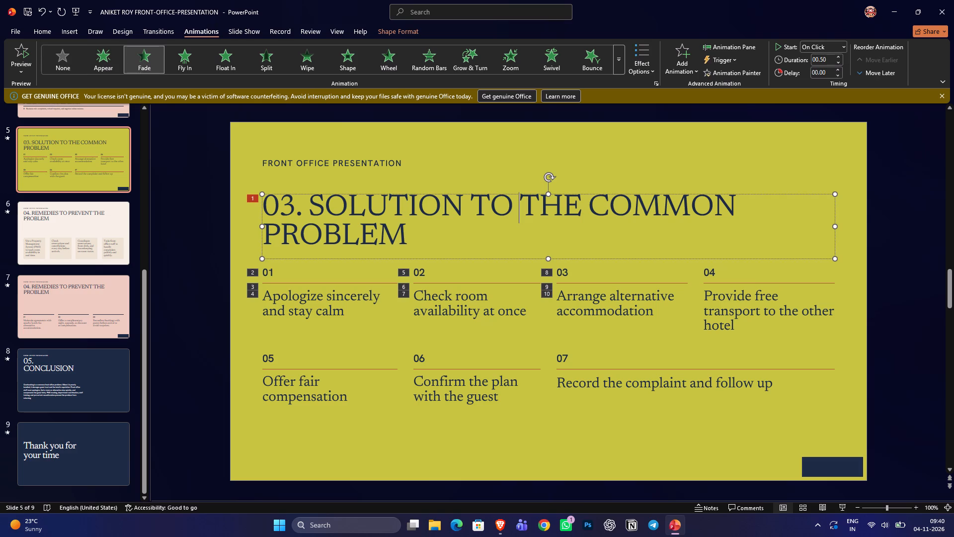
left_click(709, 274)
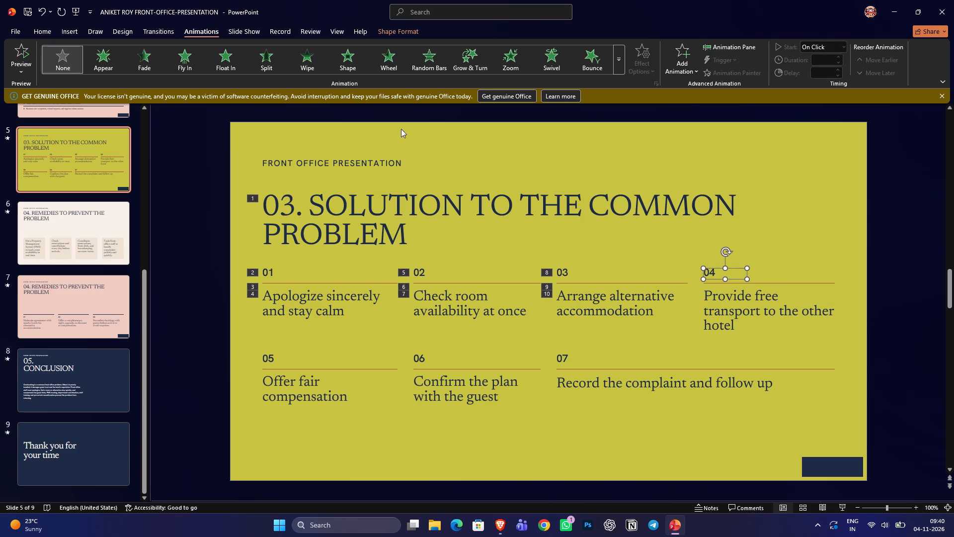
left_click(137, 65)
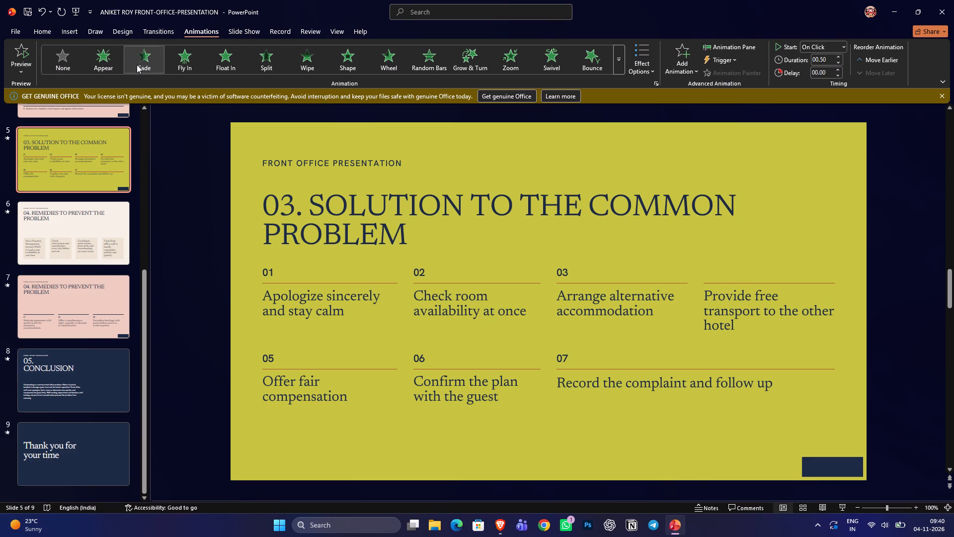
left_click(773, 283)
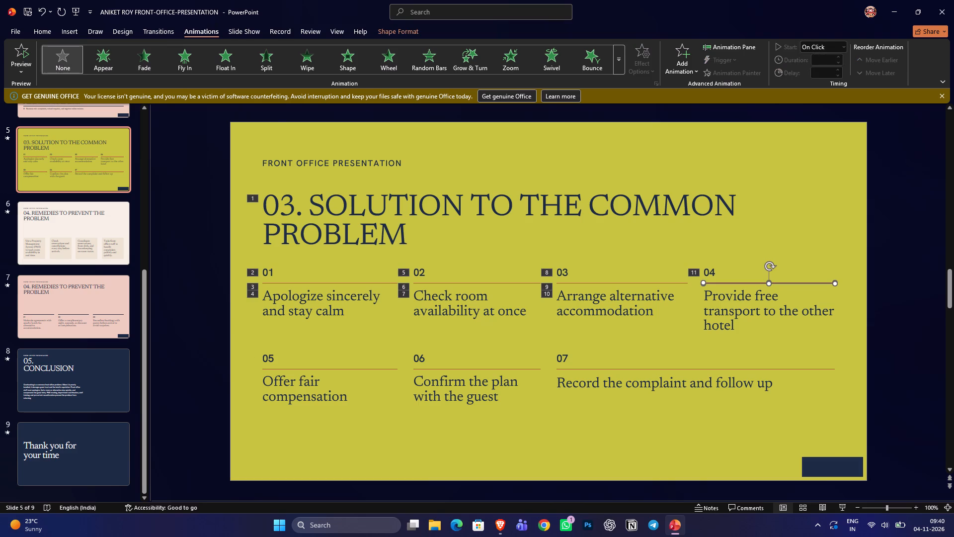
left_click(140, 74)
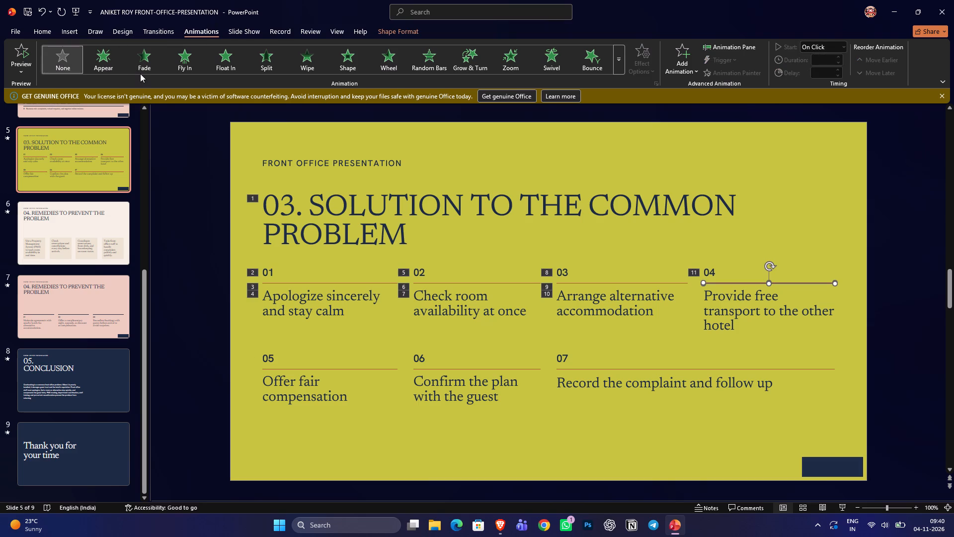
left_click(140, 74)
left_click(143, 57)
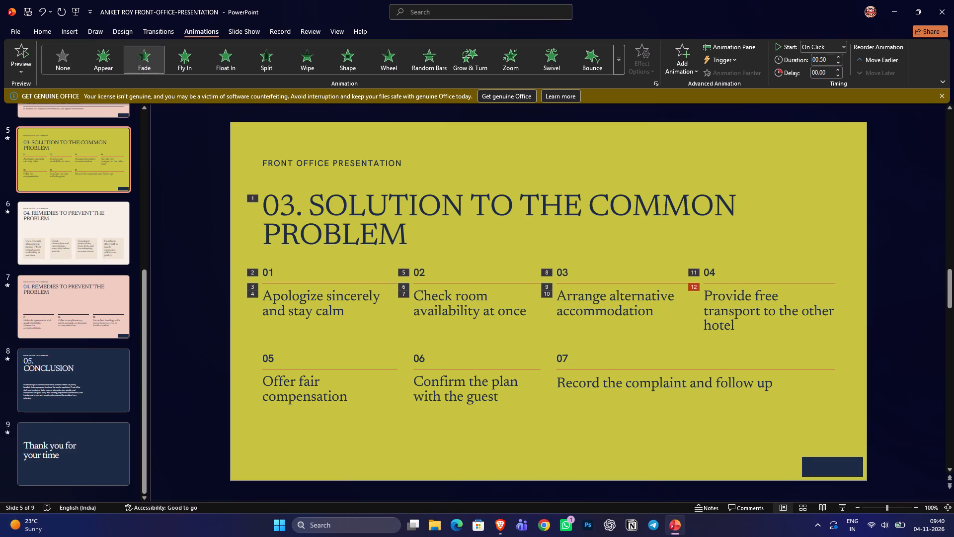
Try to copy the 04 divider line's animation and paste it onto the text "Provide free transport to the other hotel".
left_click(692, 288)
key("ctrl+c")
left_click(738, 307)
key("ctrl+v")
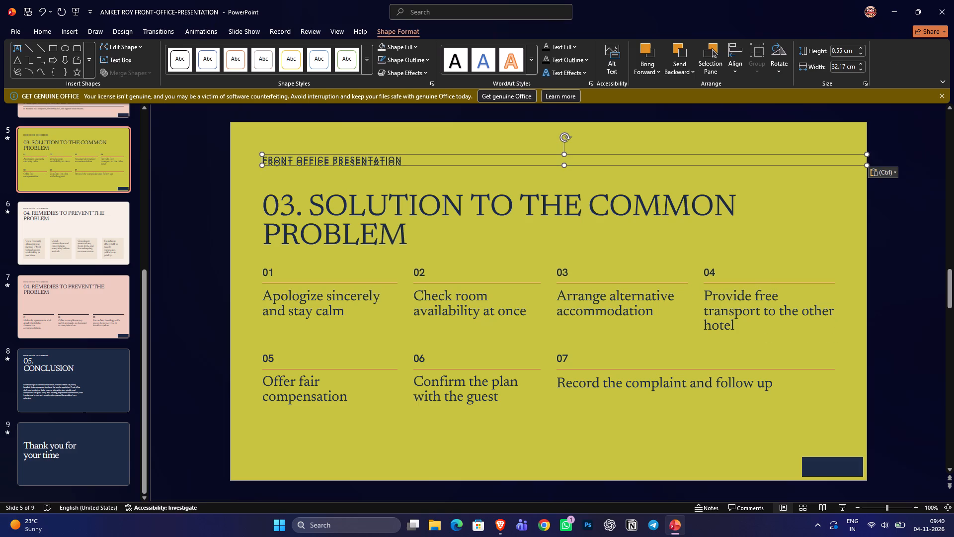
Apply the Fade entrance animation to the text "Provide free transport to the other hotel".
left_click(738, 307)
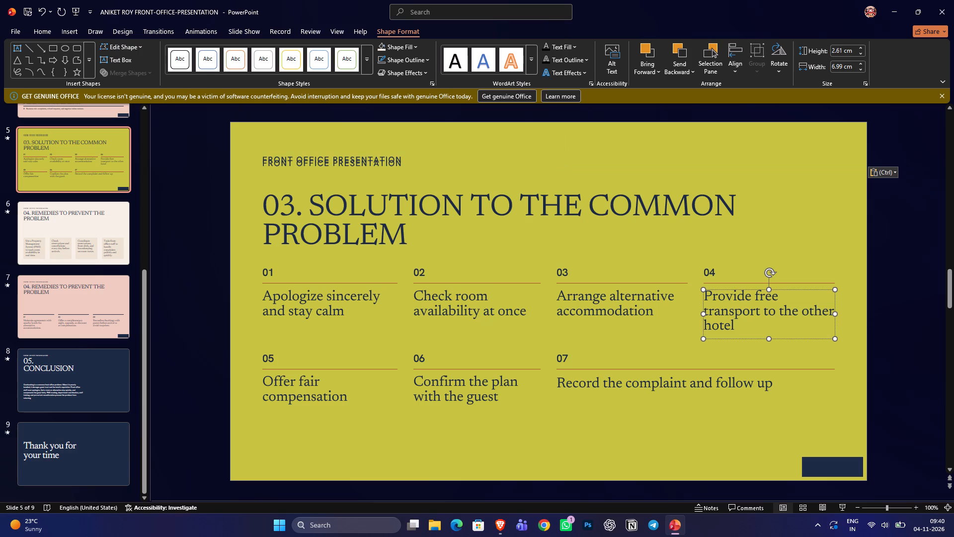
left_click(210, 33)
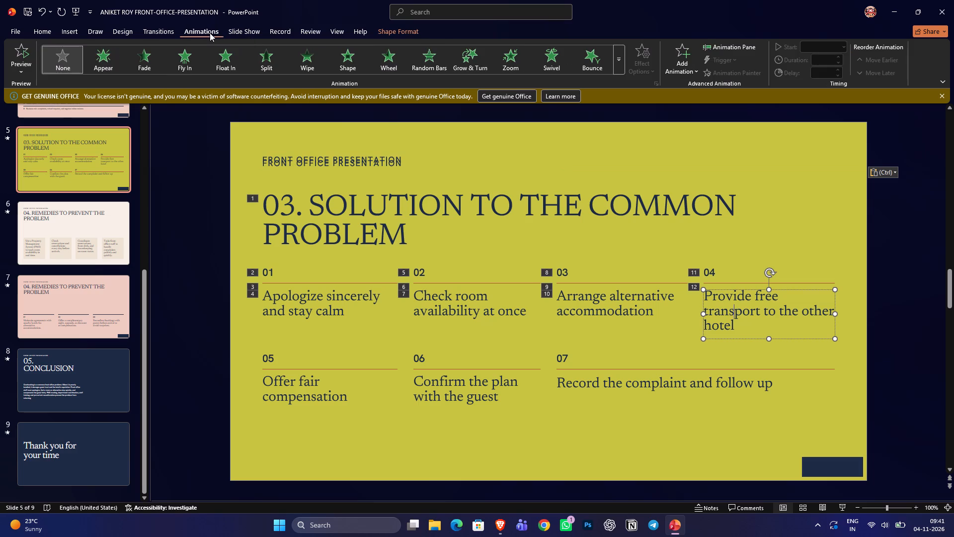
left_click(141, 63)
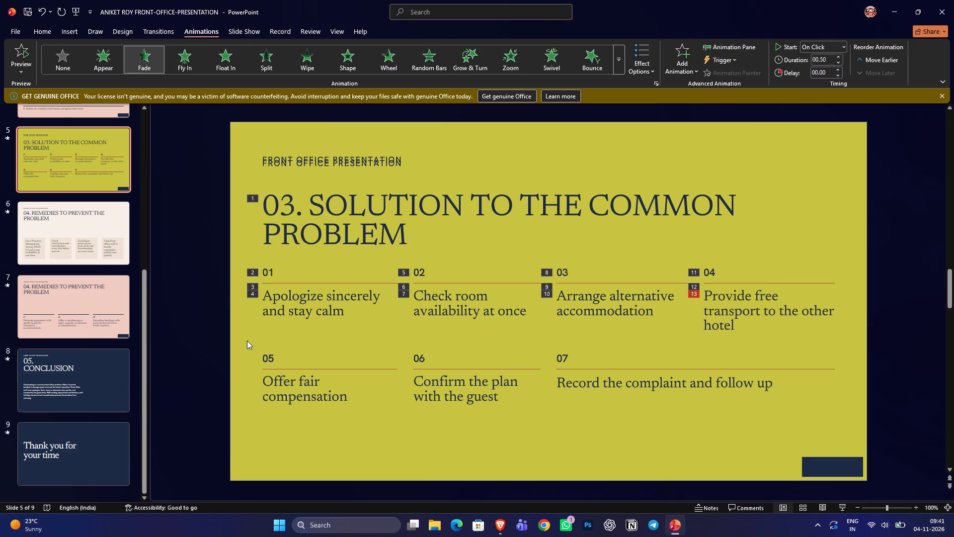
Apply the Fade entrance animation to the 05 number, its divider line and the text "Offer fair compensation".
left_click(270, 356)
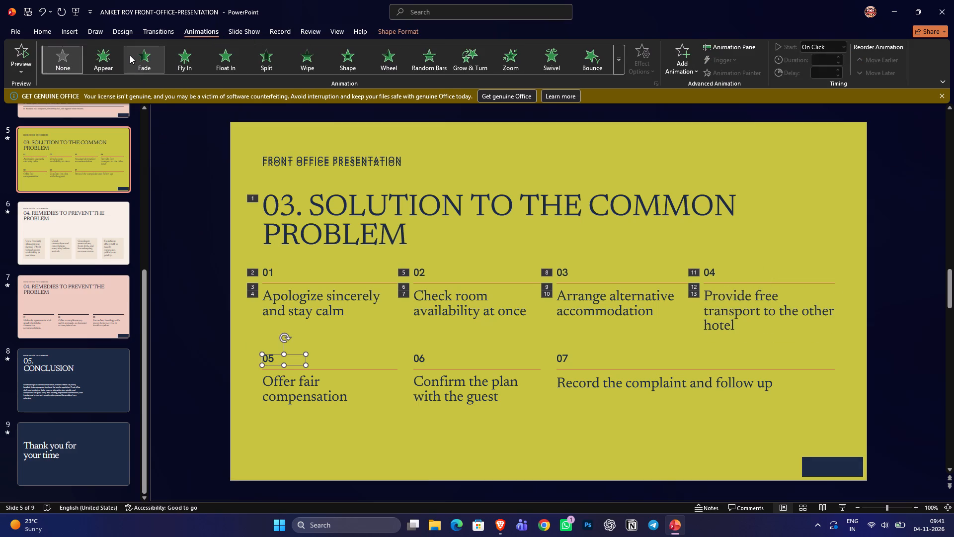
left_click(130, 55)
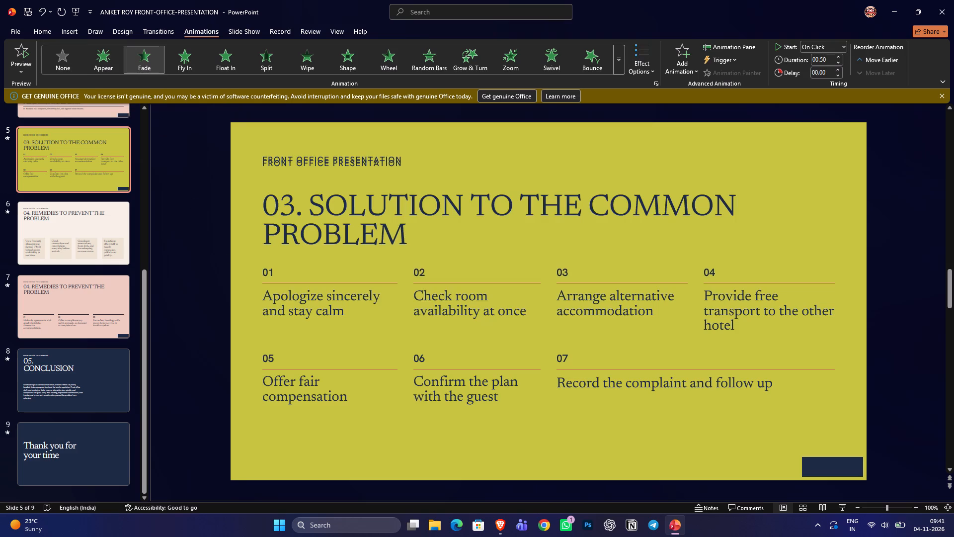
left_click(312, 368)
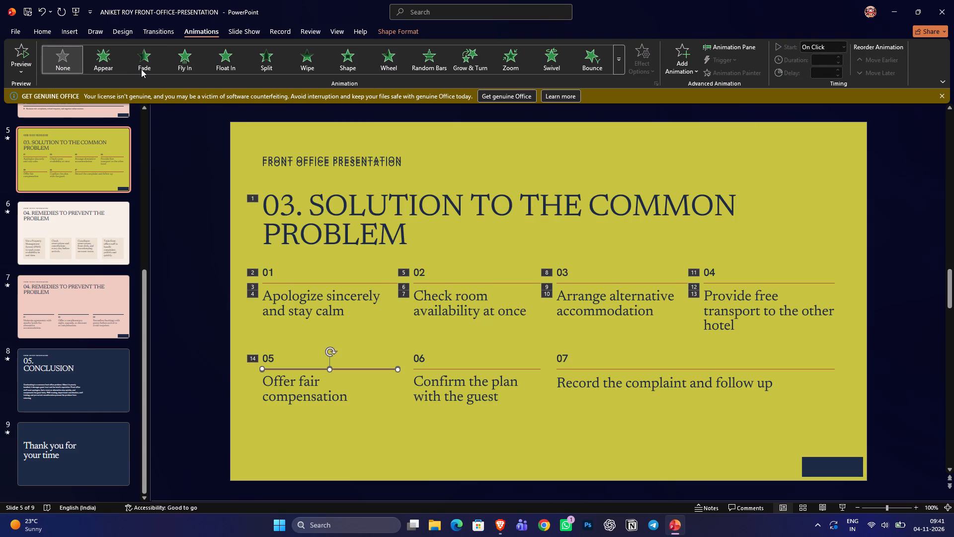
left_click(141, 69)
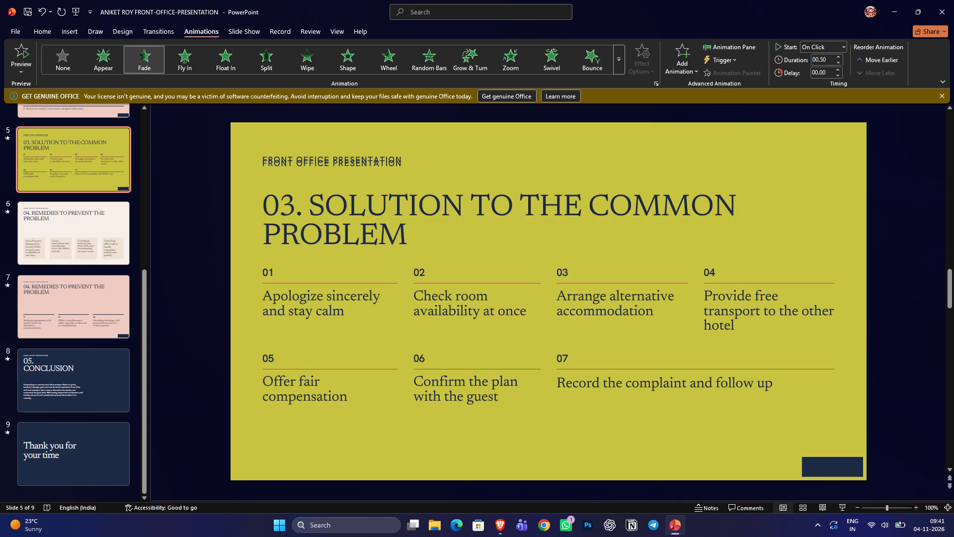
left_click(286, 386)
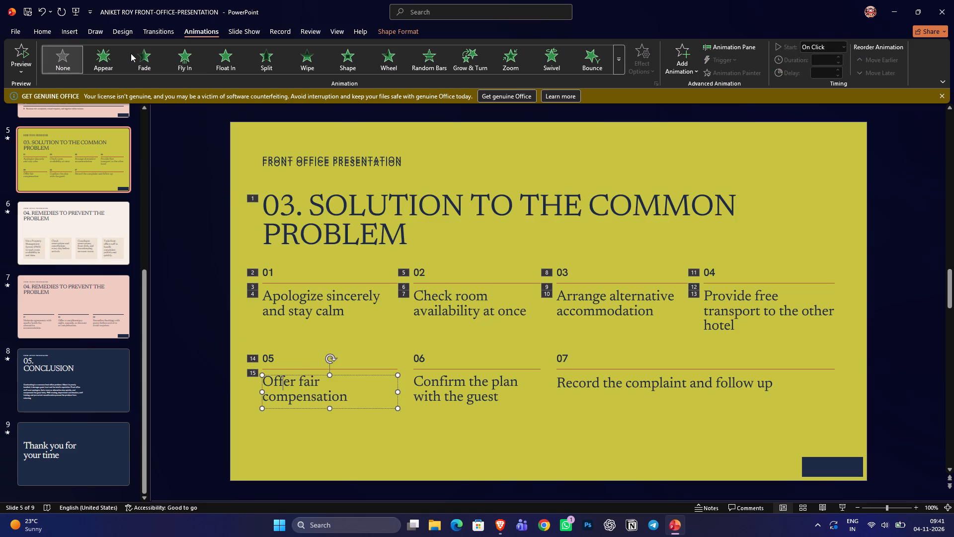
left_click(128, 53)
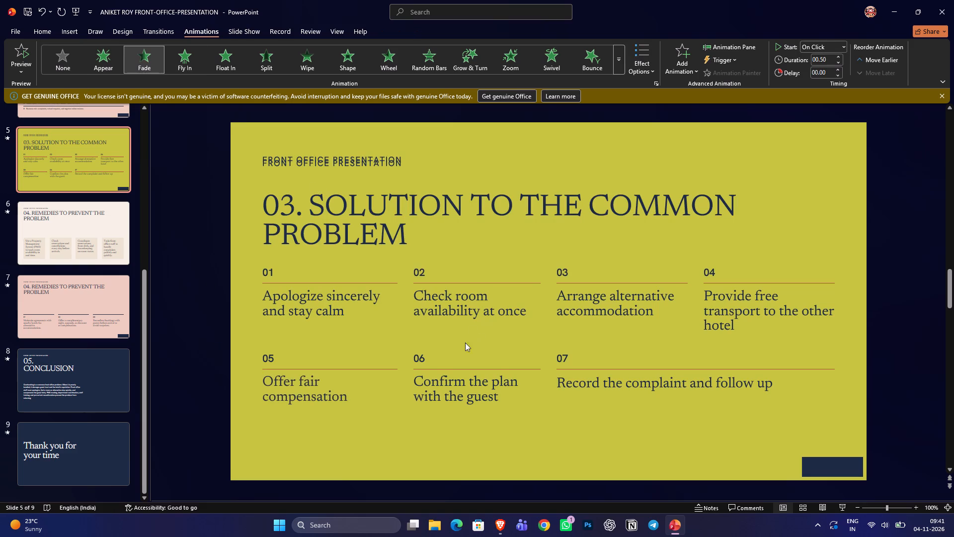
Apply the Fade entrance animation to the 06 number, its divider line and the text "Confirm the plan with the guest".
left_click(419, 356)
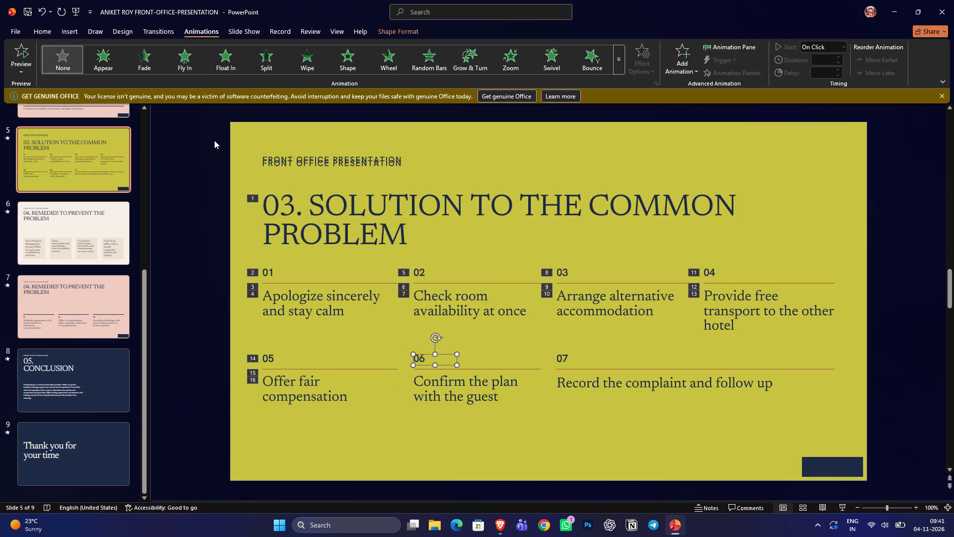
left_click(129, 59)
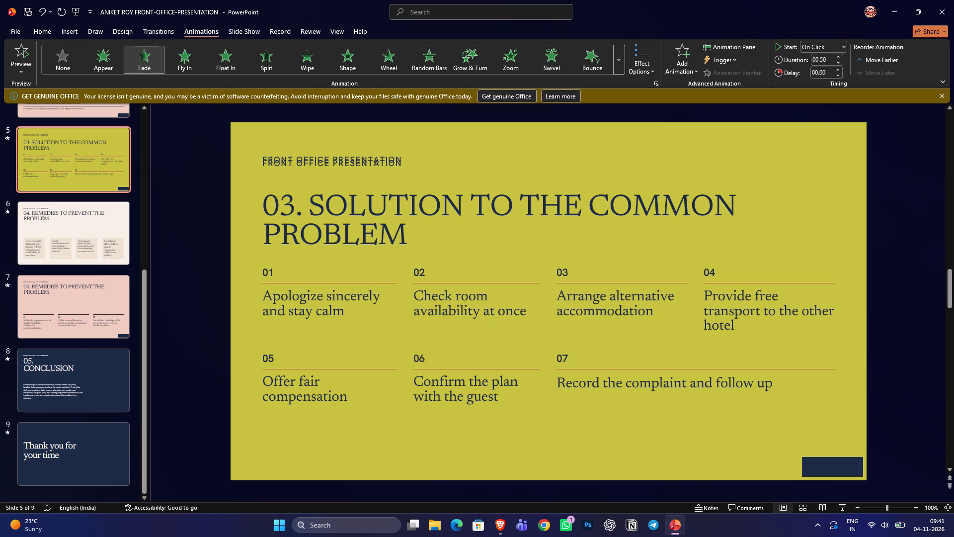
left_click(455, 369)
left_click(135, 50)
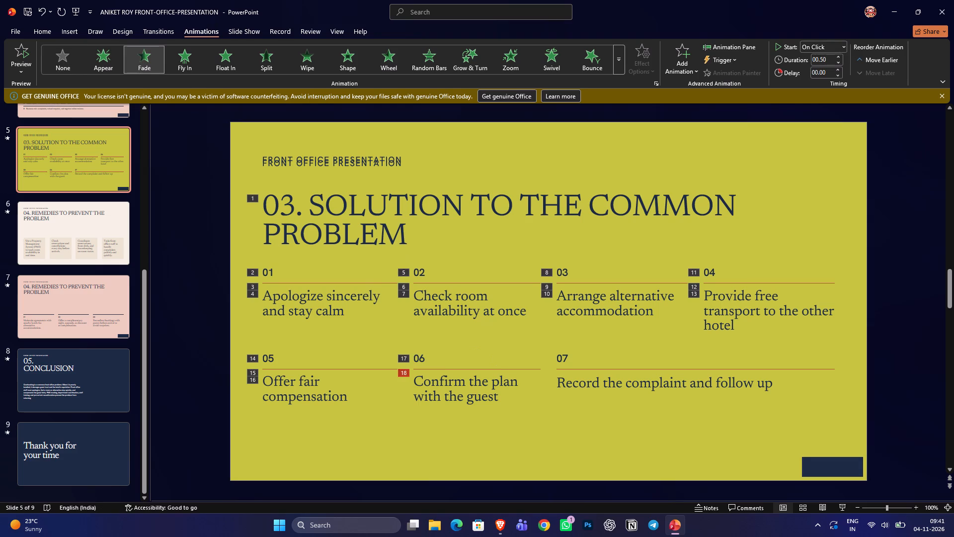
left_click(485, 388)
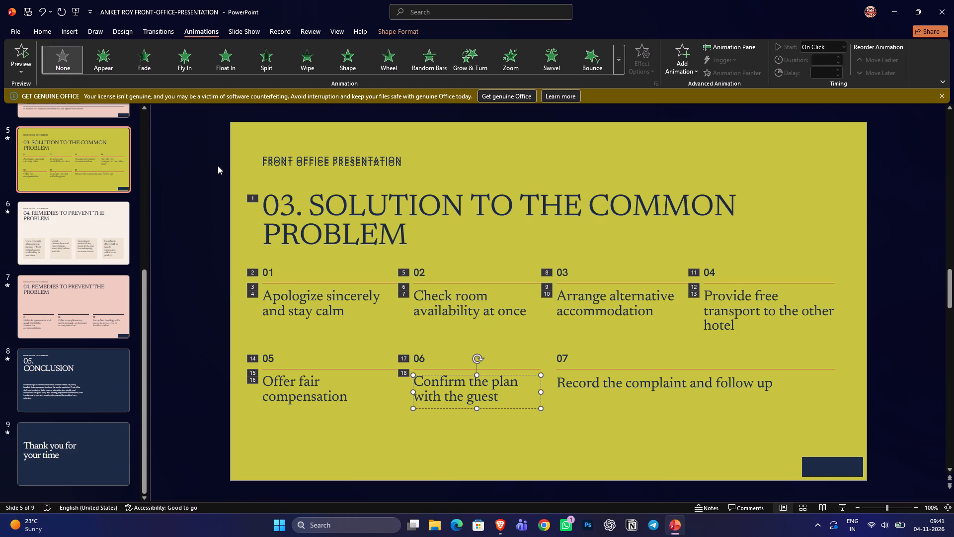
left_click(137, 51)
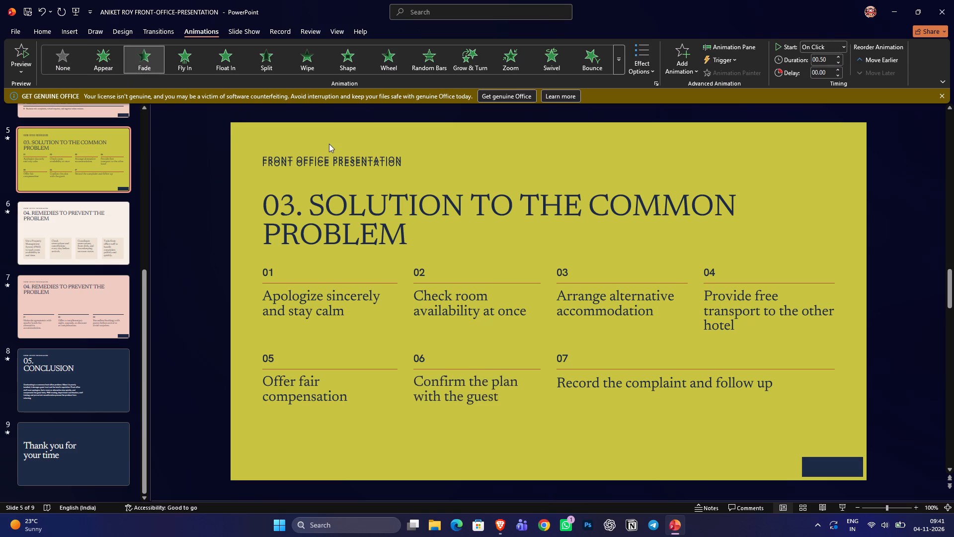
Apply the Fade entrance animation to the 07 number, its divider line and the text "Record the complaint and follow up".
left_click(567, 356)
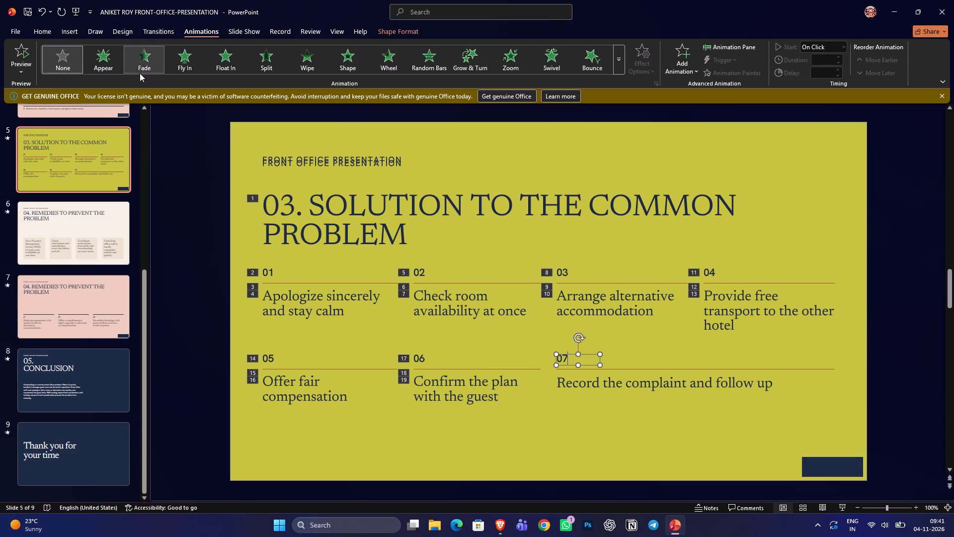
left_click(139, 71)
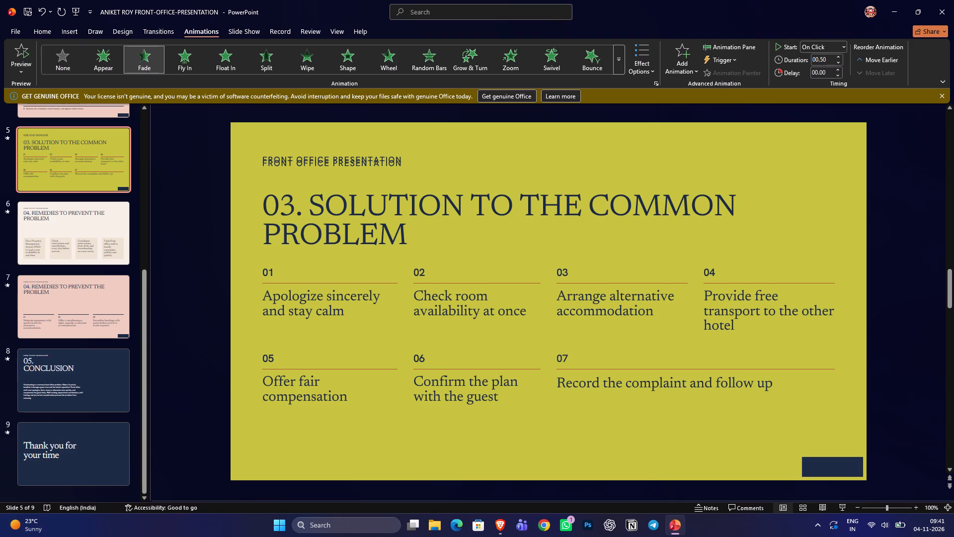
left_click(610, 367)
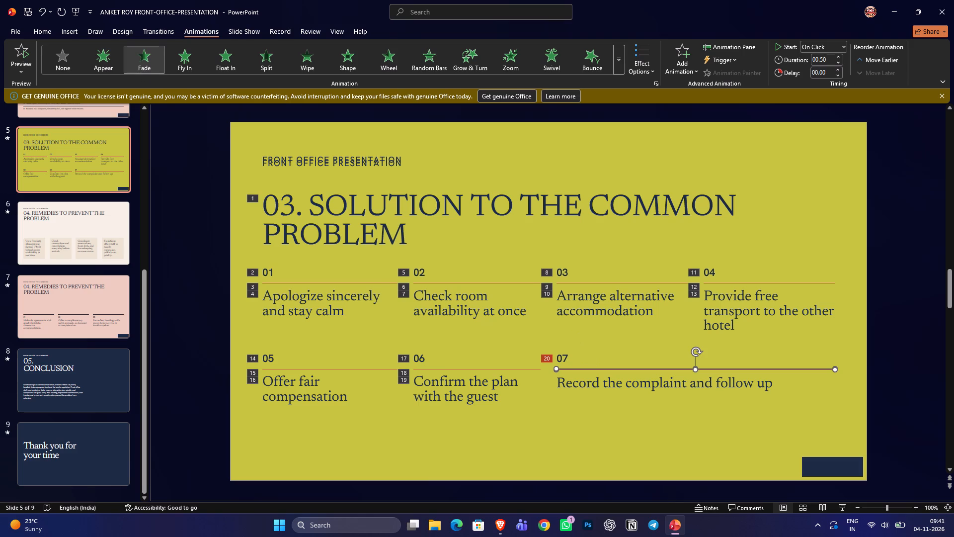
left_click(150, 66)
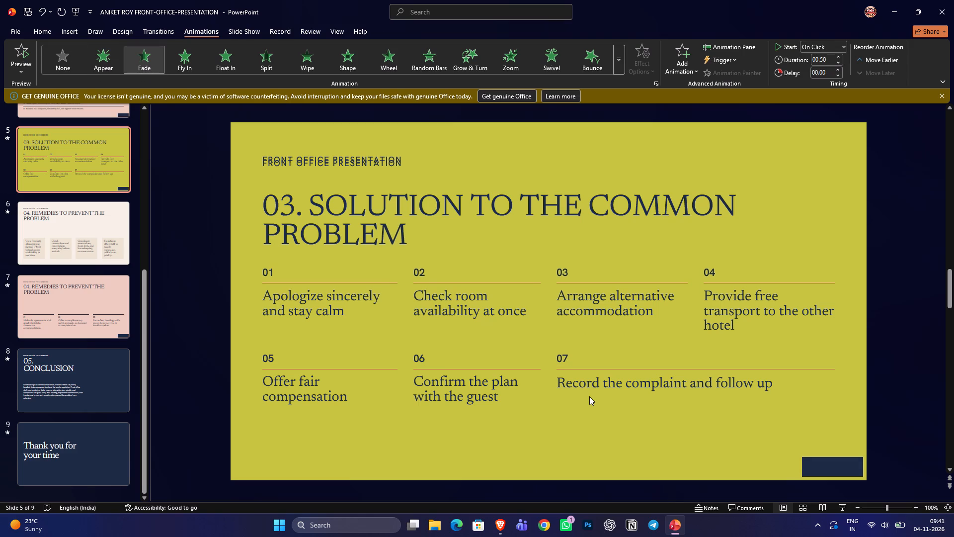
left_click(597, 382)
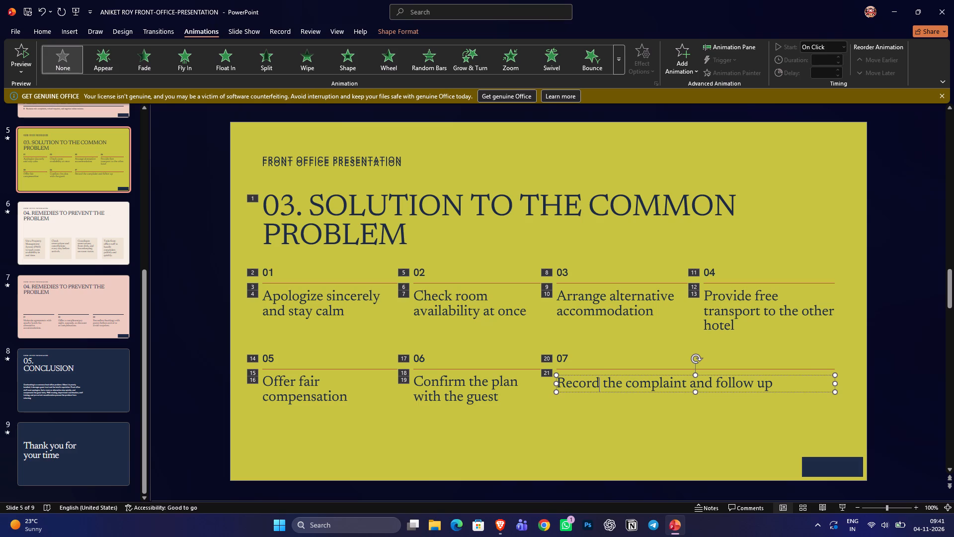
left_click(140, 56)
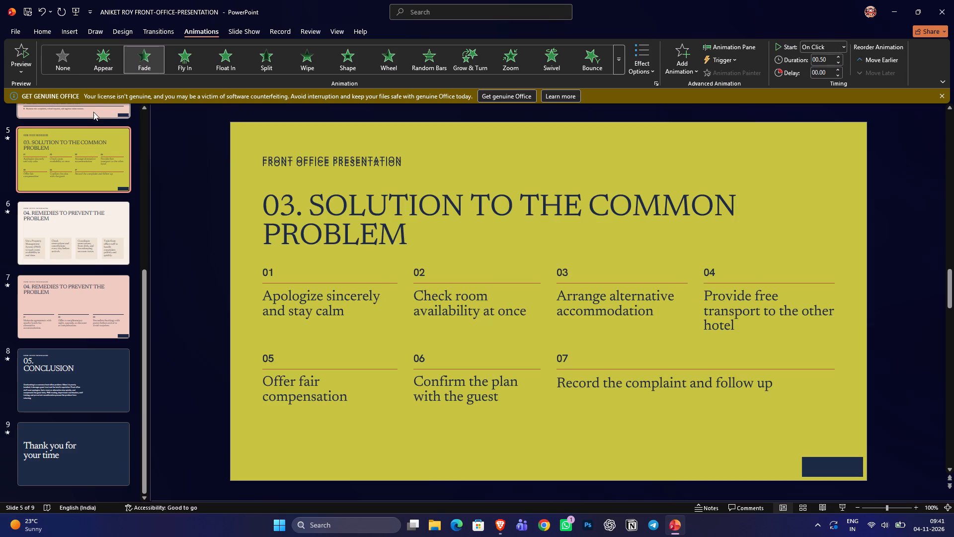
Preview the full animation sequence on the slide "03. Solution to the Common Problem".
left_click(10, 54)
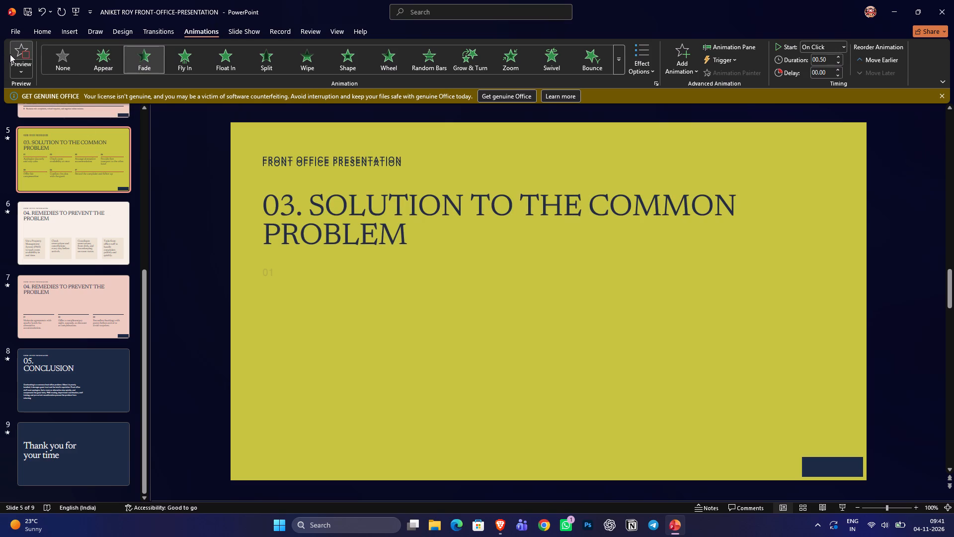
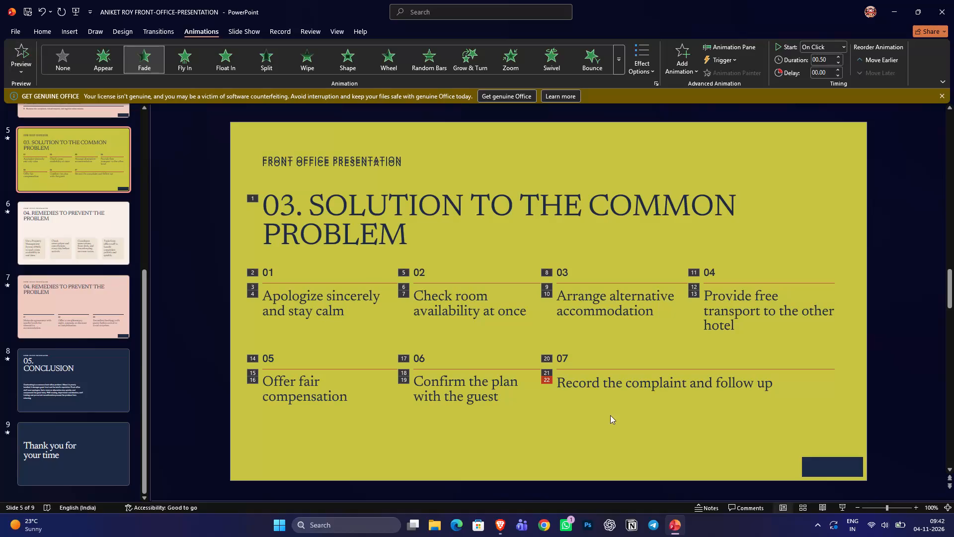
On the slide "03. Solution to the Common Problem", fill the dark corner rectangle with the sampled olive background colour and remove its outline.
left_click(856, 473)
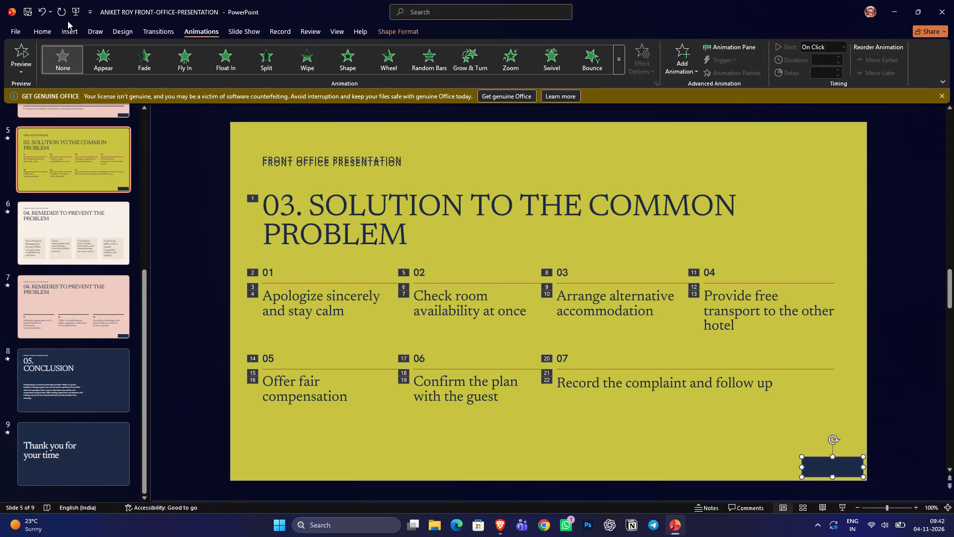
left_click(69, 28)
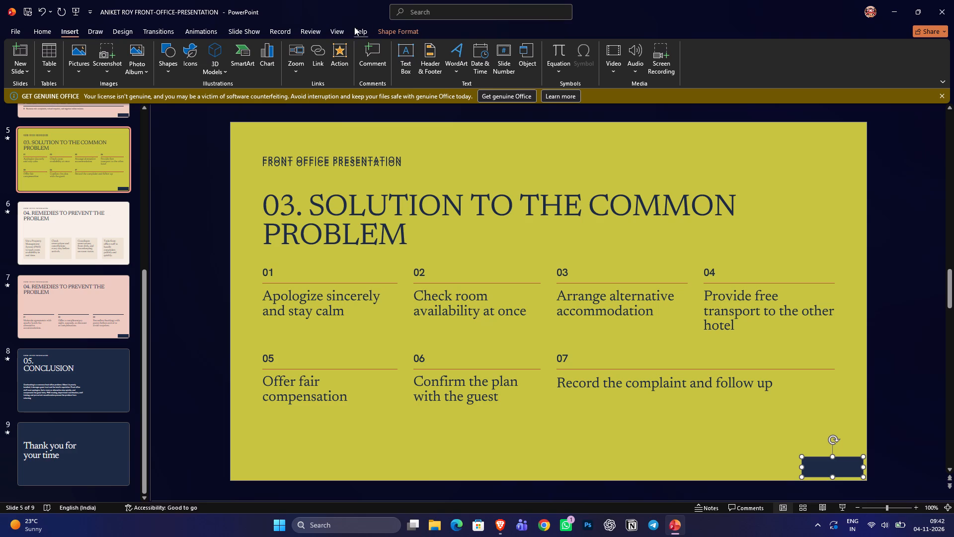
left_click(382, 27)
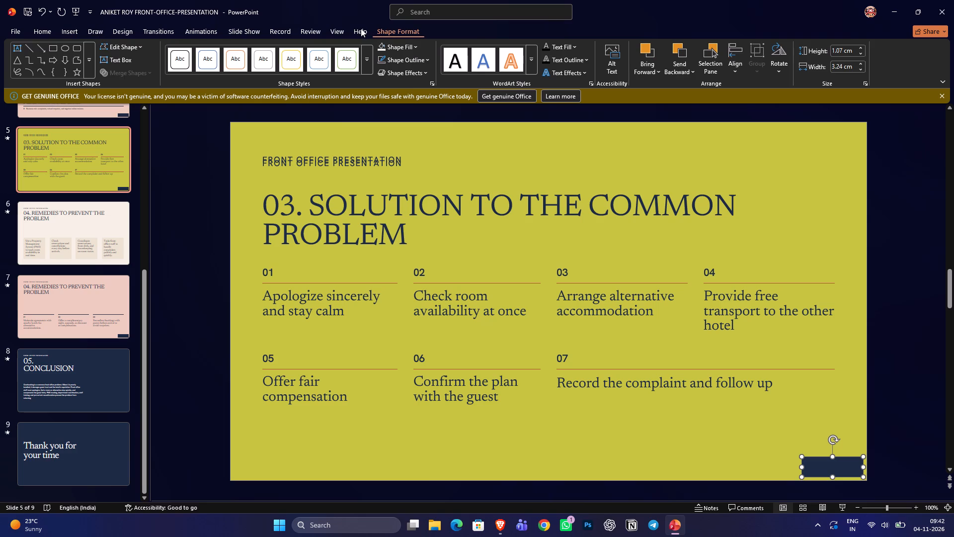
left_click(409, 47)
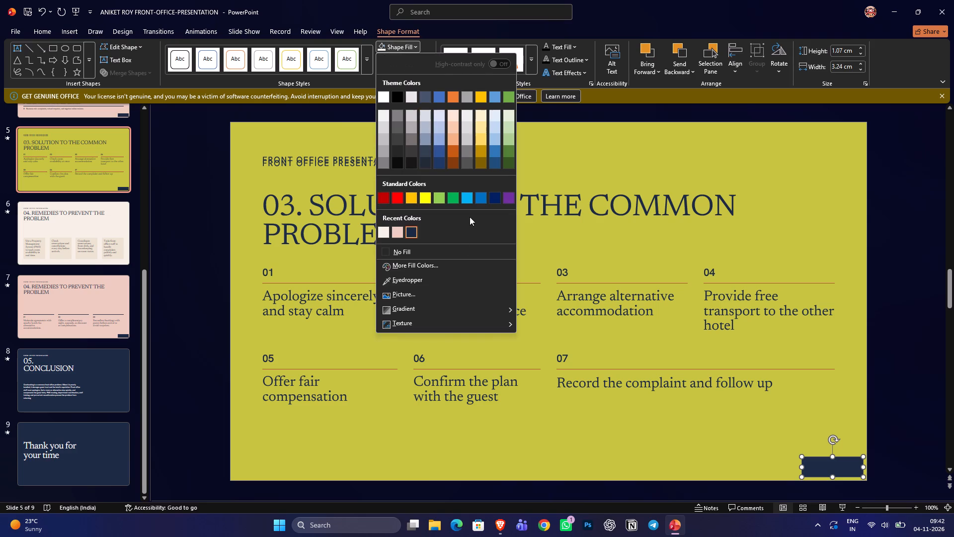
left_click(429, 284)
left_click(647, 454)
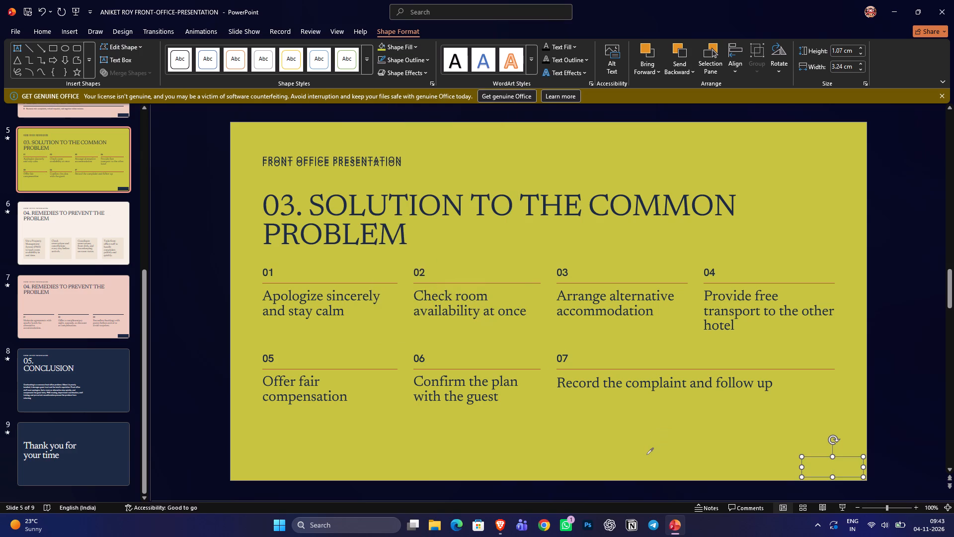
left_click(397, 61)
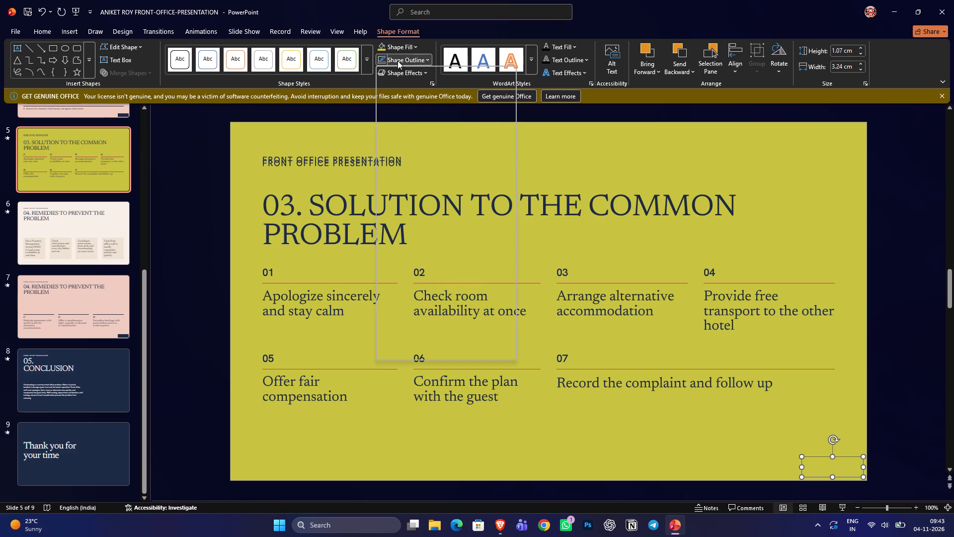
left_click(456, 268)
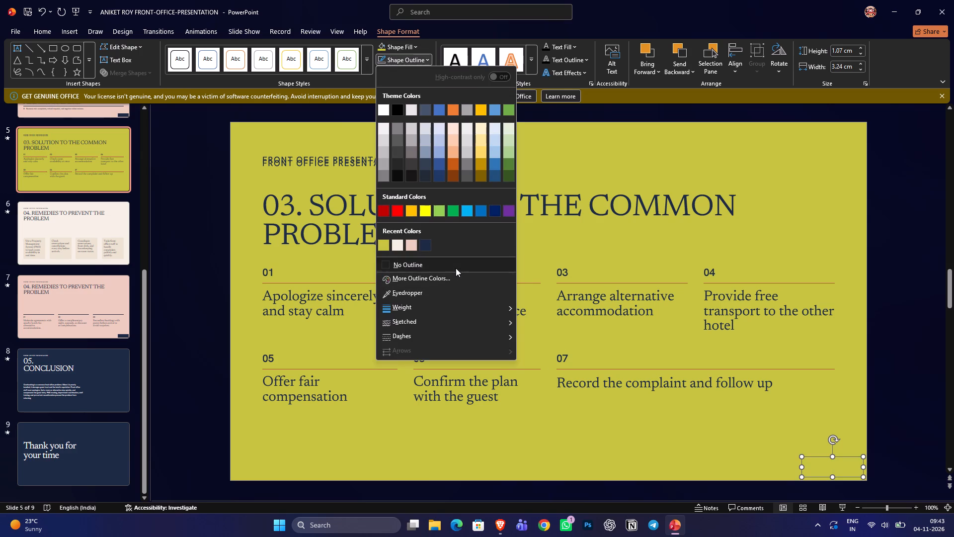
left_click(397, 404)
left_click(409, 456)
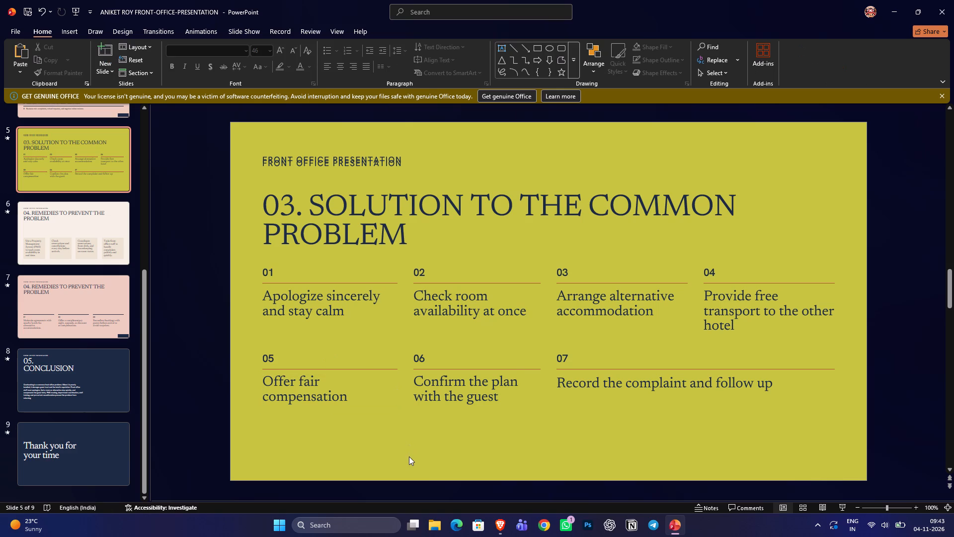
Delete the duplicate overlapping "FRONT OFFICE PRESENTATION" header text box from the slide "03. Solution to the Common Problem".
left_click(296, 166)
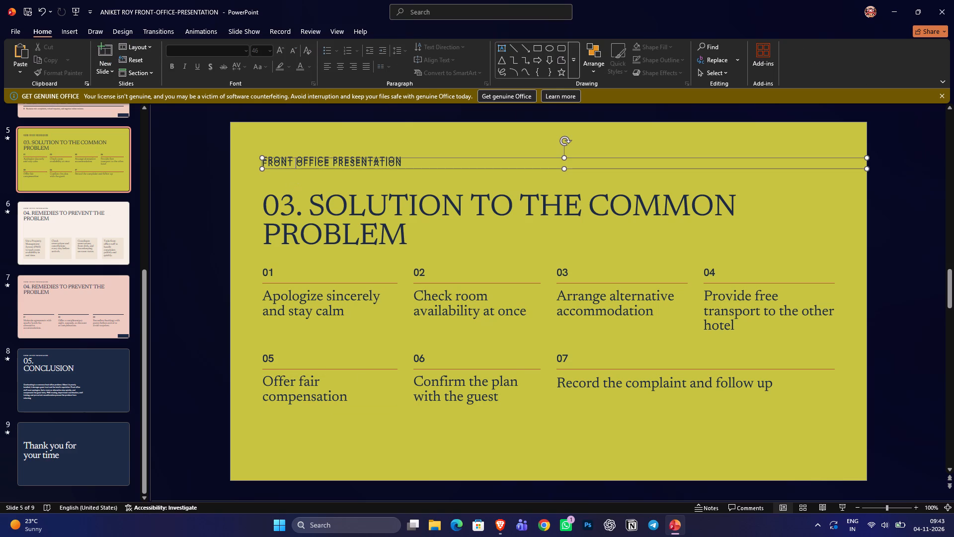
key("Delete")
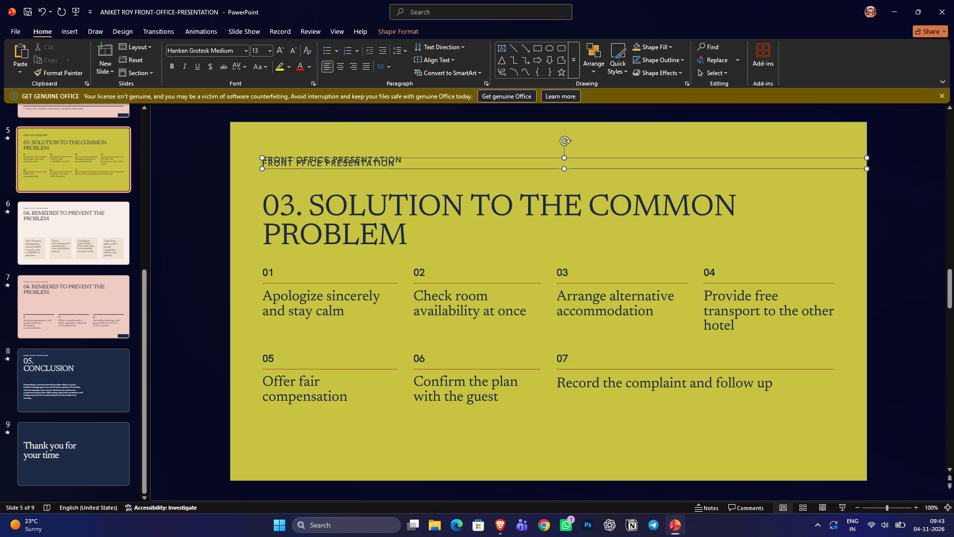
key("Delete")
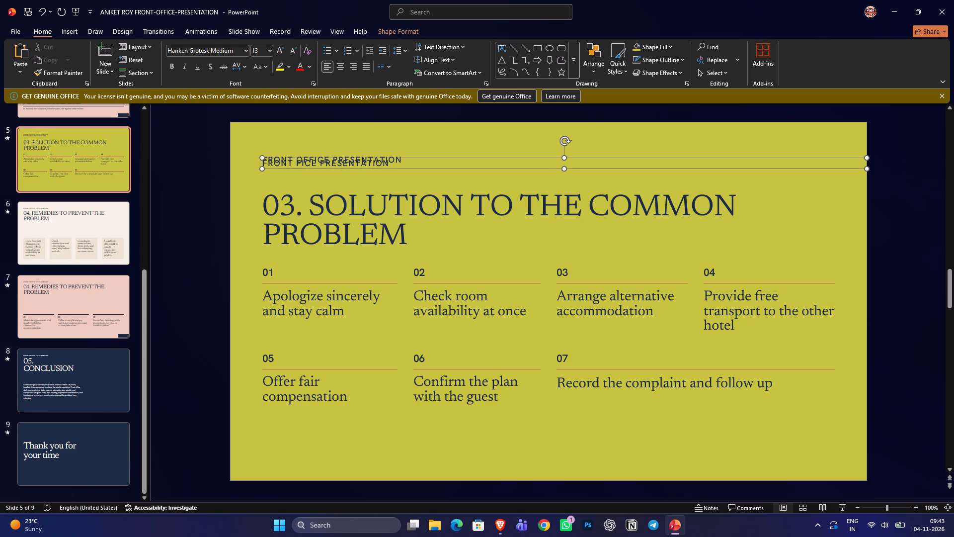
left_click(411, 165)
key("Delete")
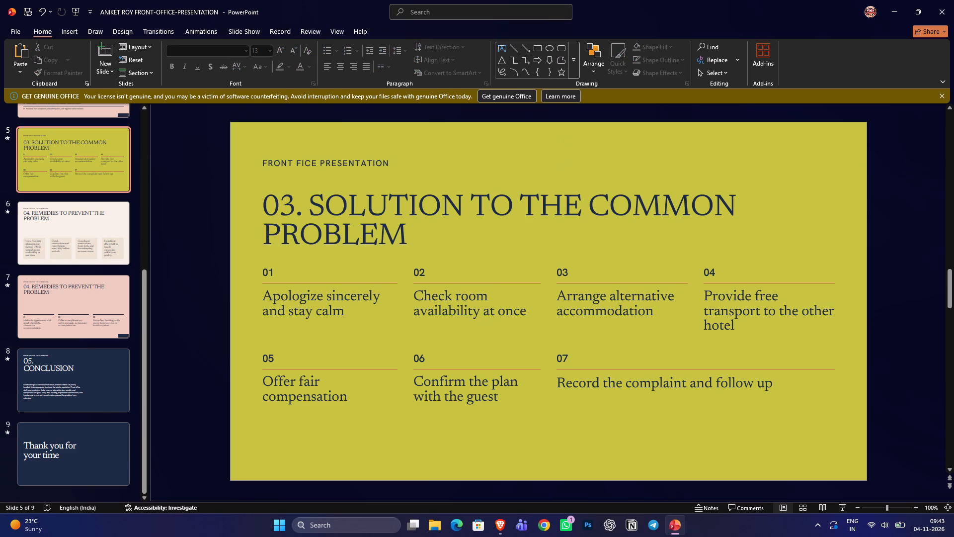
Correct the remaining header text to read "FRONT OFFICE PRESENTATION".
left_click(300, 162)
key("BackSpace")
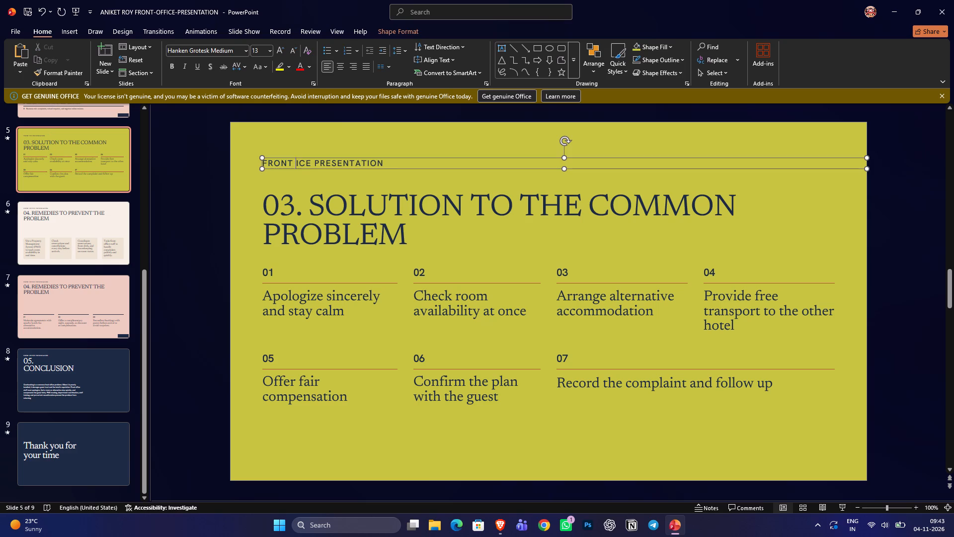
type("OFF")
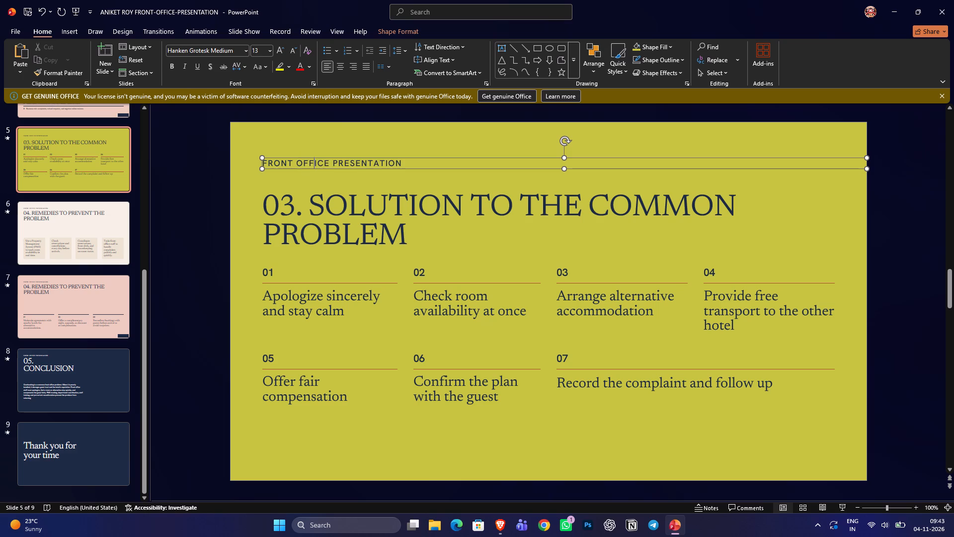
left_click(428, 171)
On slide 7, "04. Remedies to Prevent the Problem", fill the 01 number's text box with the pink background colour using the Eyedropper.
left_click(76, 224)
left_click(76, 288)
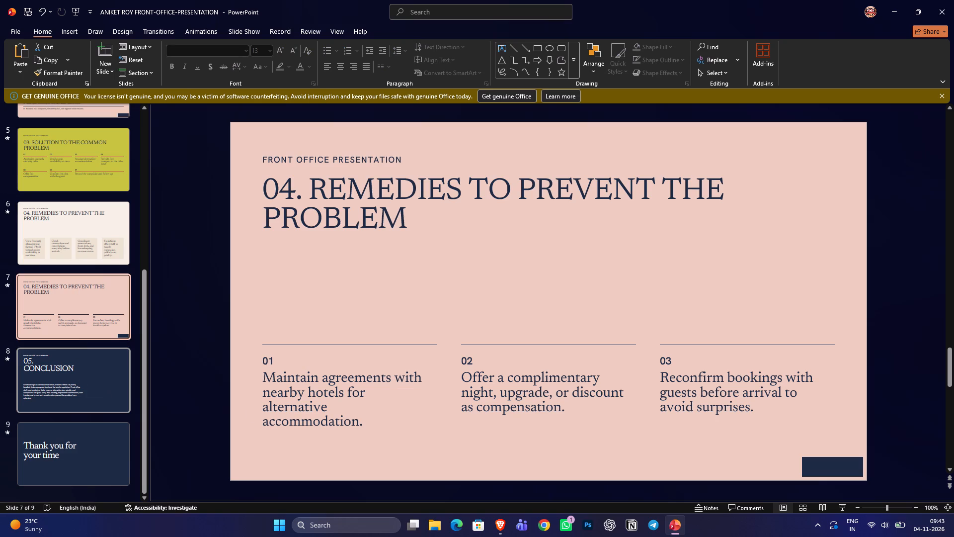
left_click(312, 368)
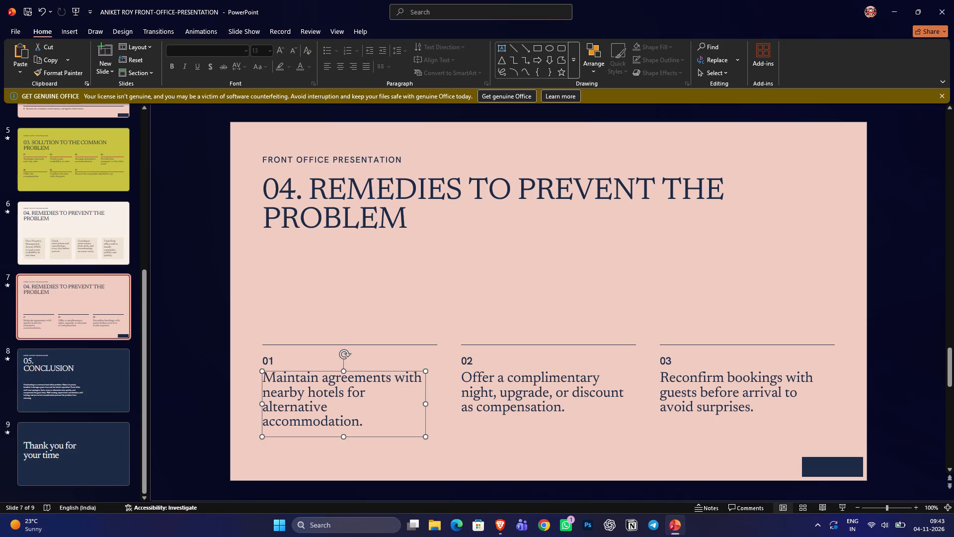
left_click(269, 365)
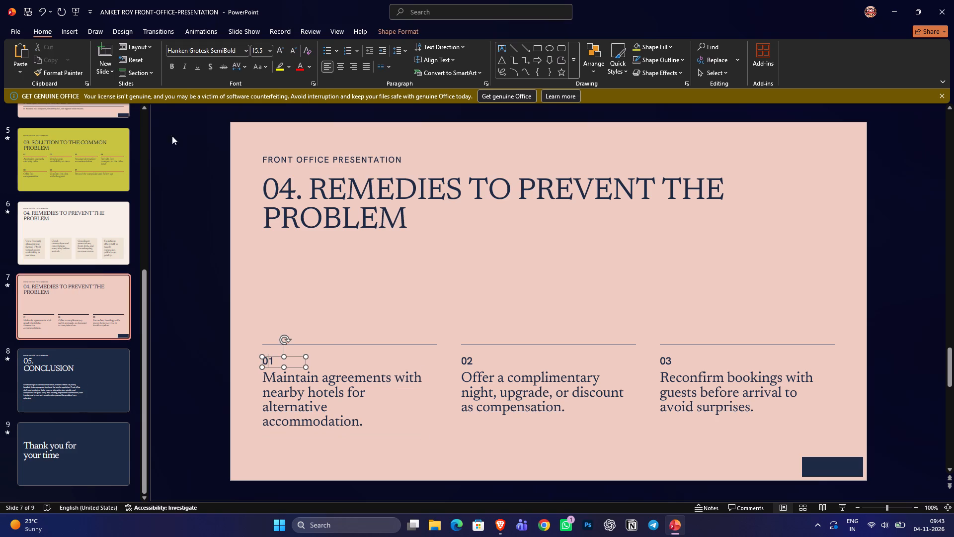
left_click(198, 33)
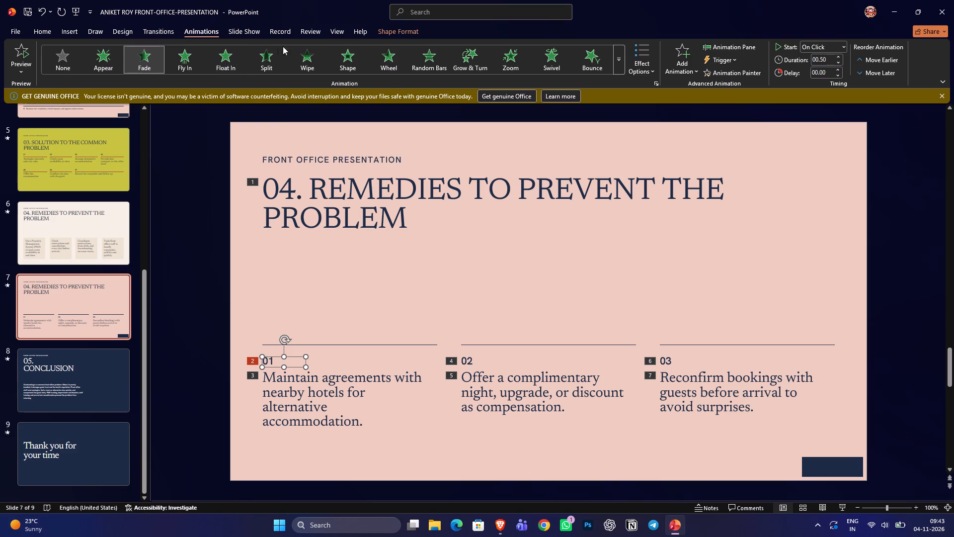
left_click(397, 29)
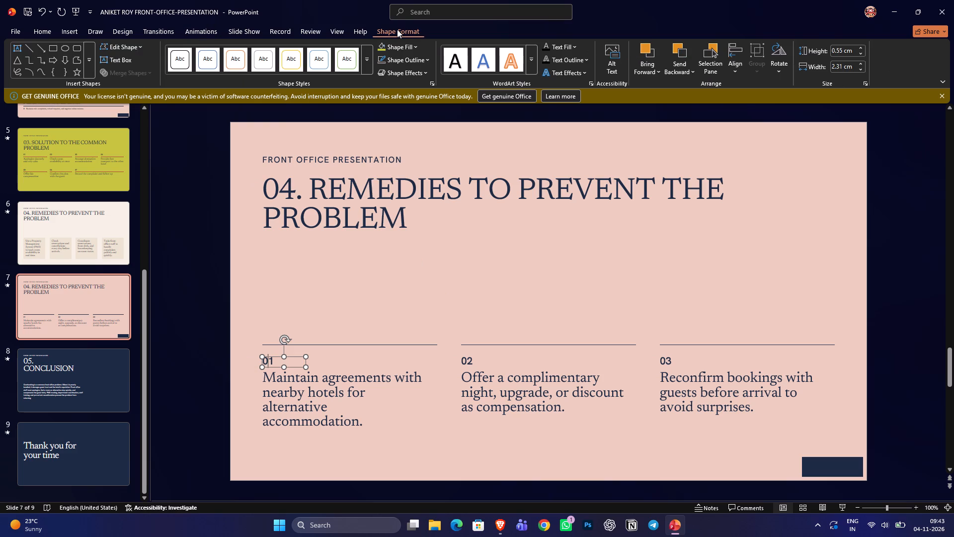
left_click(406, 46)
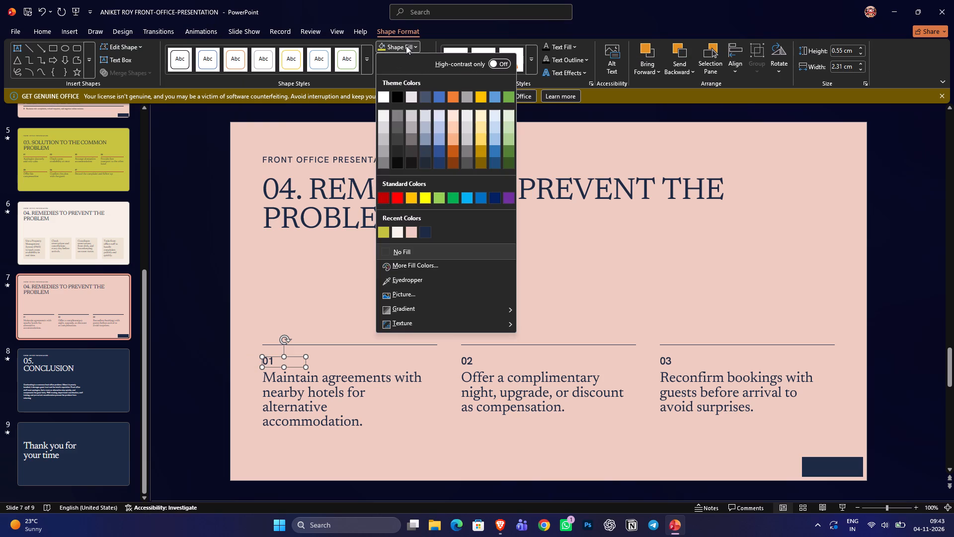
left_click(421, 283)
left_click(421, 283)
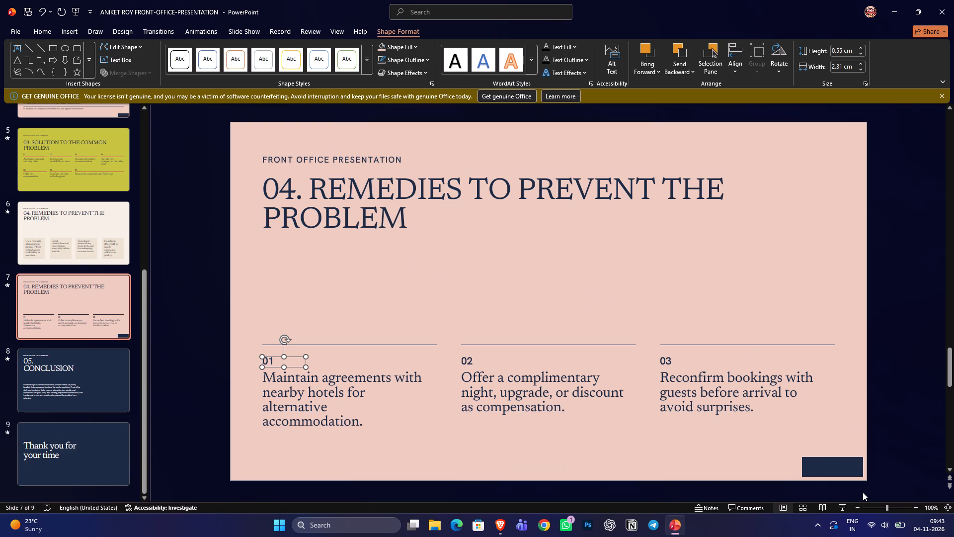
Fill the dark rectangle in the corner of slide 7 with the recently sampled pink background colour.
left_click(832, 471)
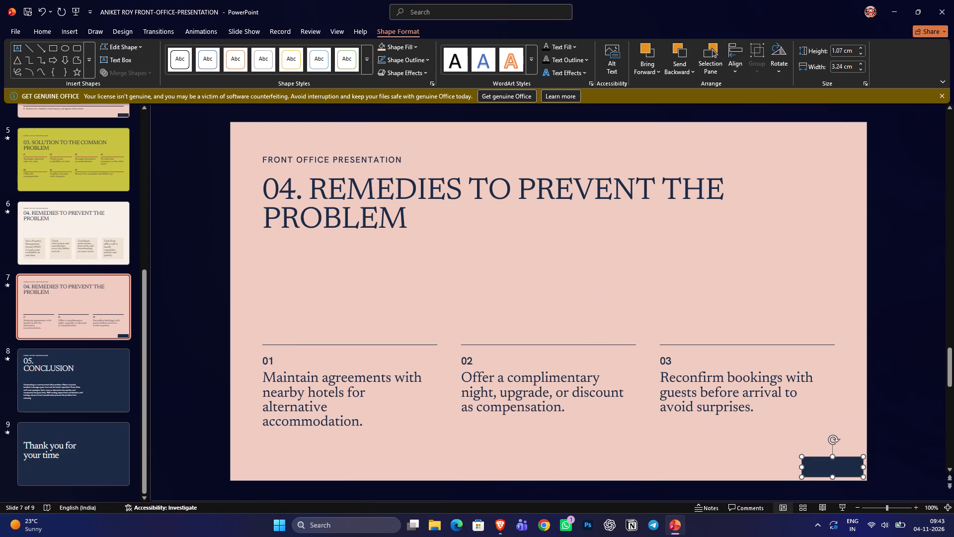
left_click(404, 44)
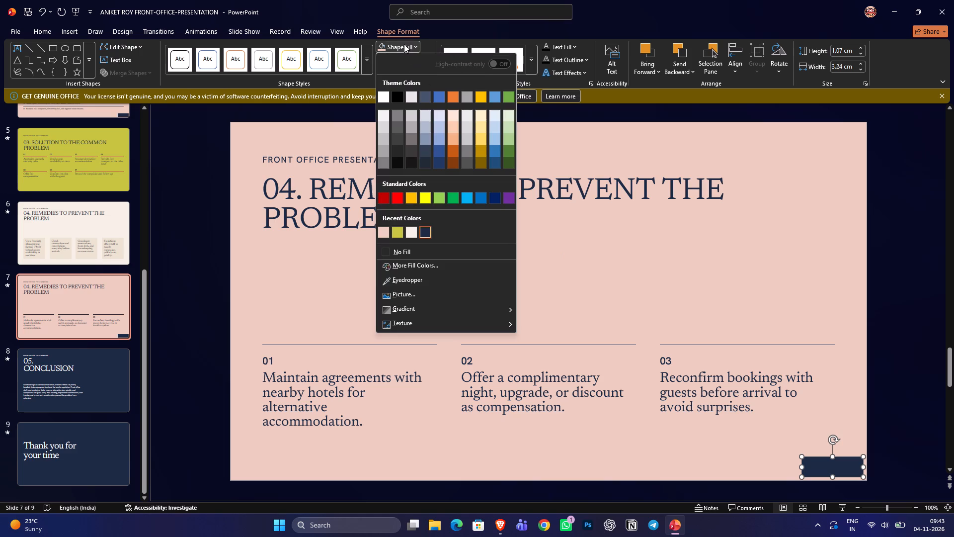
left_click(385, 233)
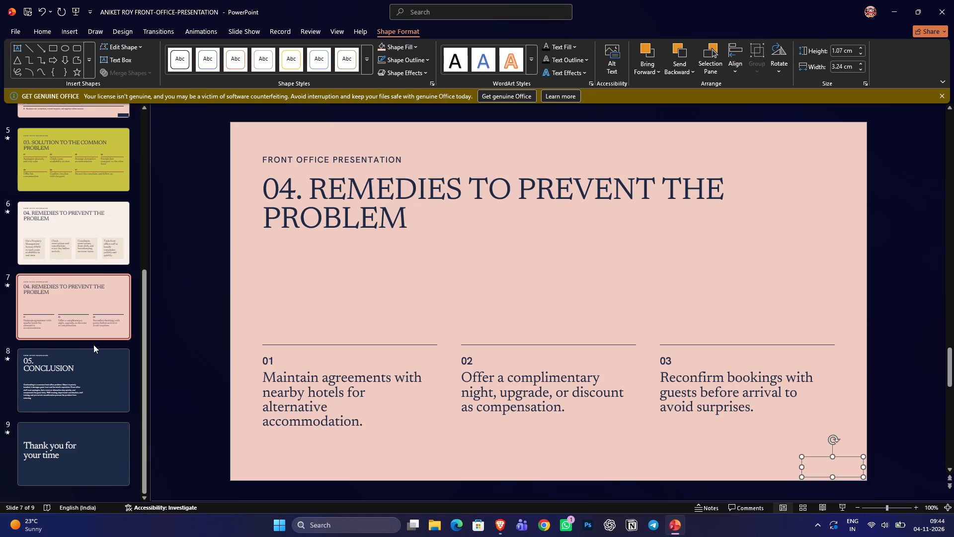
Look through slides 4 to 9 to check the corner masking shapes and header lines.
left_click(90, 371)
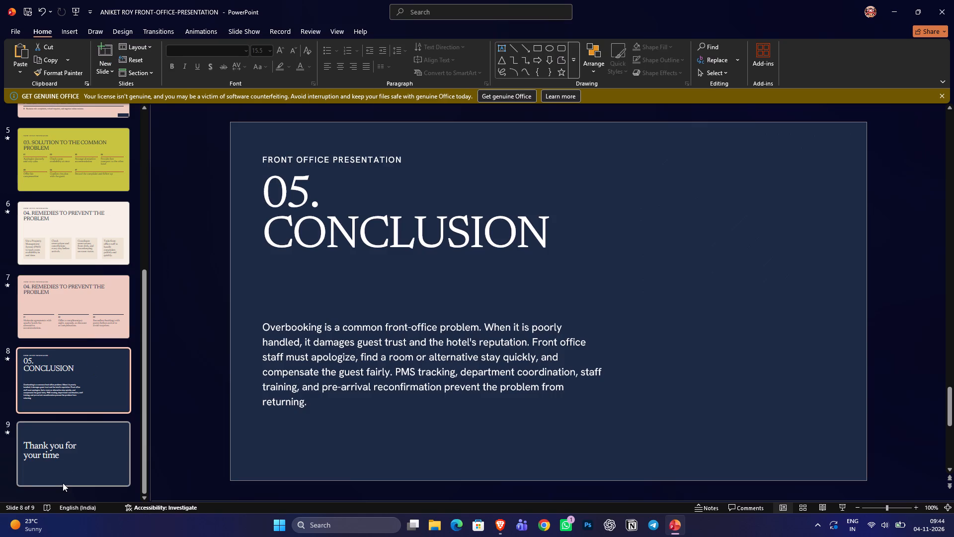
left_click(63, 483)
left_click(75, 240)
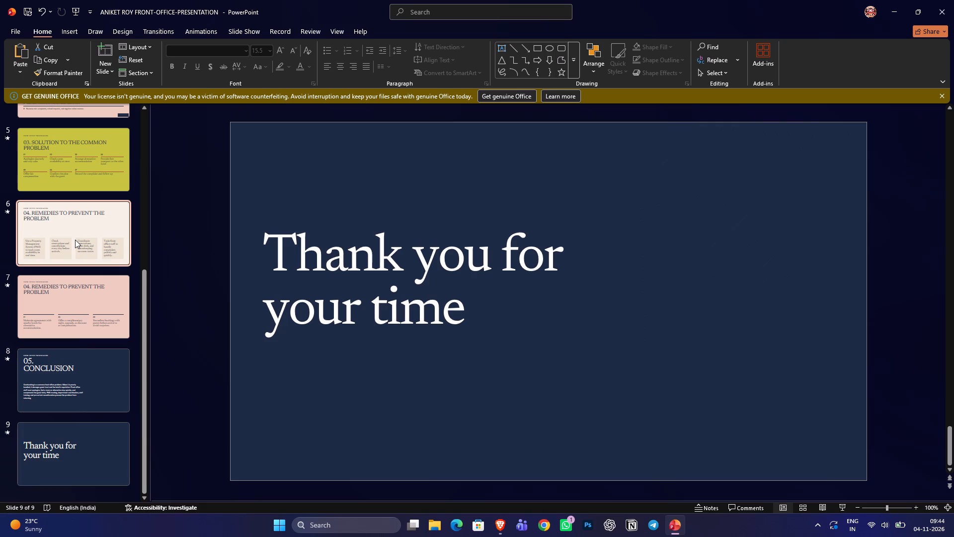
left_click(73, 172)
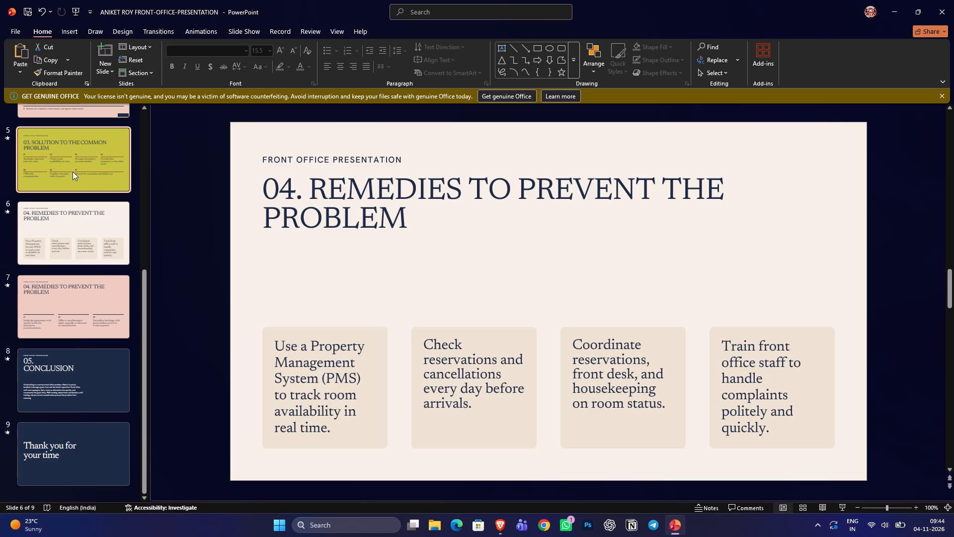
scroll(73, 172, "up", 1)
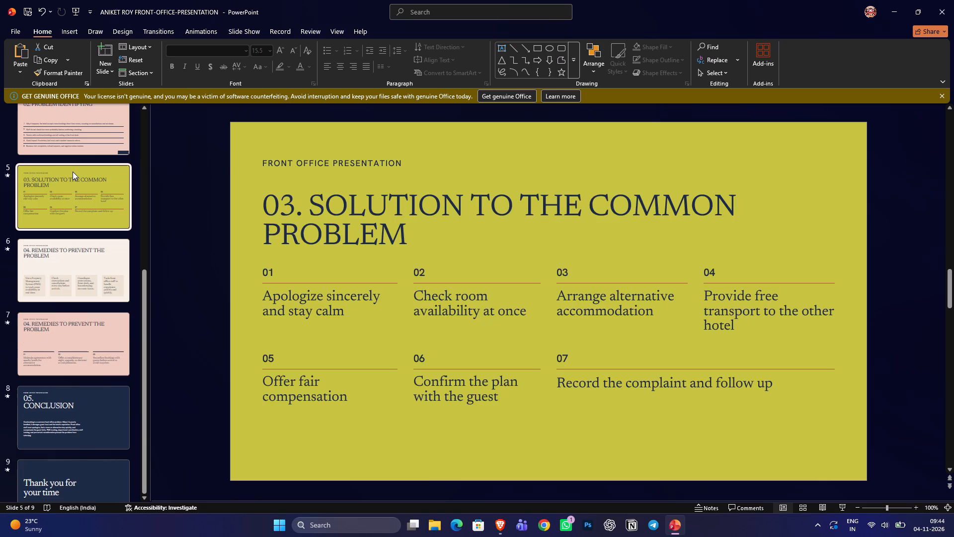
scroll(73, 172, "up", 1)
left_click(69, 138)
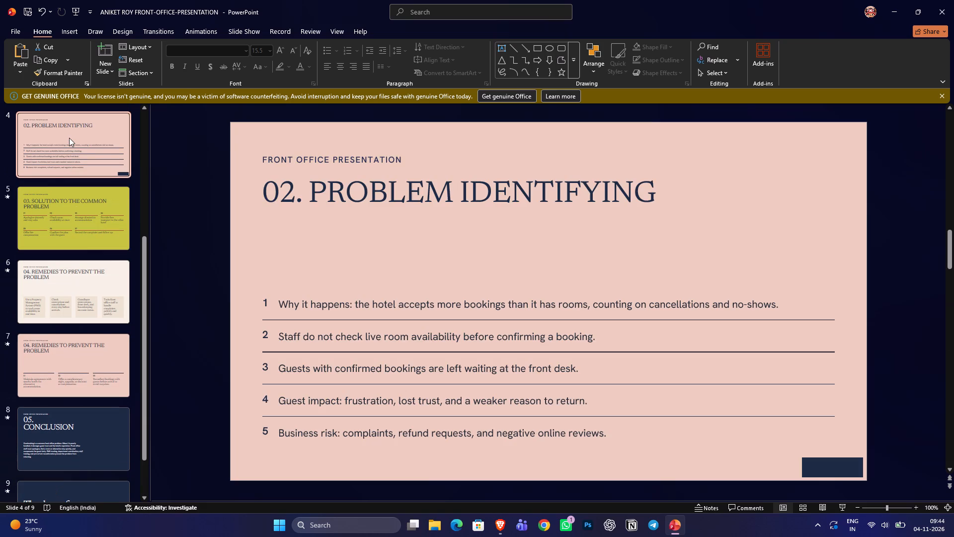
left_click(75, 385)
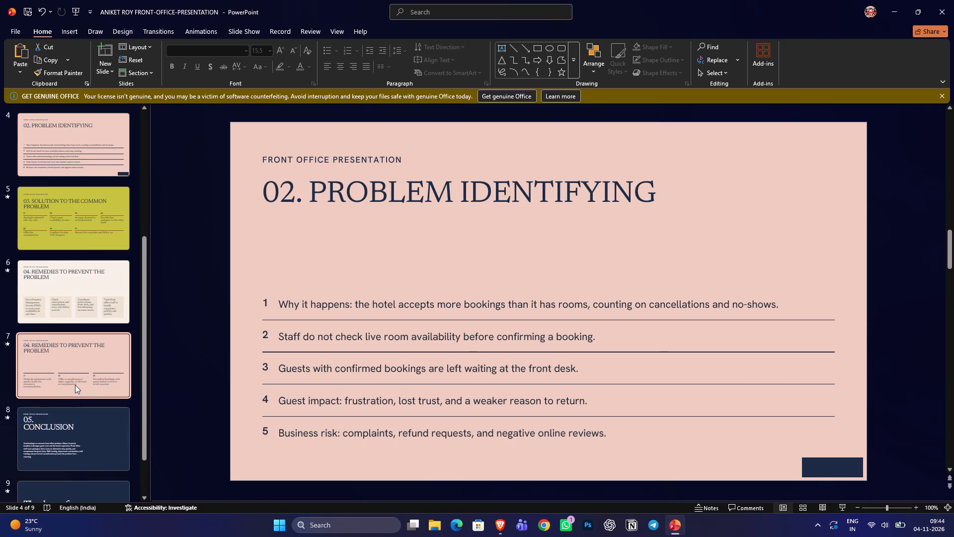
left_click(72, 421)
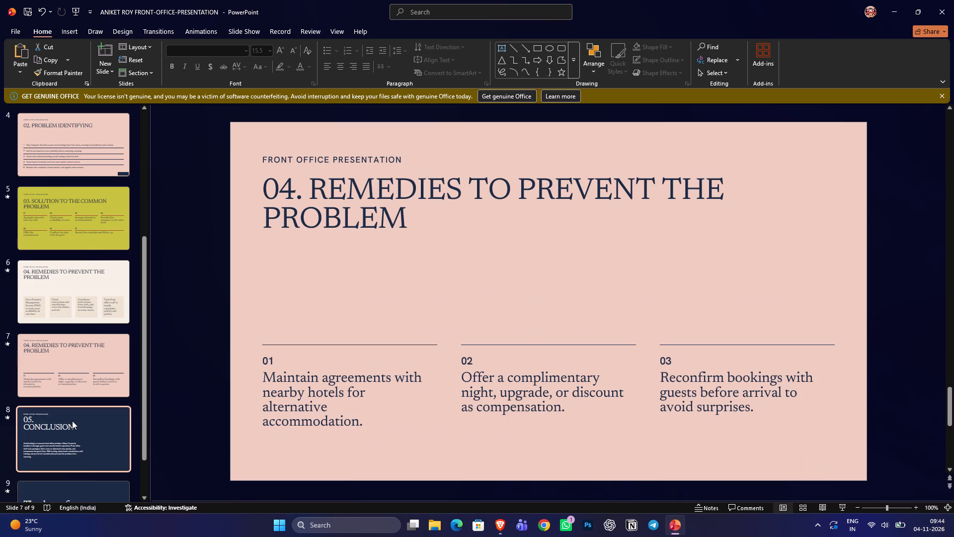
Remove the outline from the pink masking rectangle in the corner of slide 7.
left_click(85, 360)
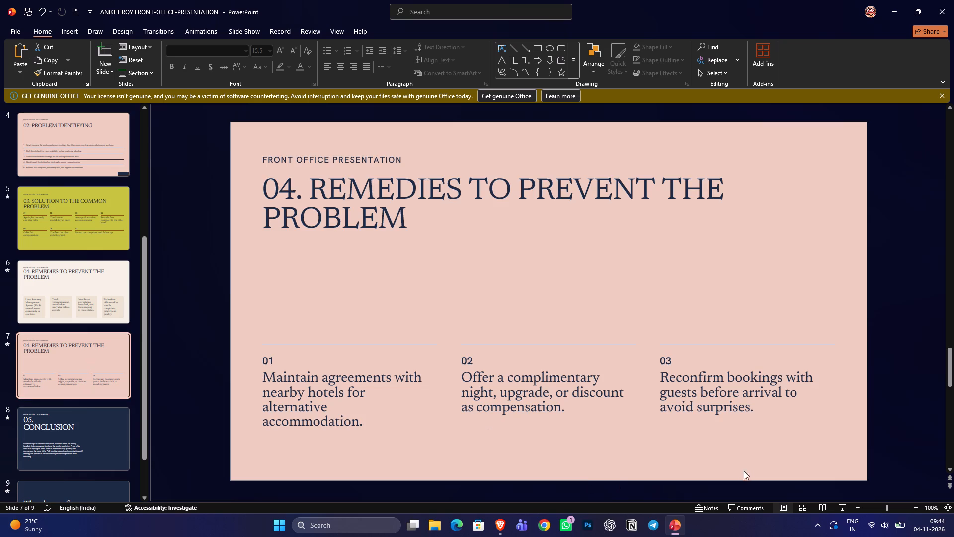
left_click(815, 460)
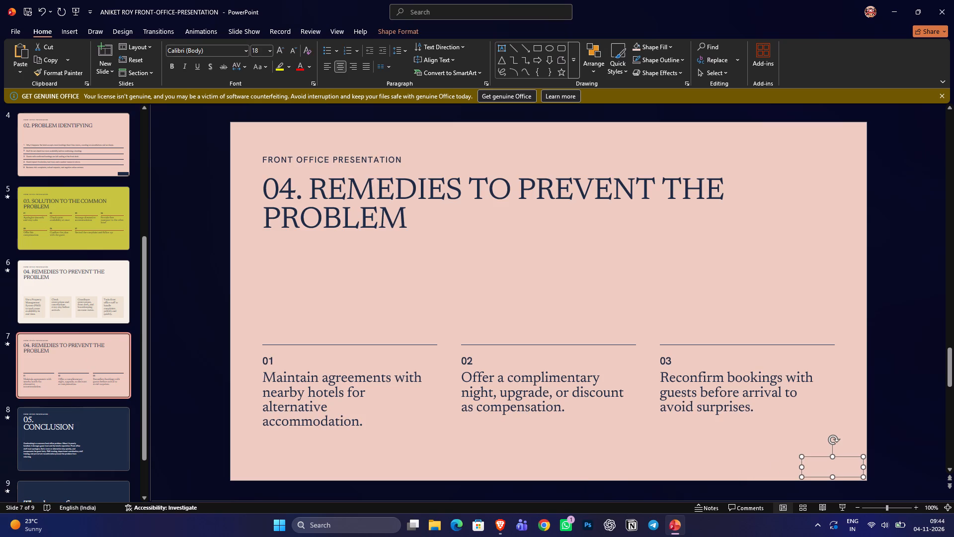
left_click(383, 31)
left_click(387, 58)
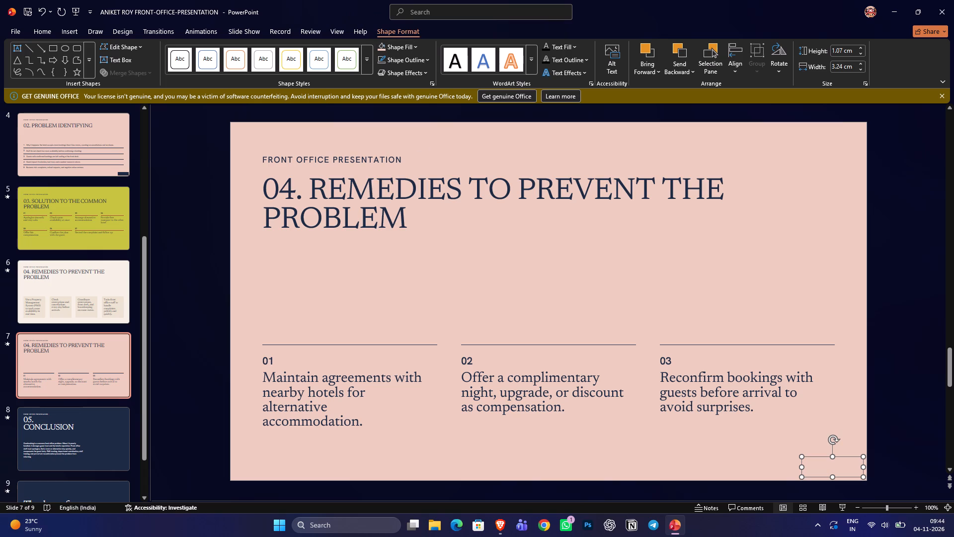
left_click(413, 63)
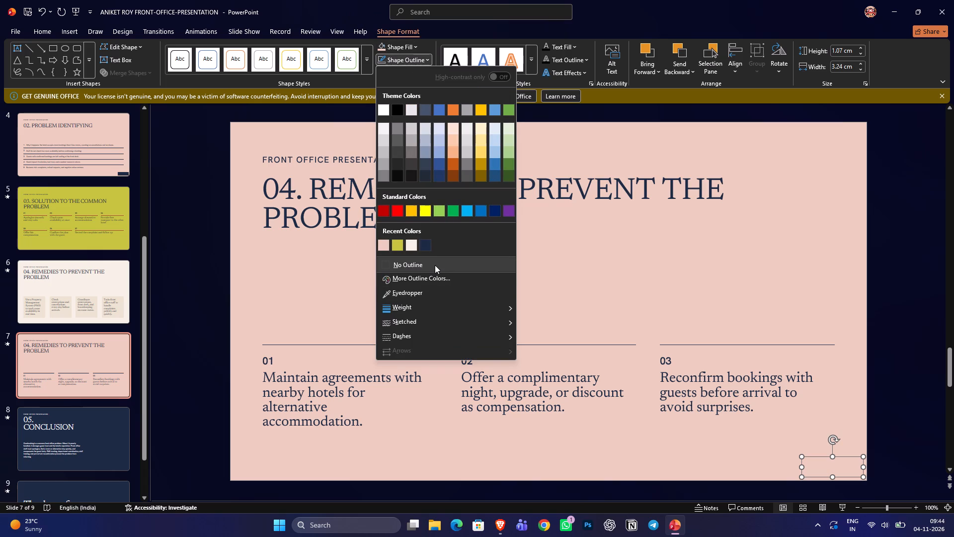
left_click(435, 265)
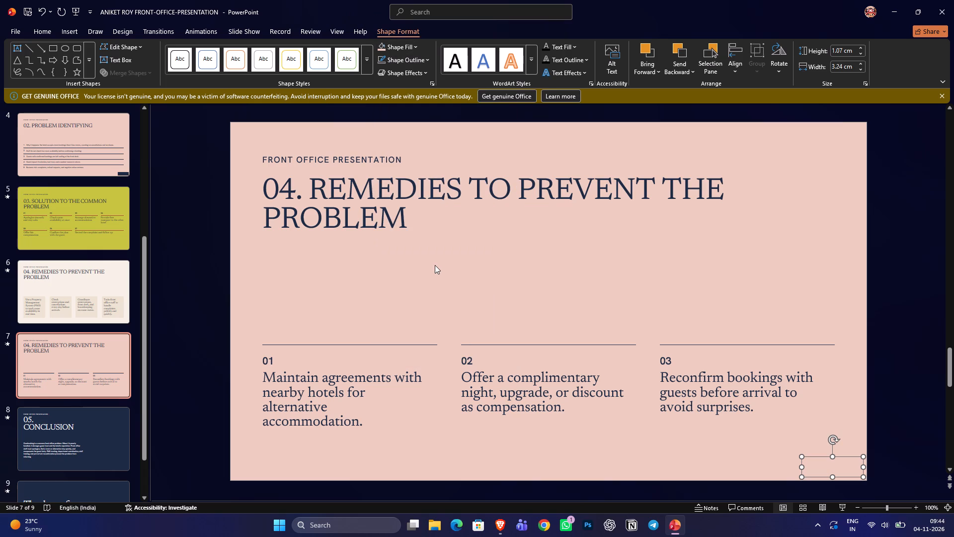
left_click(445, 274)
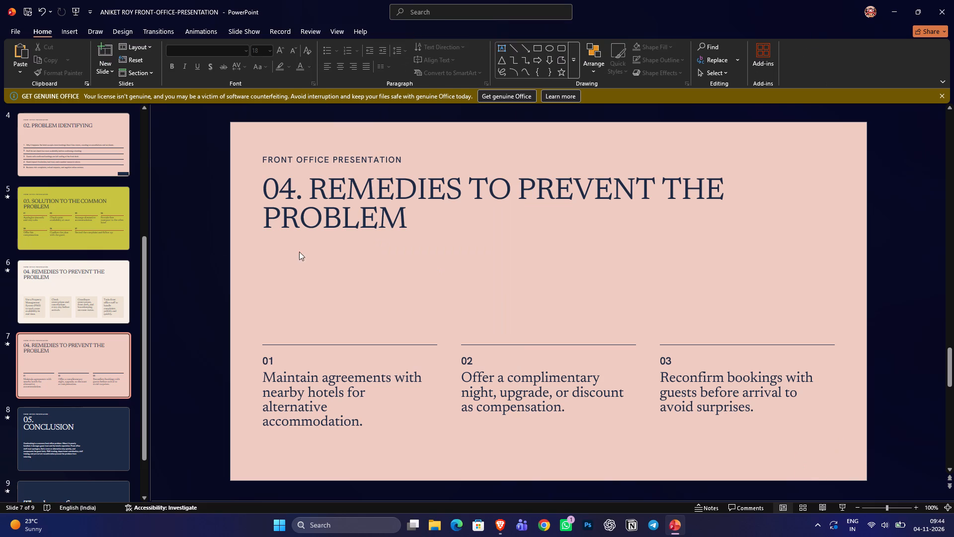
On slide 4, "02. Problem Identifying", remove the dark corner rectangle's outline and fill it with the pink background colour using the Eyedropper.
left_click(80, 156)
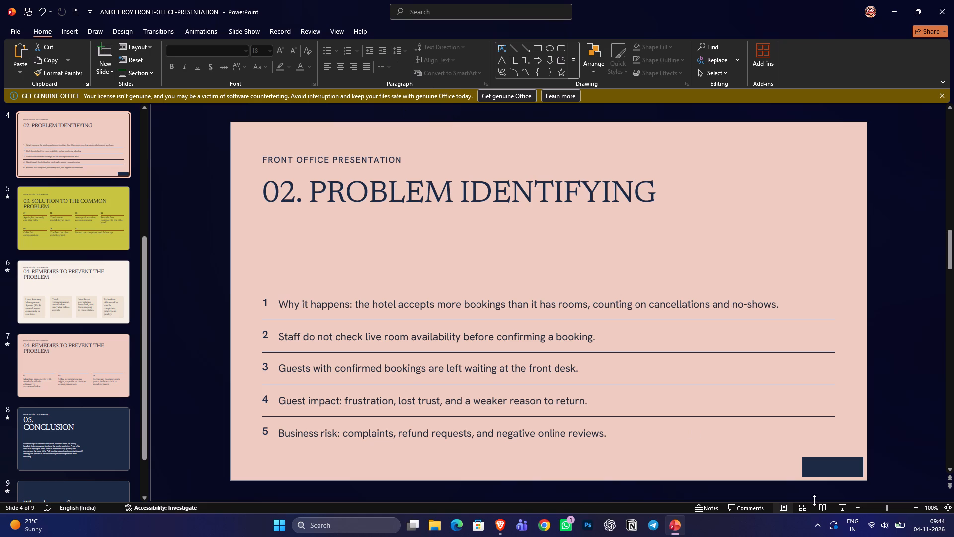
left_click(820, 469)
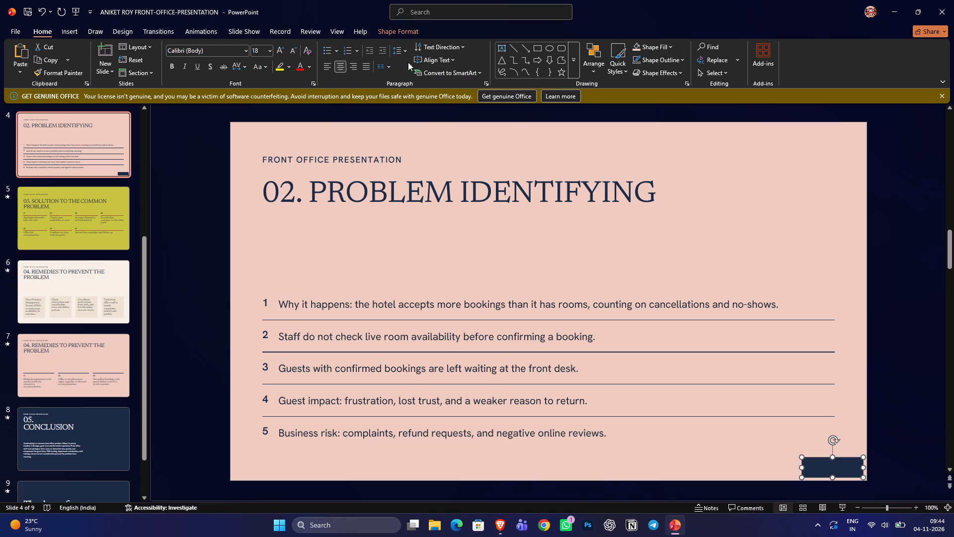
left_click(407, 31)
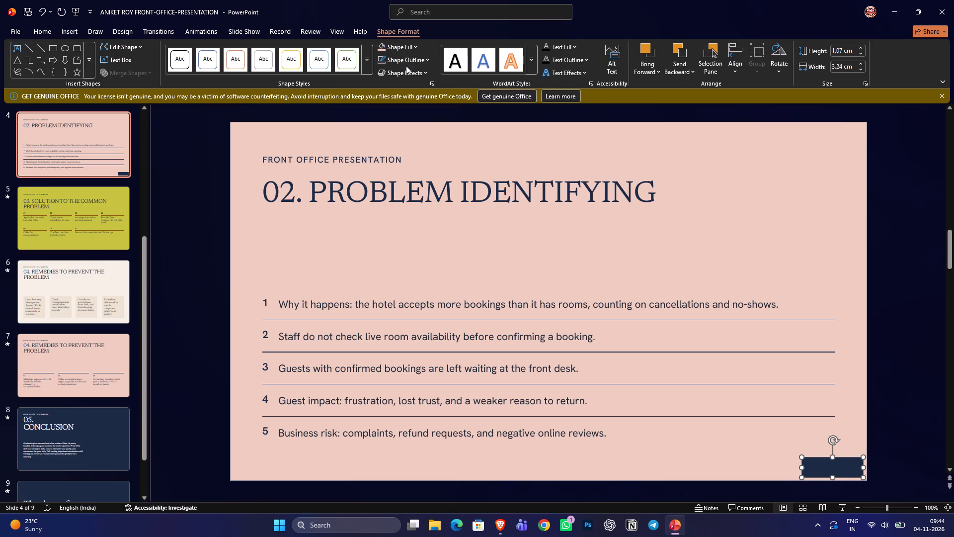
left_click(405, 61)
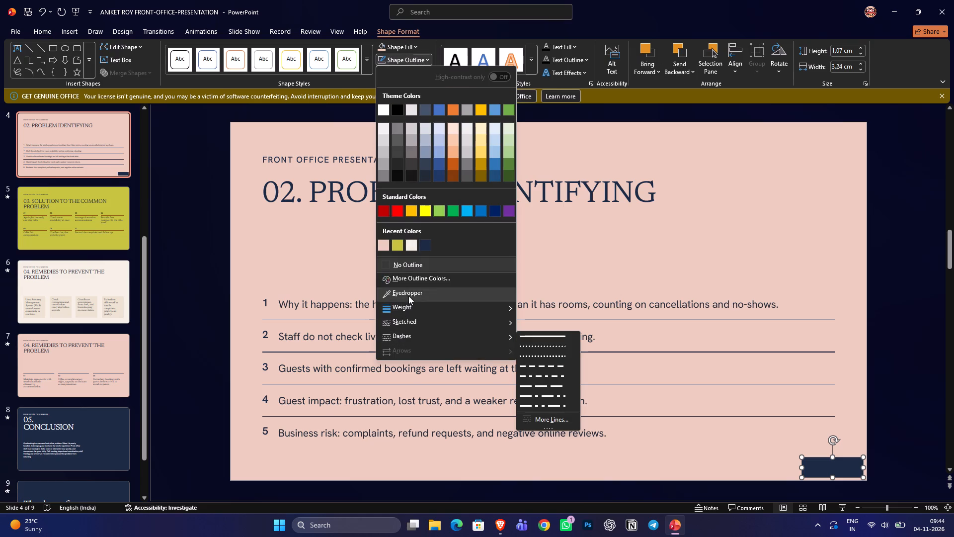
left_click(416, 270)
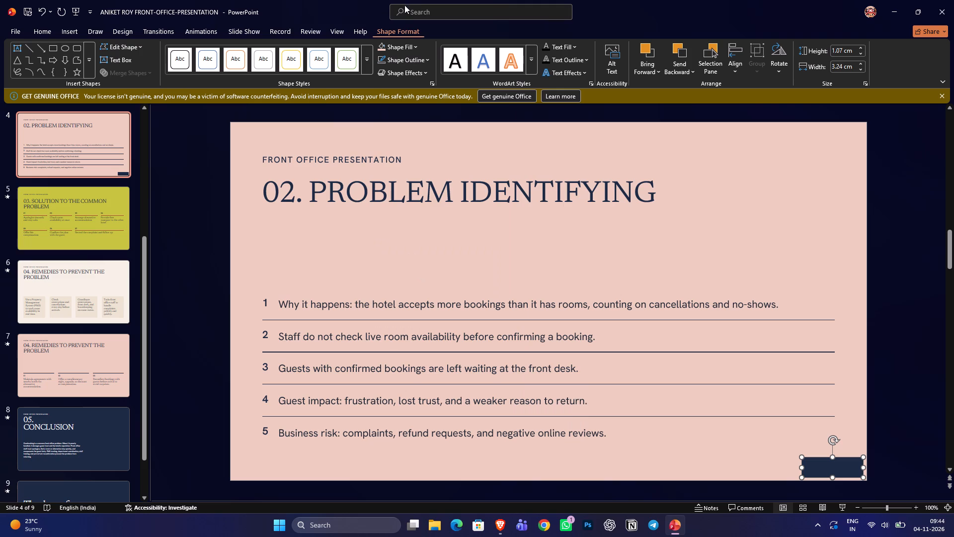
left_click(405, 48)
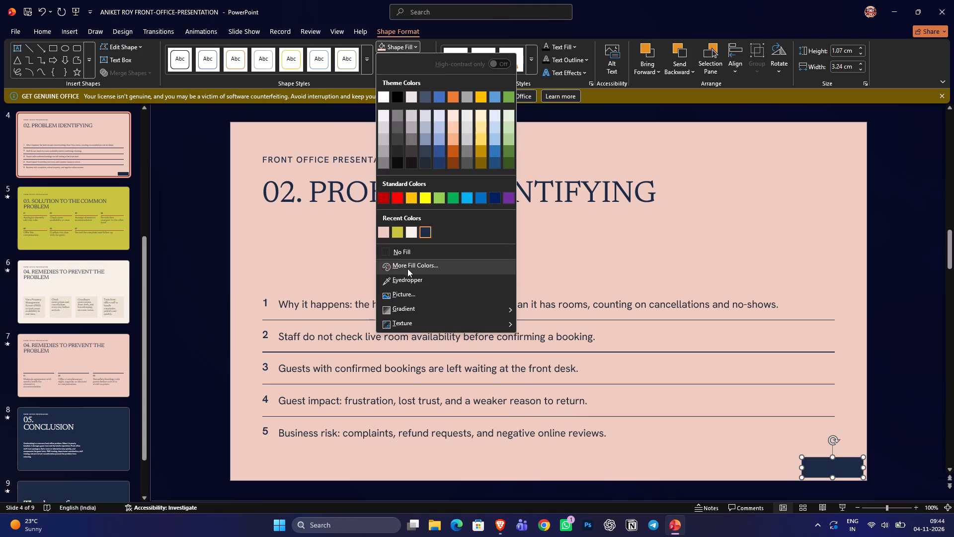
left_click(407, 279)
left_click(410, 275)
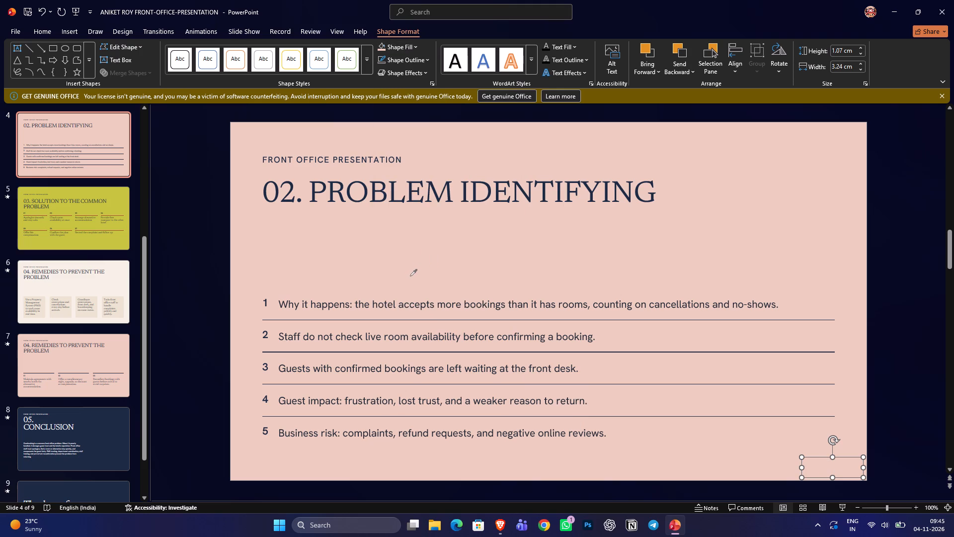
left_click(410, 275)
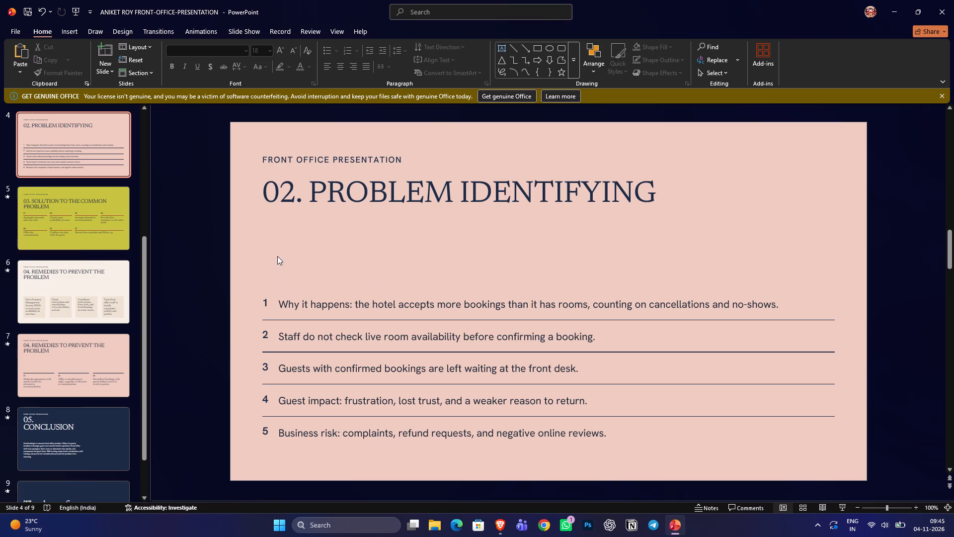
Apply the Fade entrance animation to the "02. PROBLEM IDENTIFYING" title on slide 4.
left_click(290, 204)
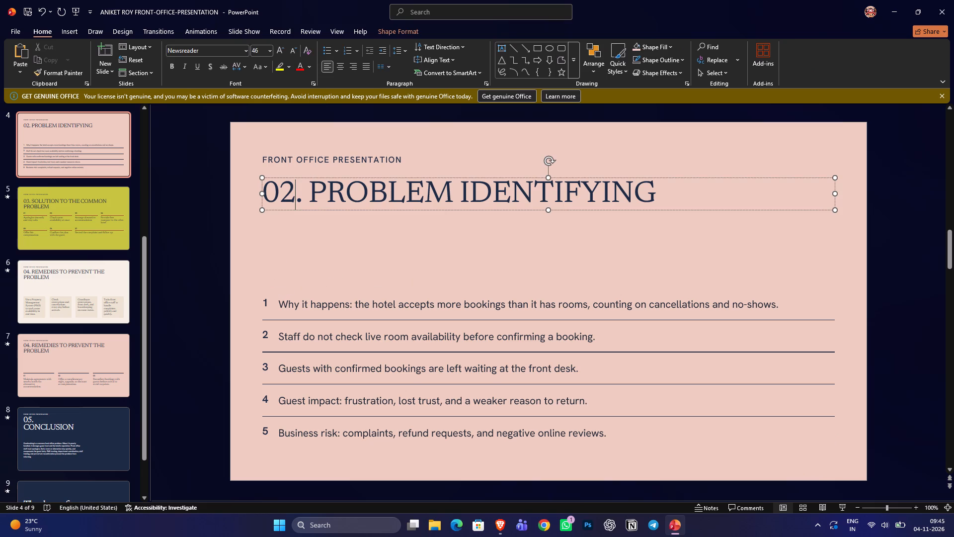
left_click(208, 36)
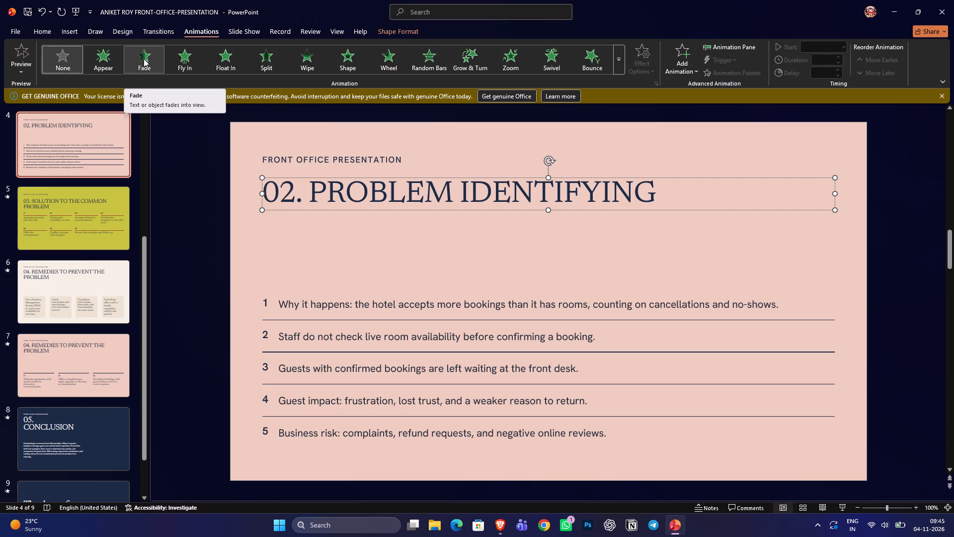
left_click(144, 59)
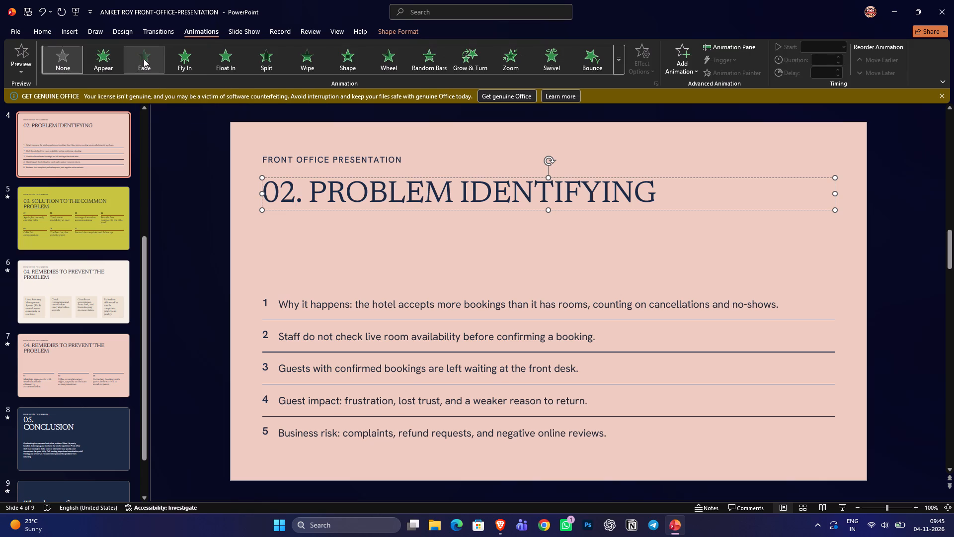
Apply Fade separately to the number 1, its "Why it happens" sentence, and the divider line beneath it, in that order.
left_click(322, 302)
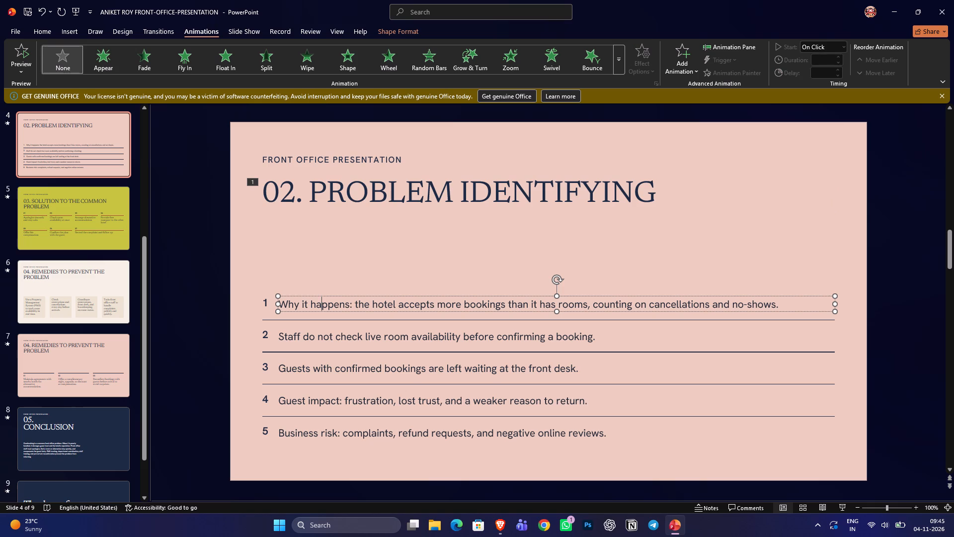
left_click(267, 303)
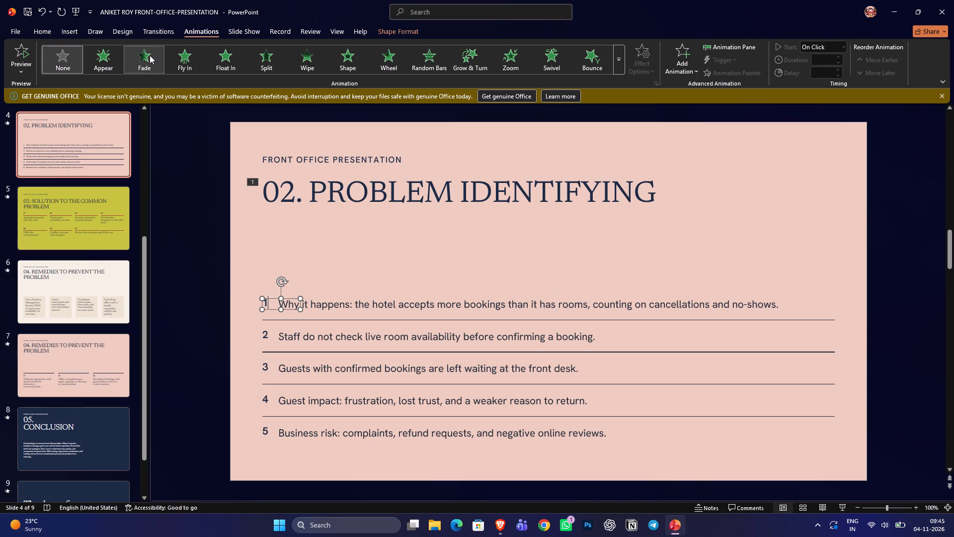
left_click(150, 55)
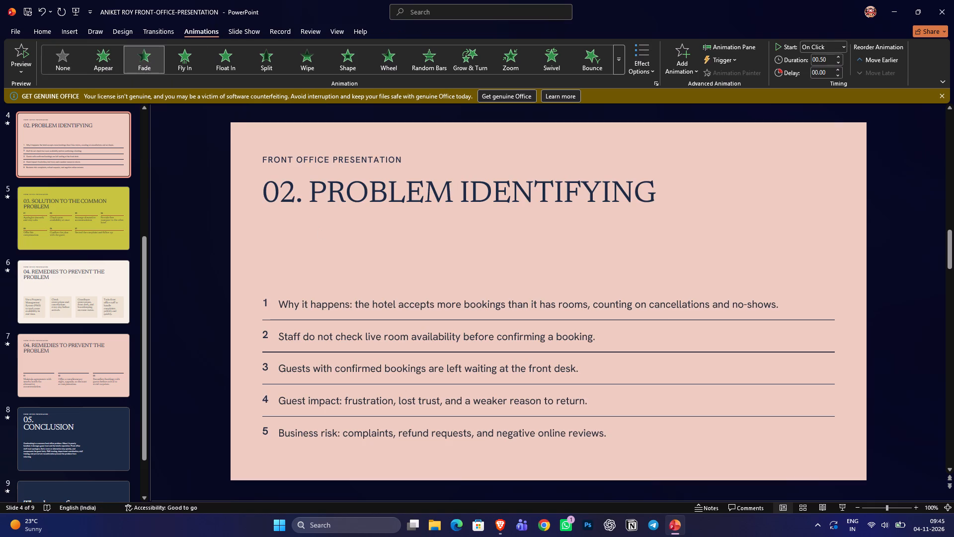
left_click(358, 308)
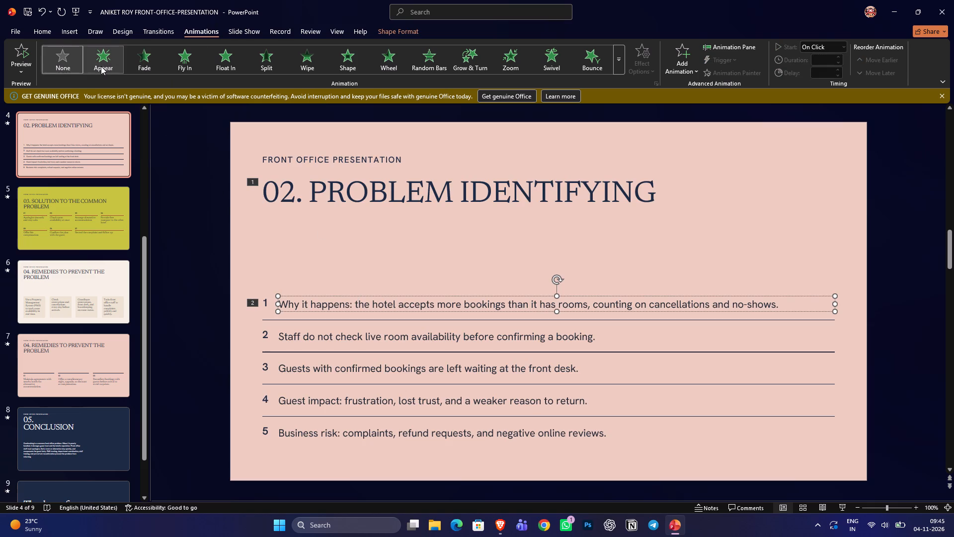
left_click(143, 67)
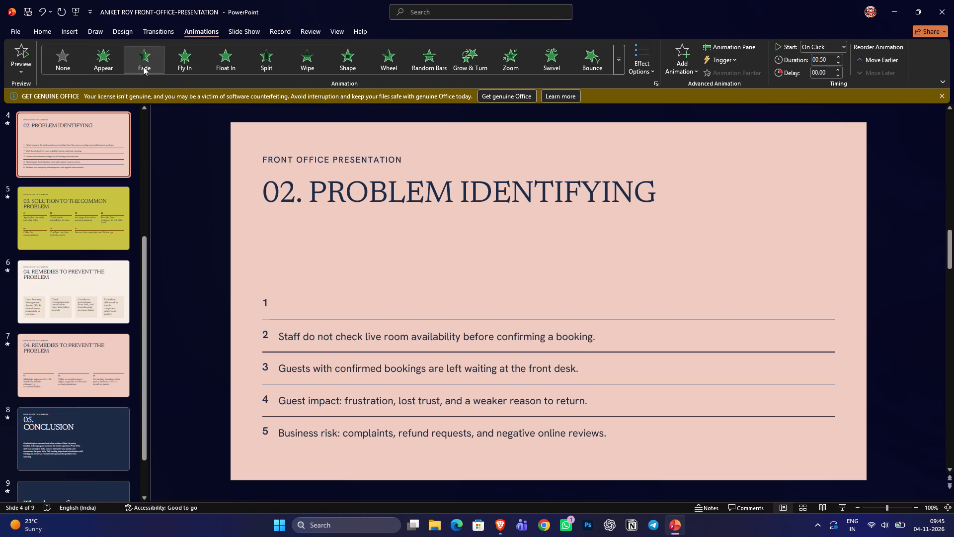
left_click(305, 322)
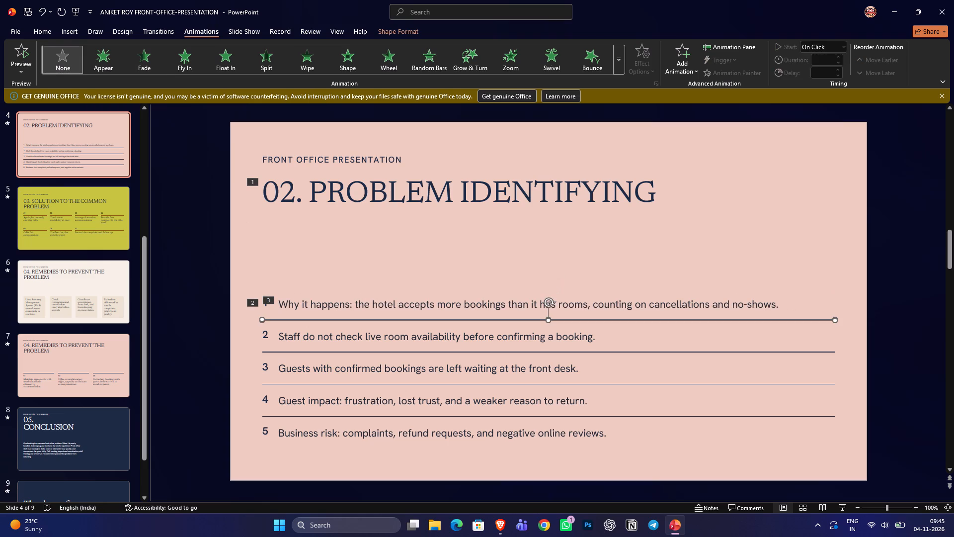
left_click(135, 57)
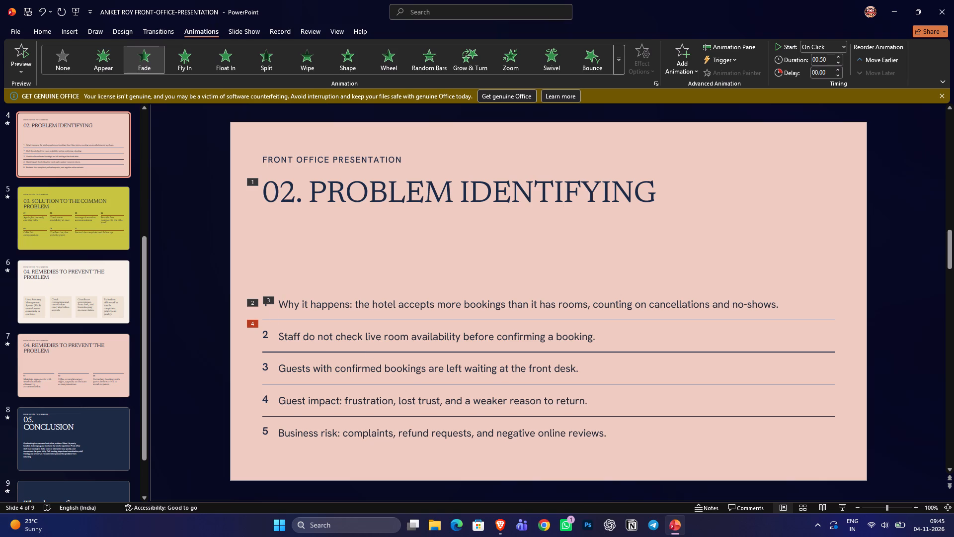
Apply Fade separately to the number 2, its "Staff do not check" sentence, and the divider line beneath it, in that order.
left_click(264, 337)
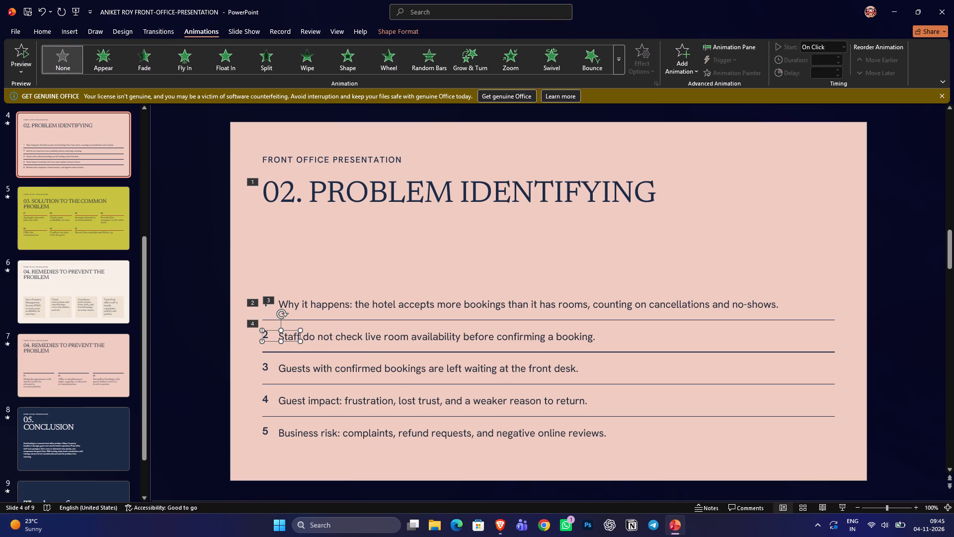
left_click(153, 58)
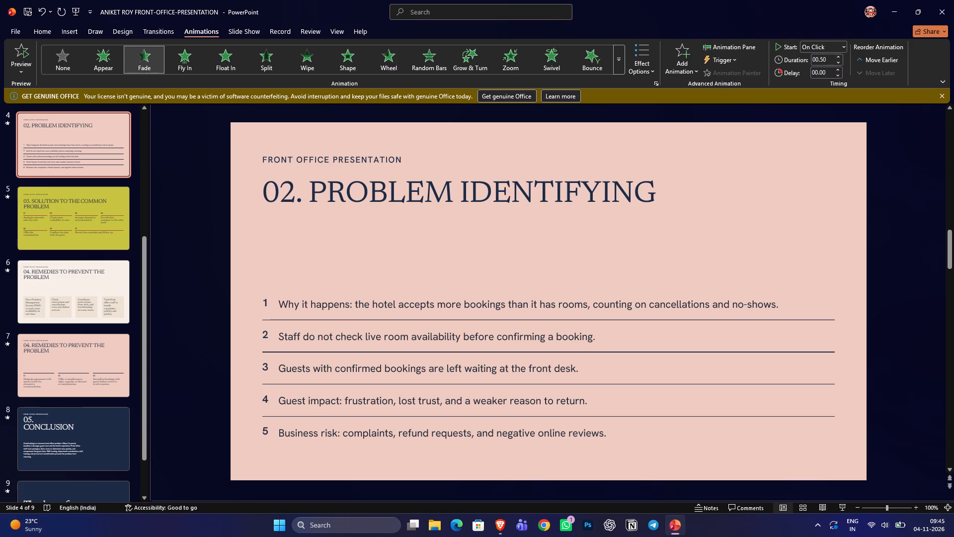
left_click(359, 340)
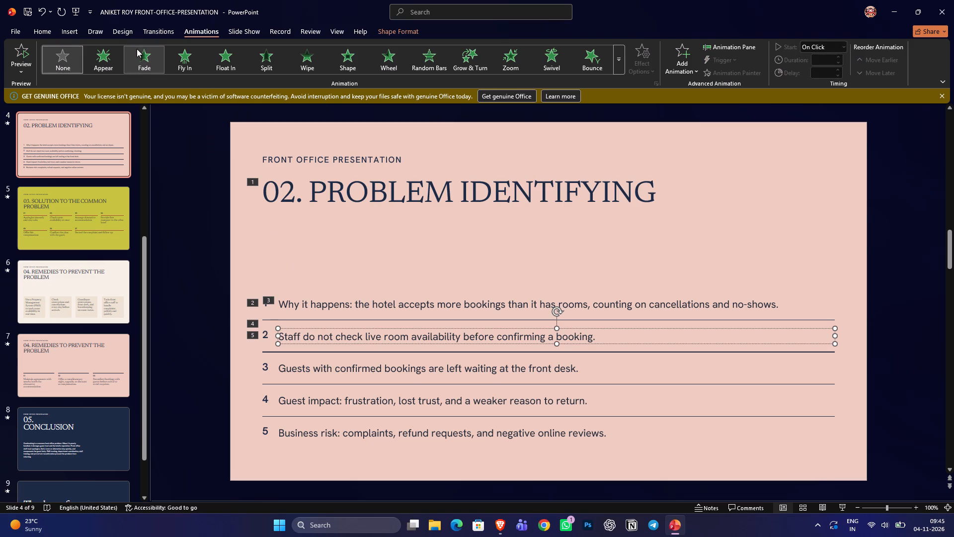
left_click(137, 49)
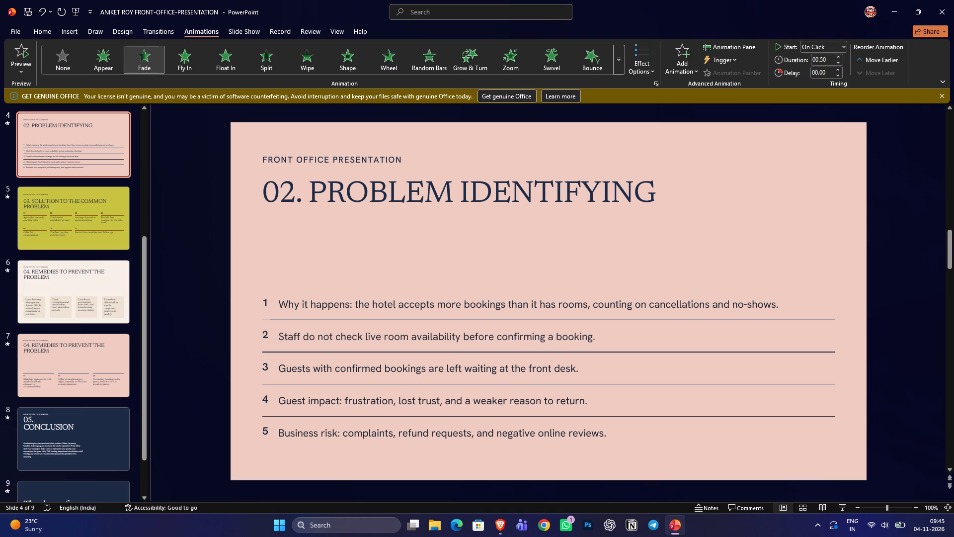
left_click(353, 351)
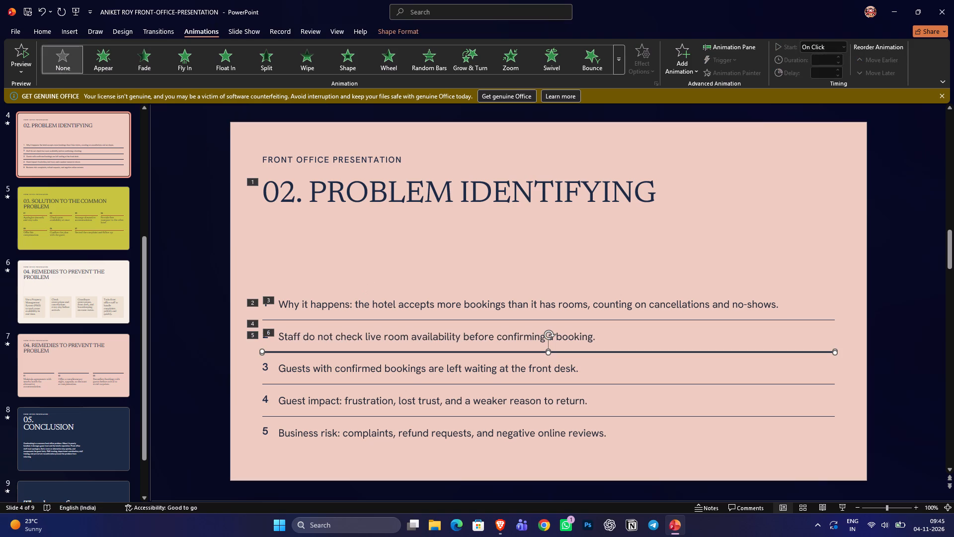
left_click(157, 54)
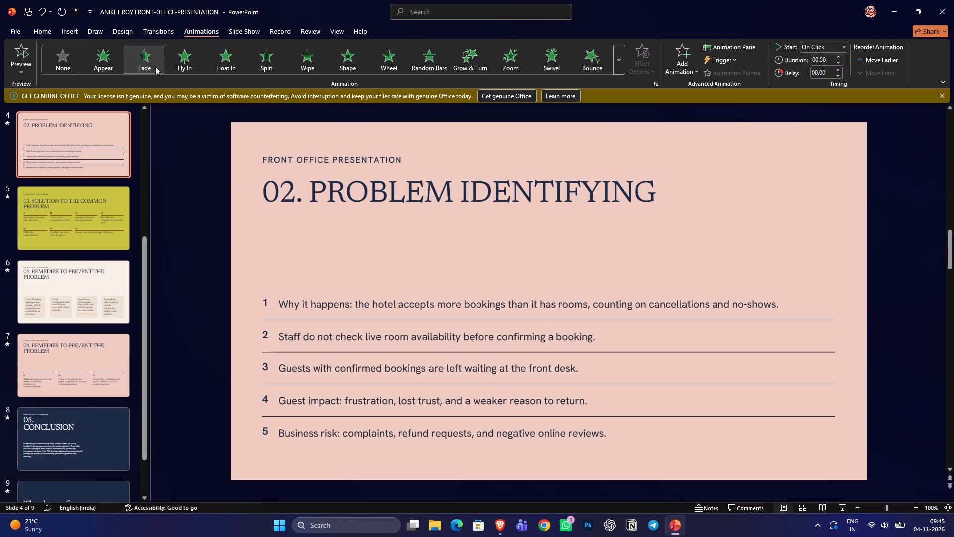
Apply Fade separately to the number 3, its "Guests with confirmed bookings" sentence, and the divider line beneath it, in that order.
left_click(266, 366)
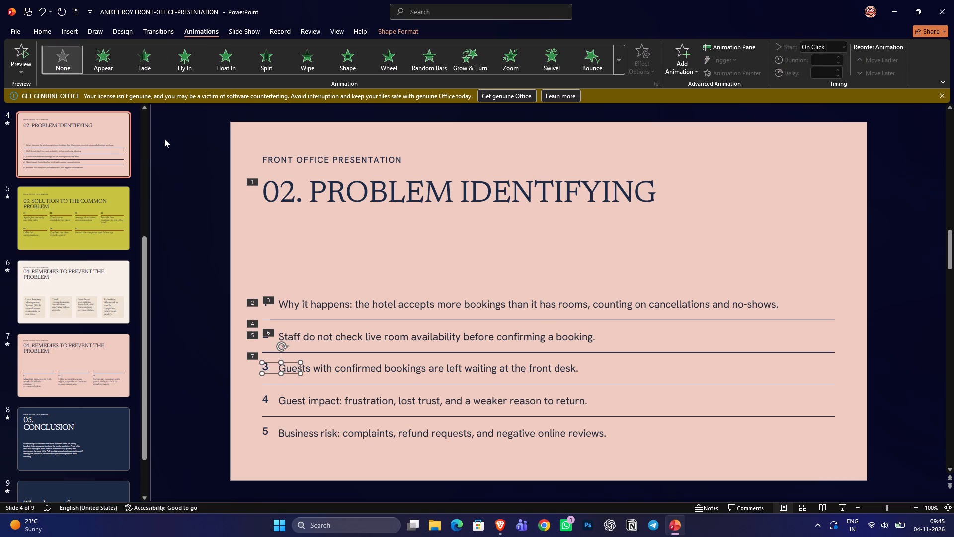
left_click(157, 55)
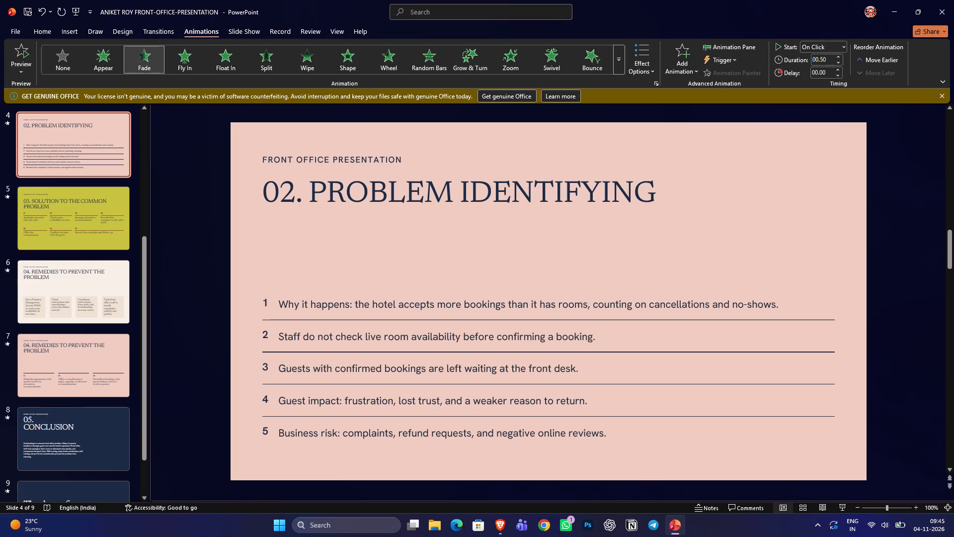
left_click(385, 367)
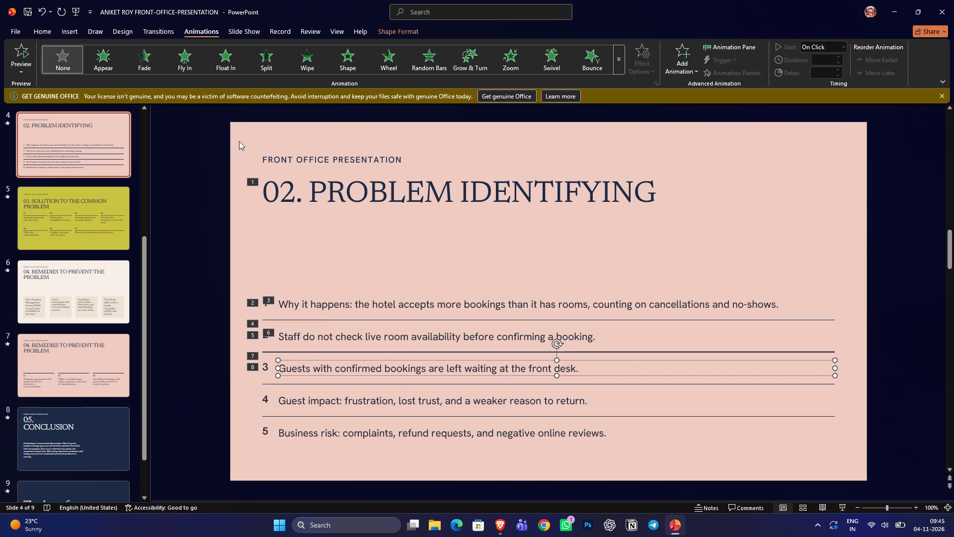
left_click(151, 65)
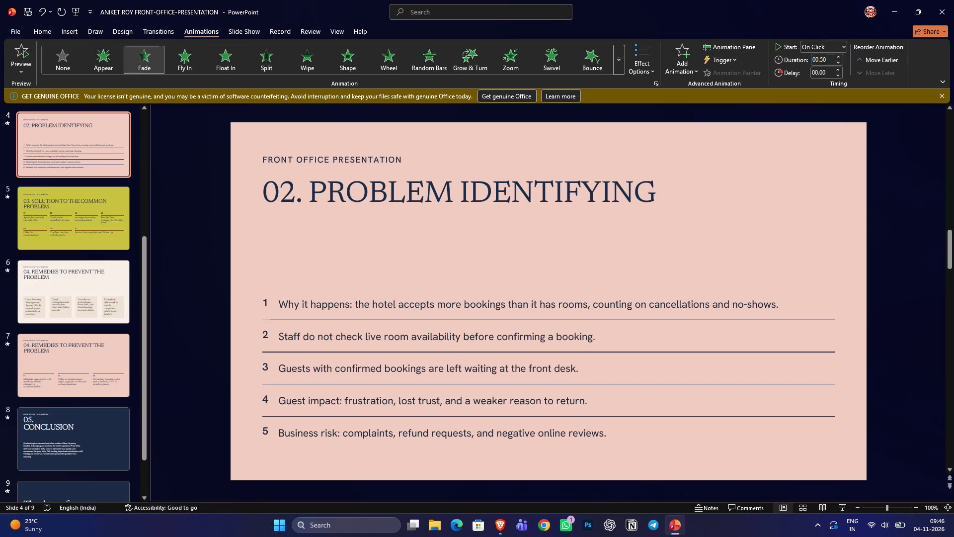
left_click(322, 385)
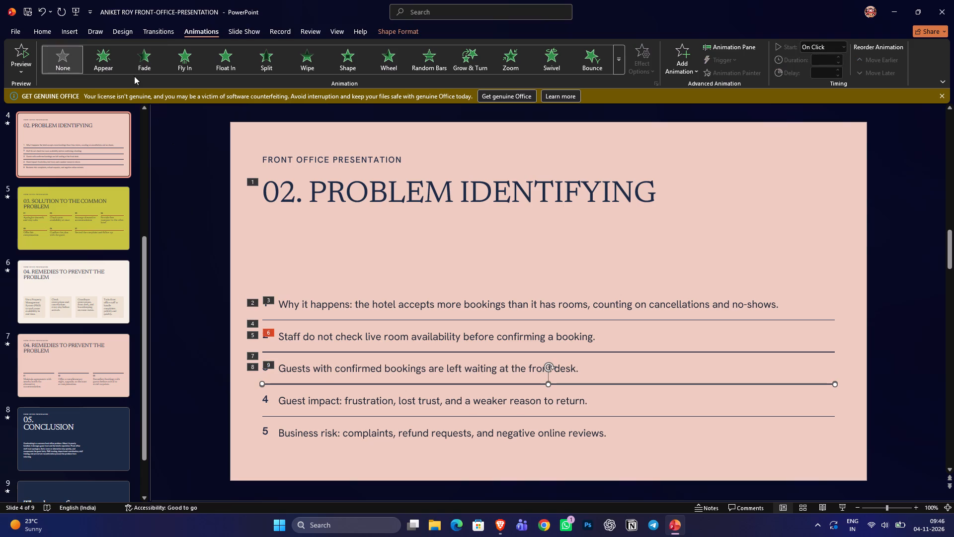
left_click(132, 73)
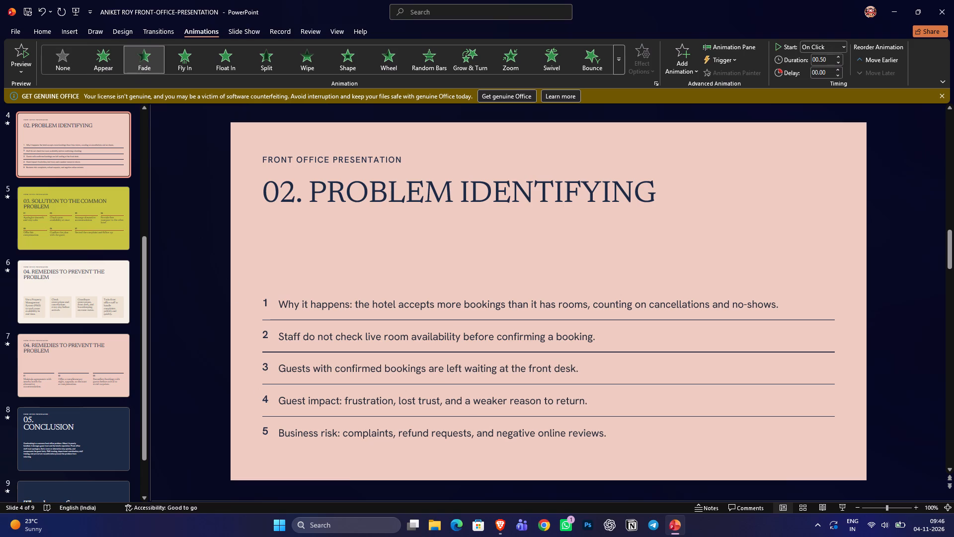
Apply Fade separately to the number 4, its "Guest impact" sentence, and the divider line beneath it, in that order.
left_click(267, 401)
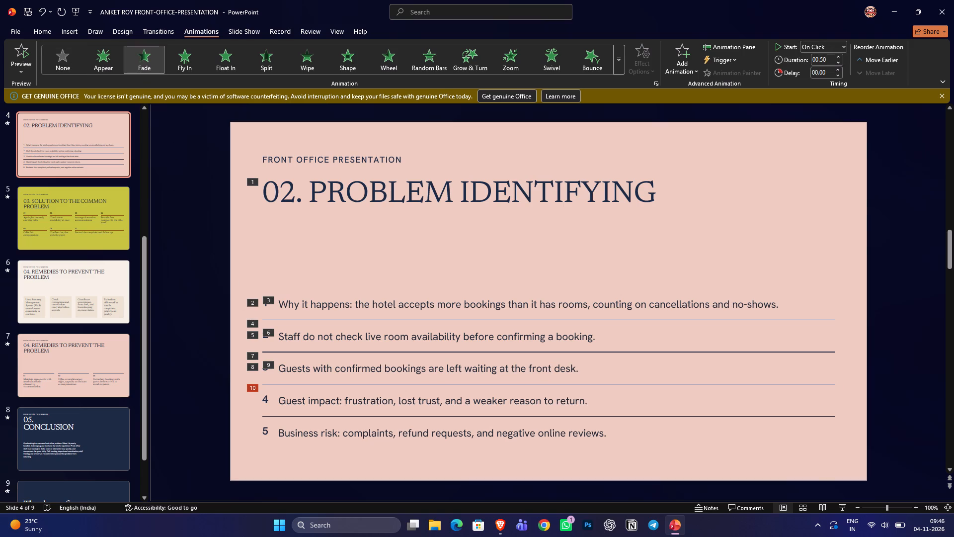
left_click(135, 62)
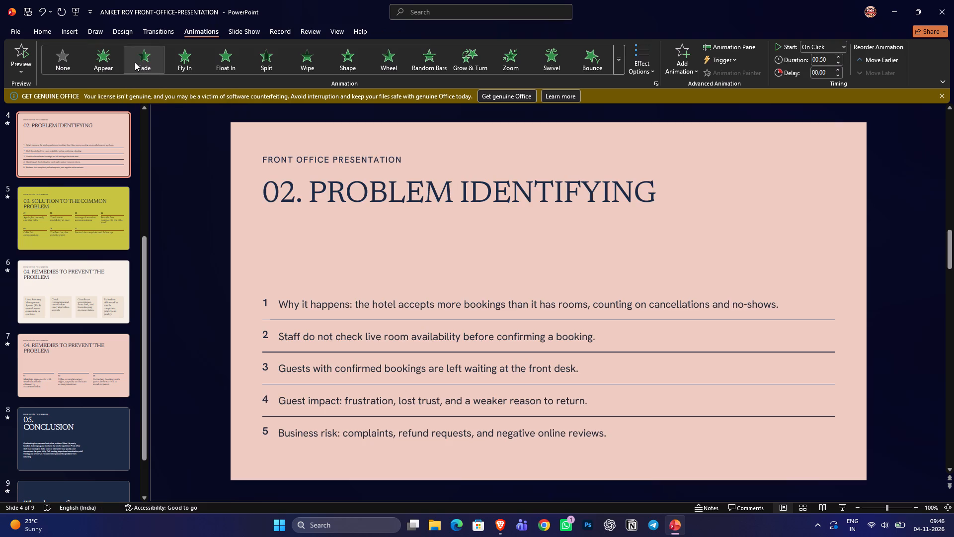
left_click(300, 404)
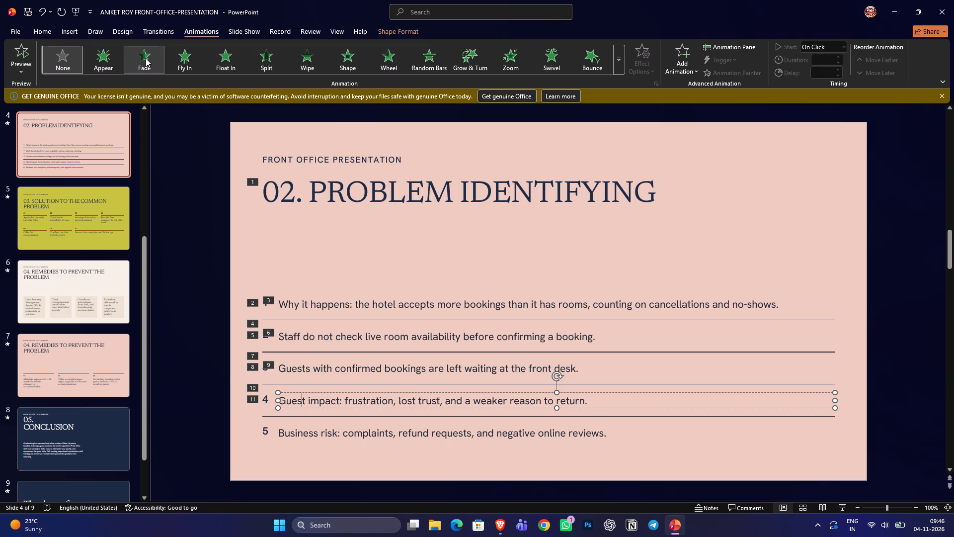
left_click(146, 58)
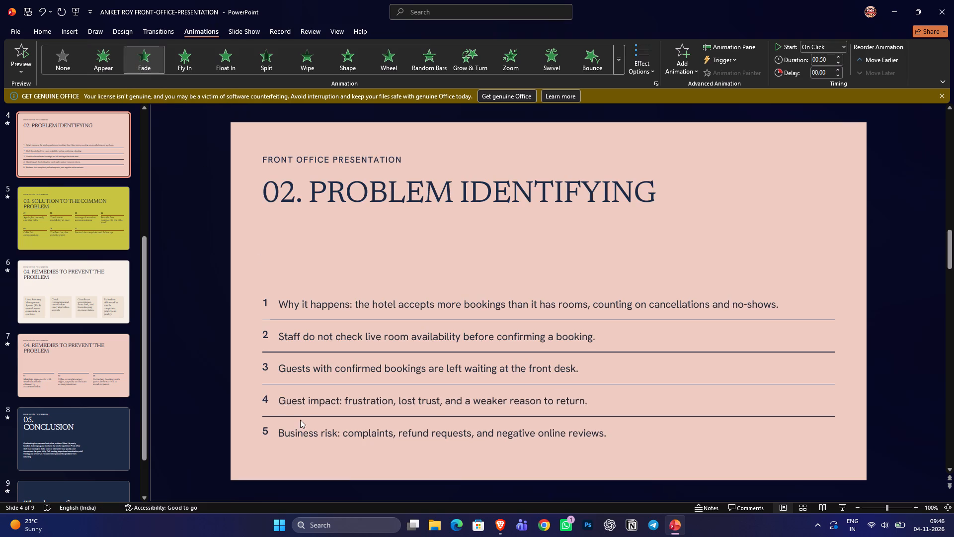
left_click(303, 415)
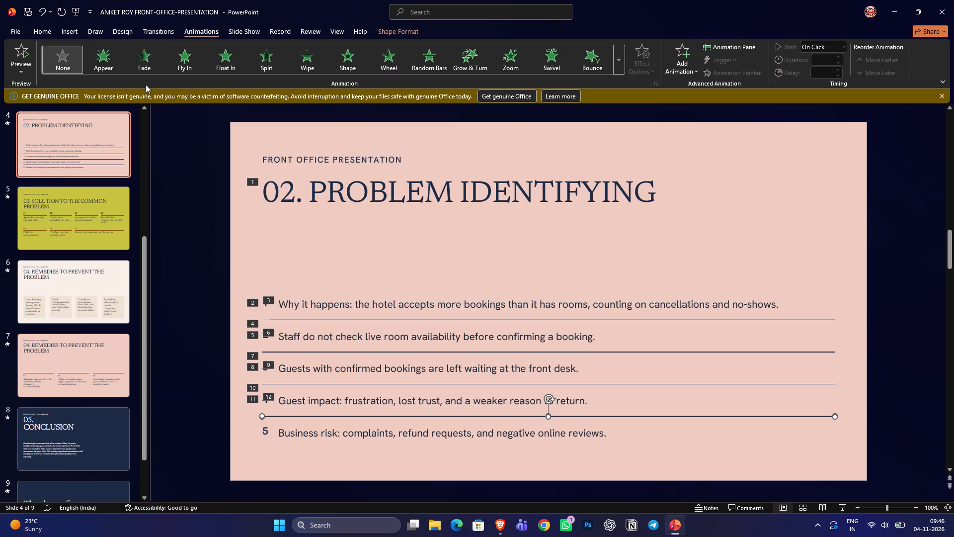
left_click(141, 71)
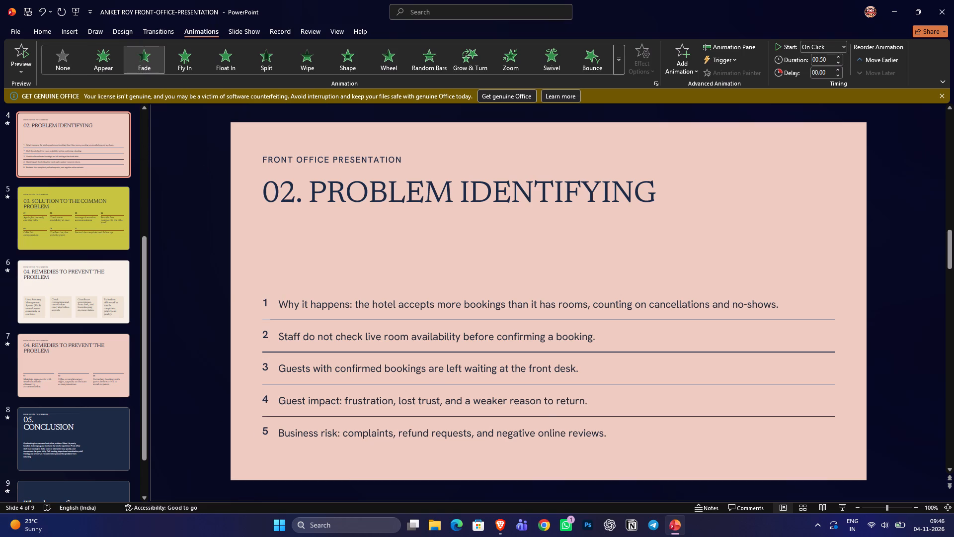
Apply Fade separately to the number 5 and its "Business risk" sentence, in that order.
left_click(261, 434)
left_click(143, 52)
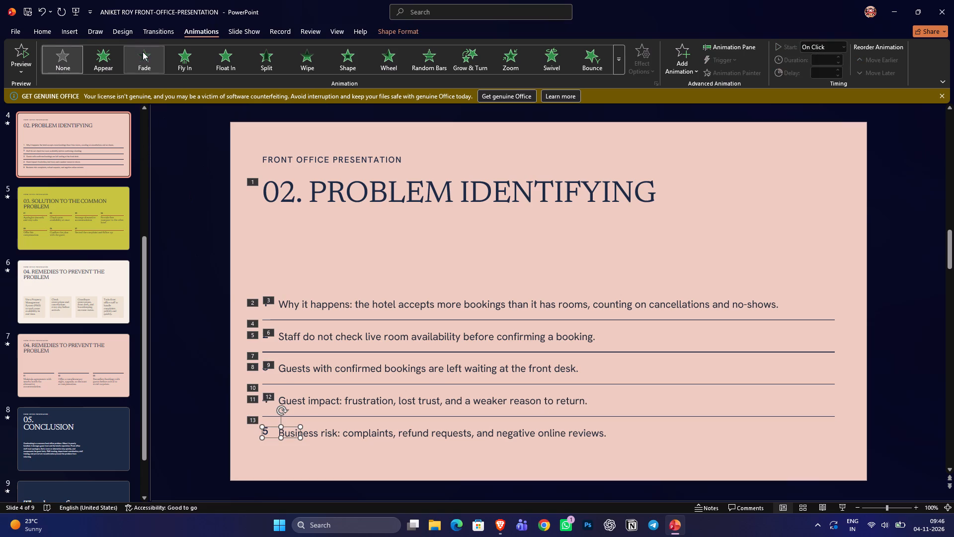
left_click(326, 439)
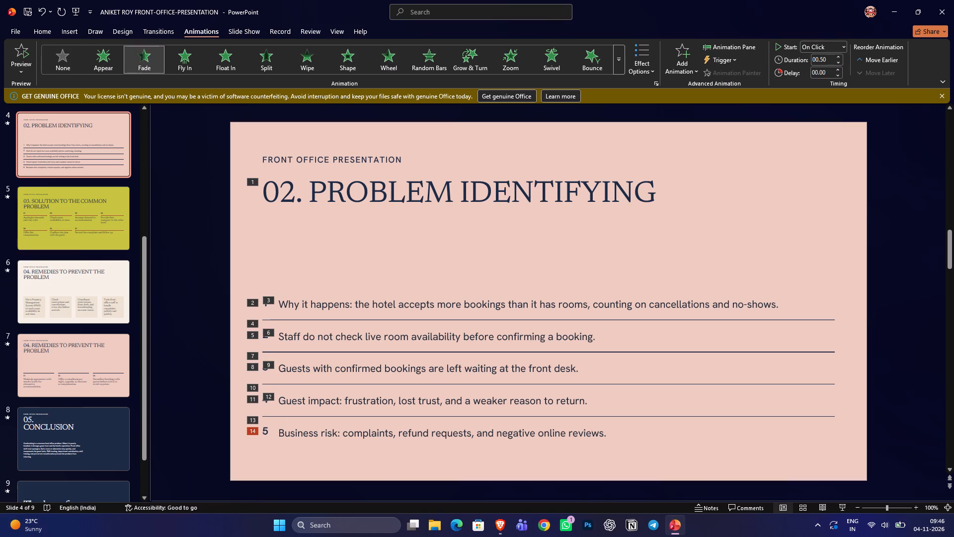
left_click(329, 437)
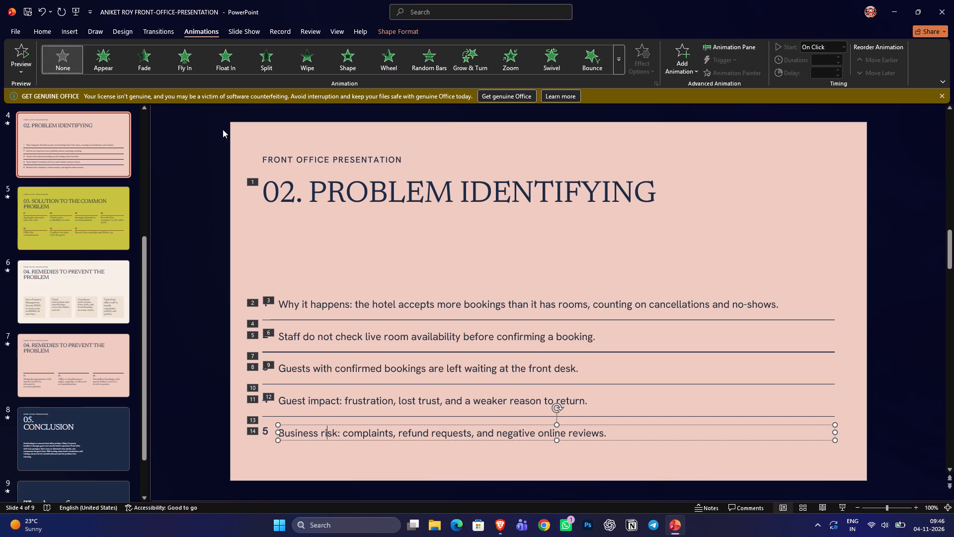
left_click(146, 60)
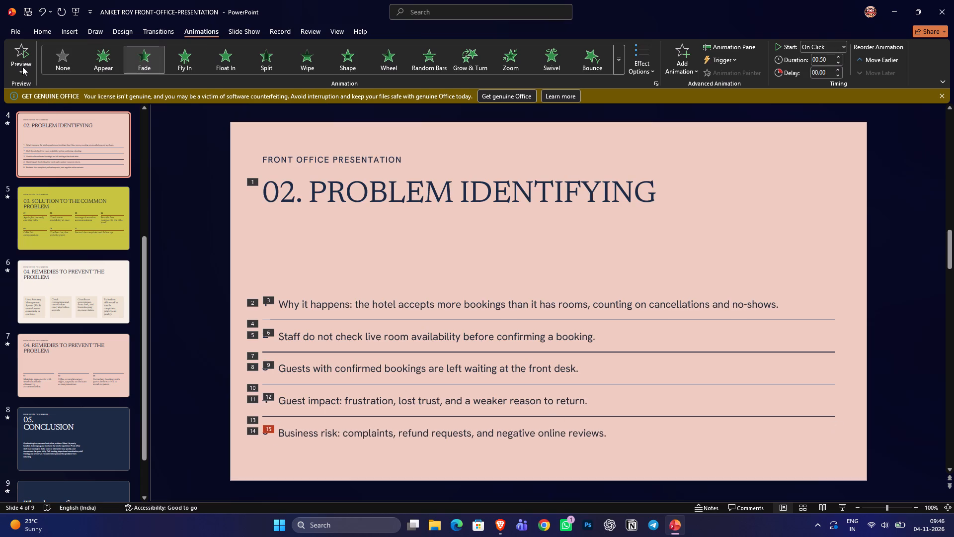
Preview the animations on slide 4, followed by those on slide 3, "01. Case Study of a Common Problem".
left_click(20, 47)
scroll(98, 166, "up", 1)
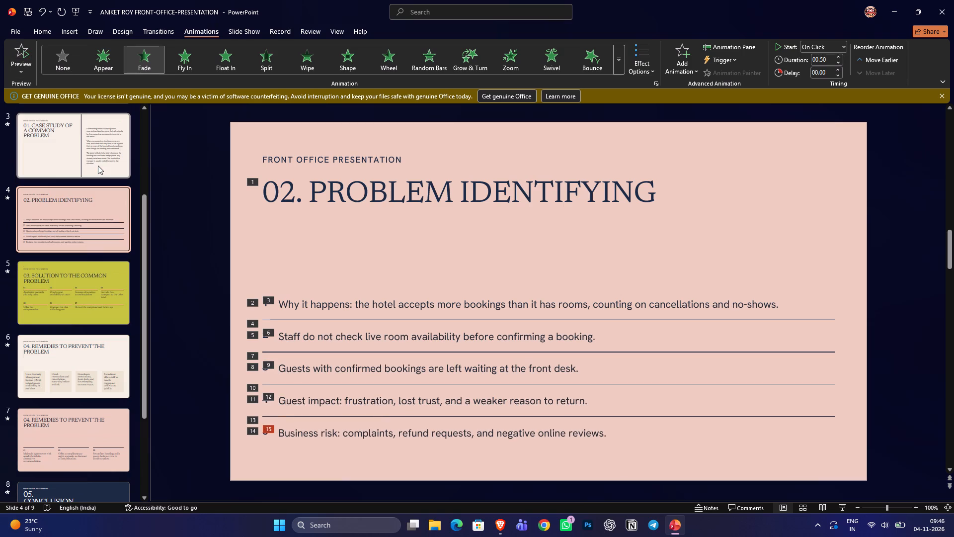
left_click(96, 148)
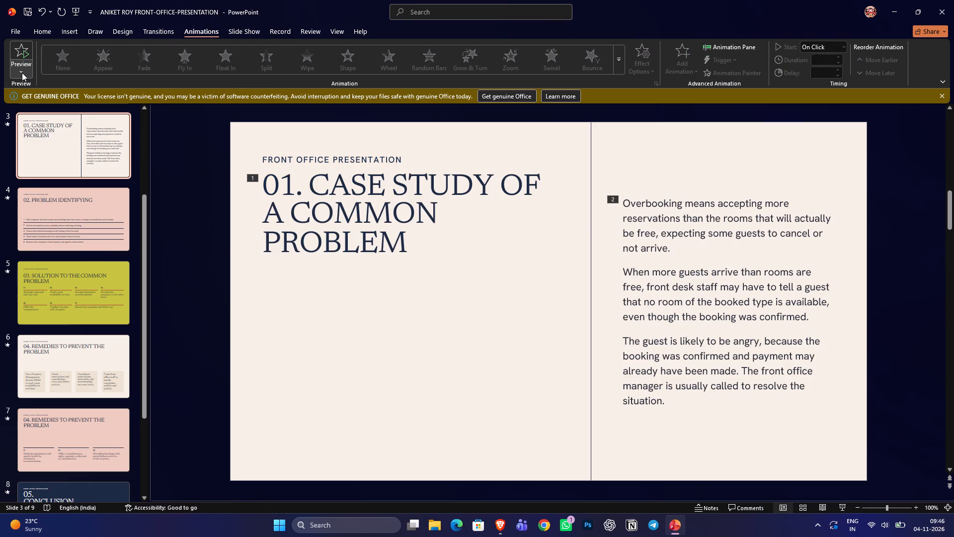
left_click(16, 46)
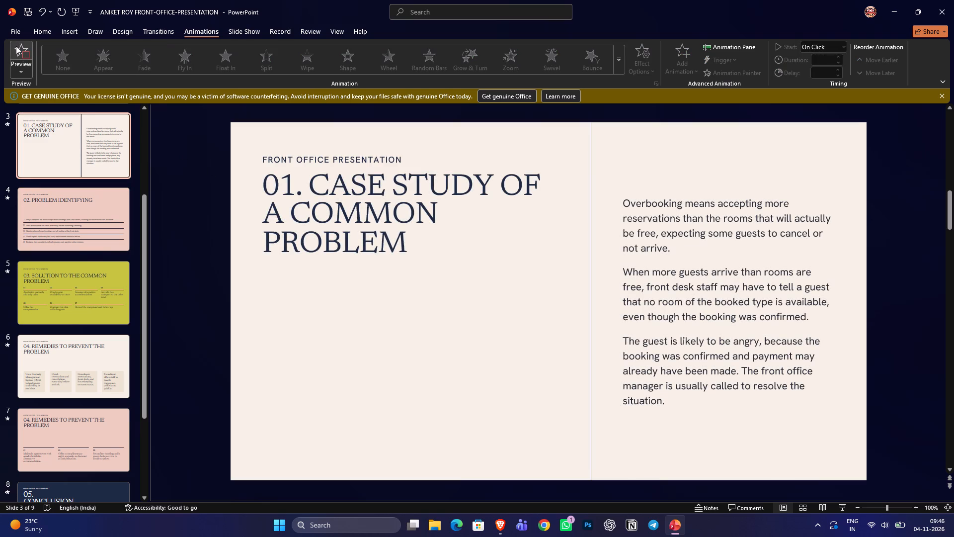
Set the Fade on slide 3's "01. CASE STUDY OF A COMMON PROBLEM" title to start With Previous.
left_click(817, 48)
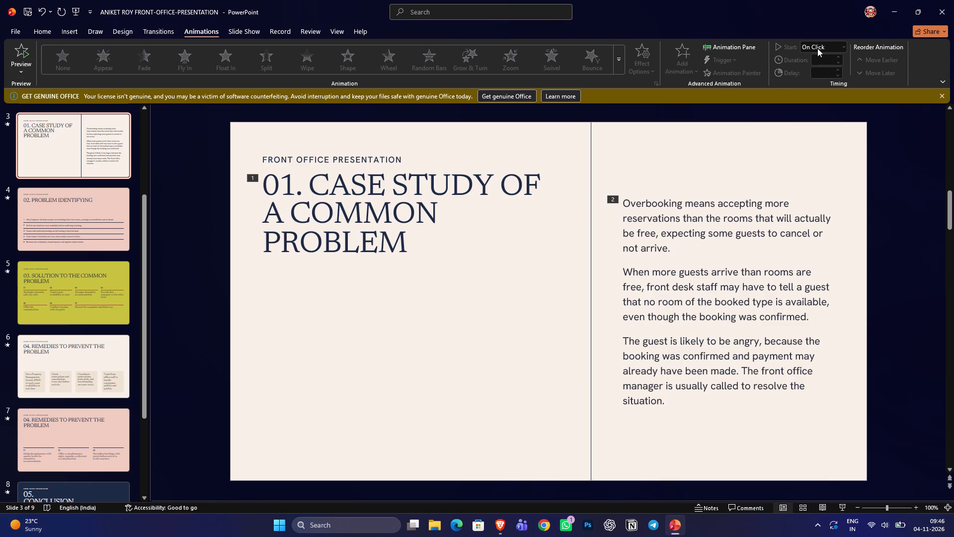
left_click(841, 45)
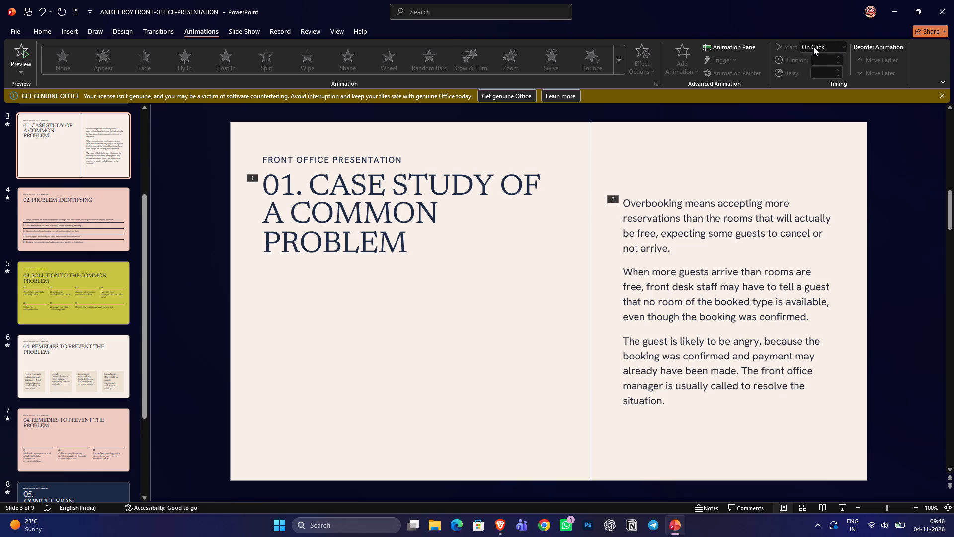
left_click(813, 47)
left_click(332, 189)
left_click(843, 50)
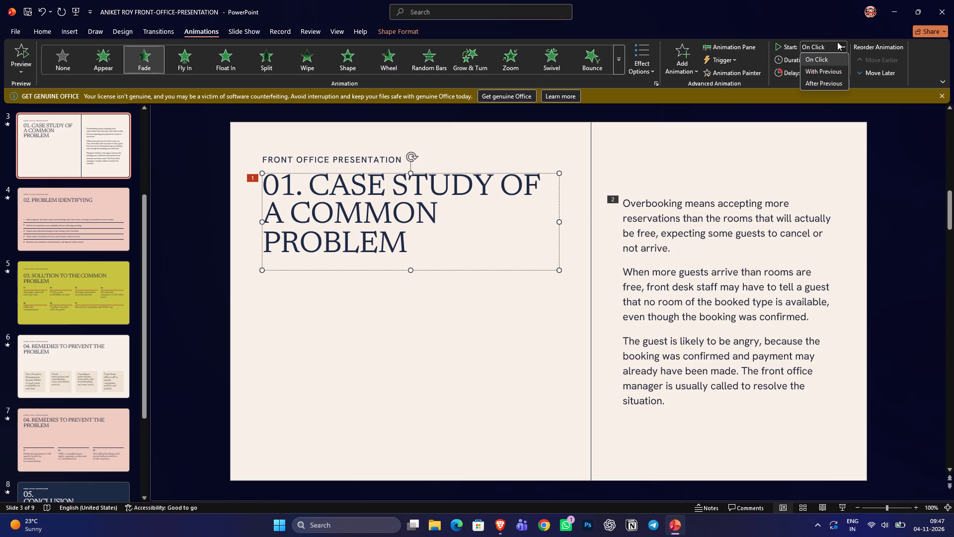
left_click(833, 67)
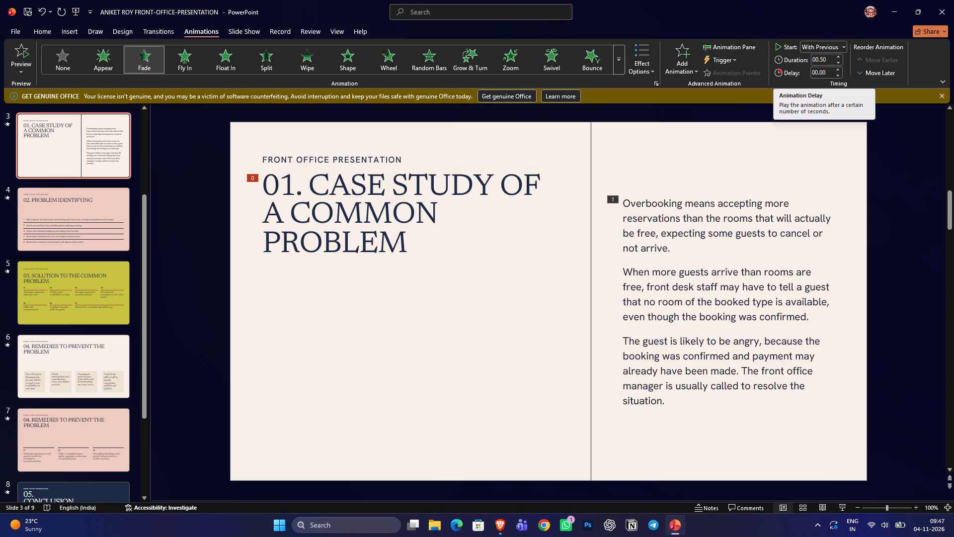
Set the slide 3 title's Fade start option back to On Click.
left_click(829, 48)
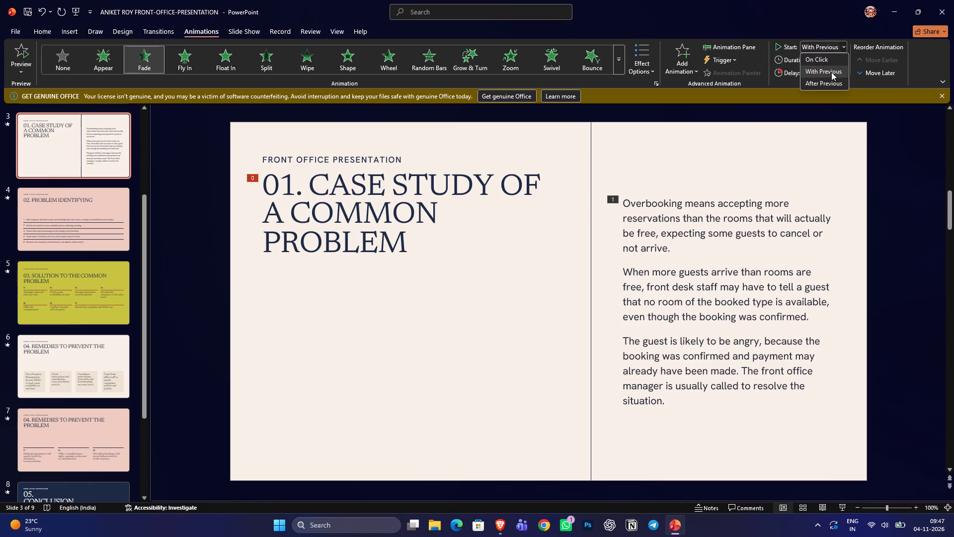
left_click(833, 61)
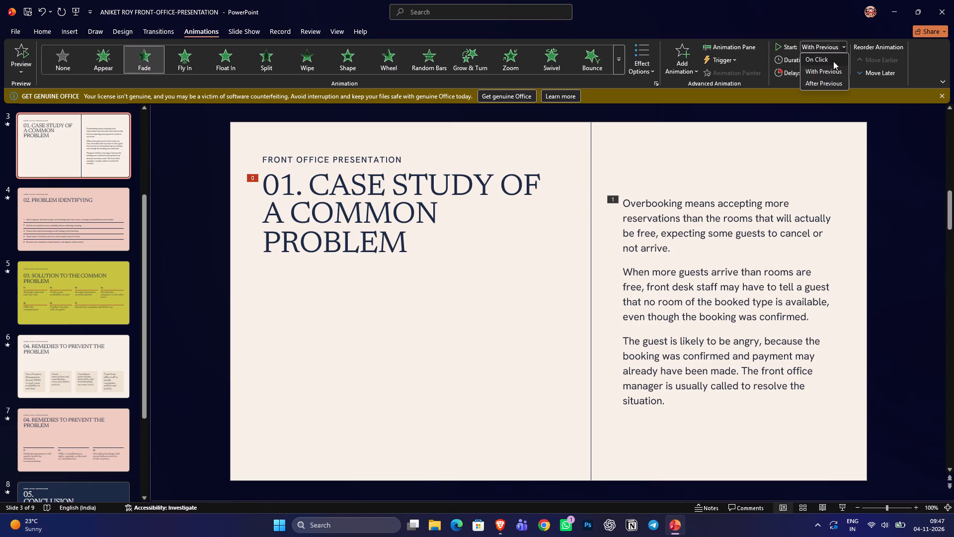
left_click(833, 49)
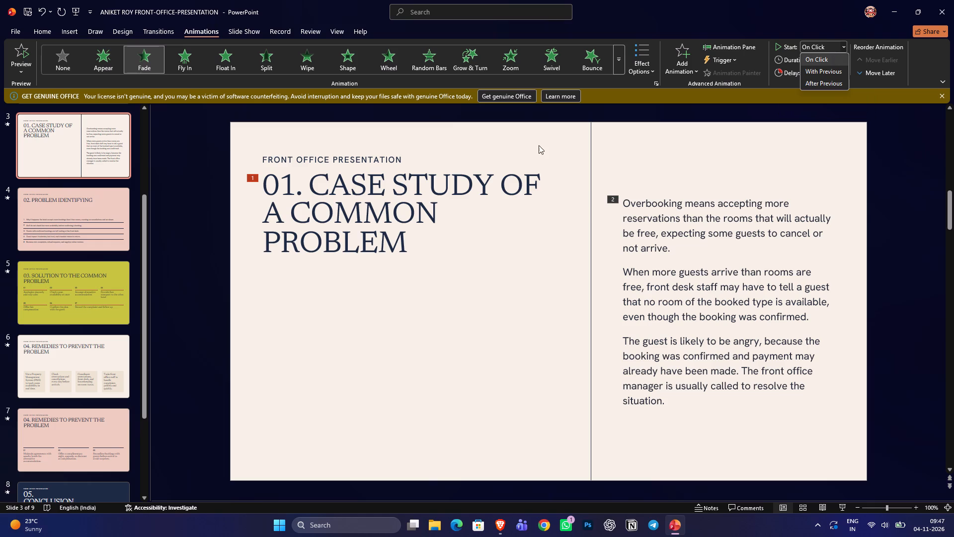
Go back to the Contents slide and the opening title slide to check the animations set on each.
scroll(105, 143, "up", 1)
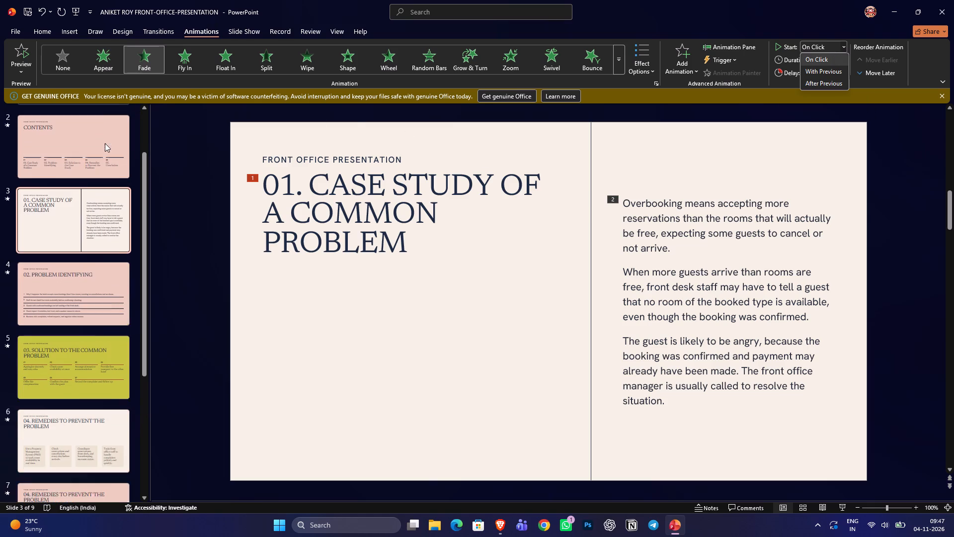
scroll(105, 143, "up", 1)
left_click(97, 169)
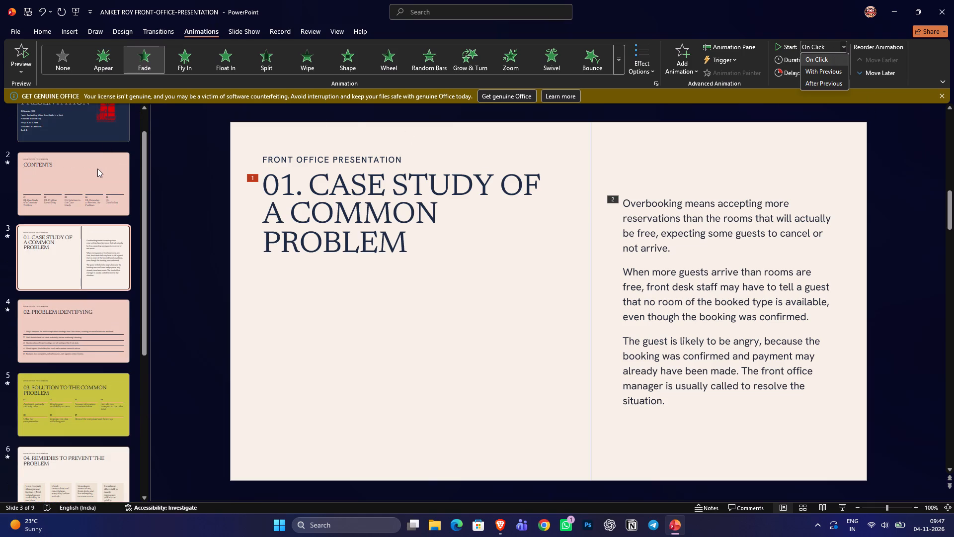
left_click(65, 176)
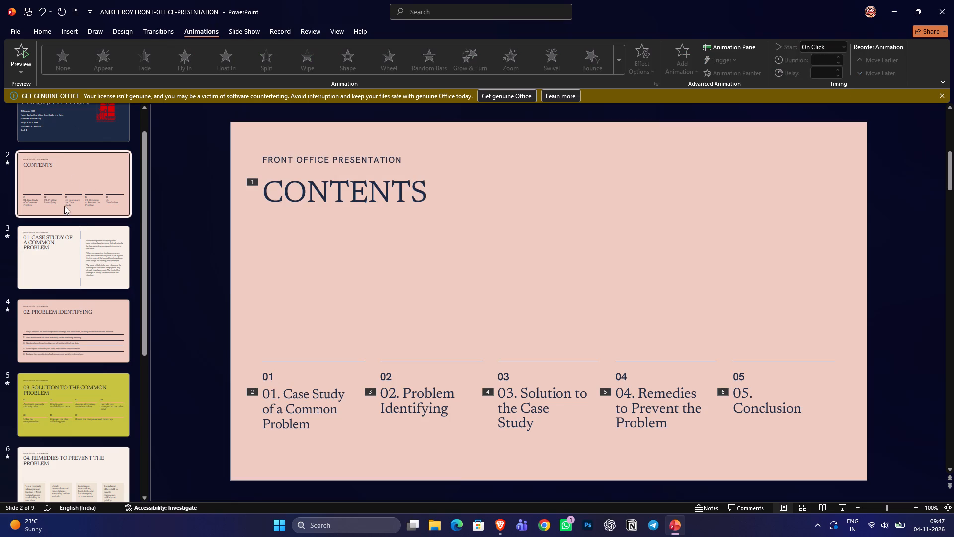
left_click(76, 126)
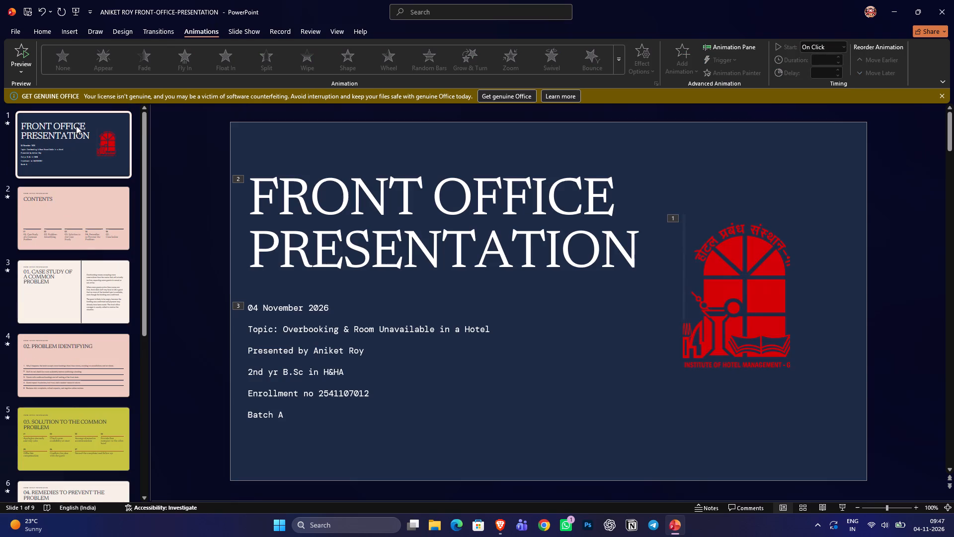
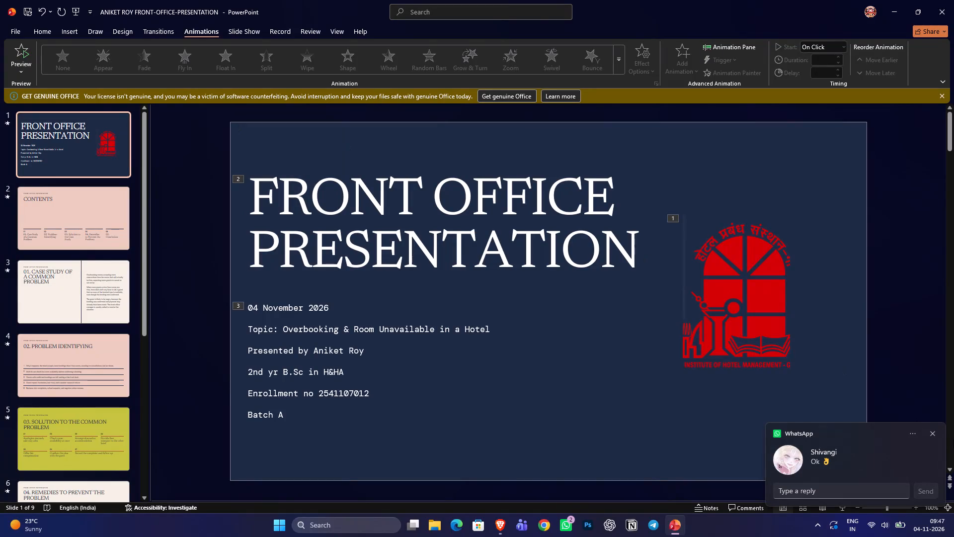
Dismiss the incoming WhatsApp message notification.
left_click(932, 439)
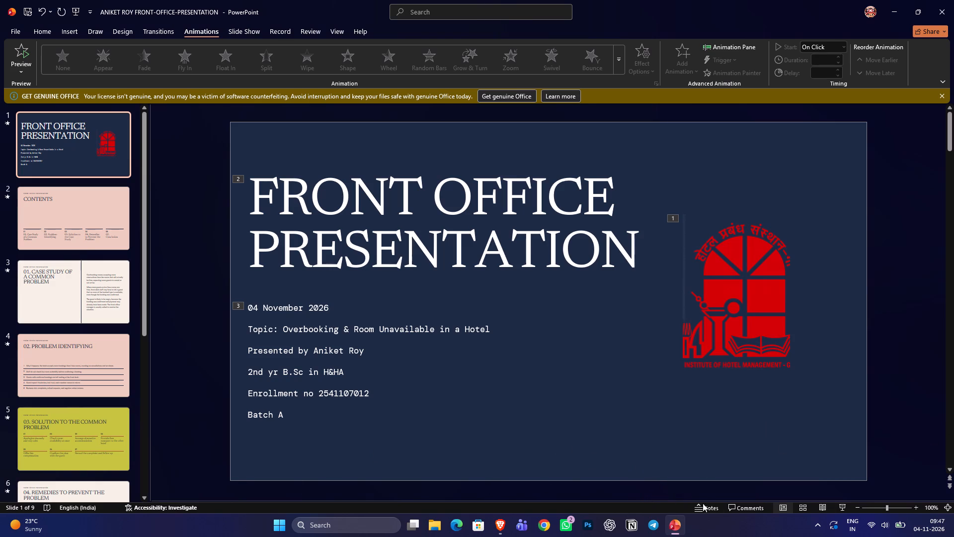
Show the notes pane beneath the title slide in Normal view.
left_click(782, 503)
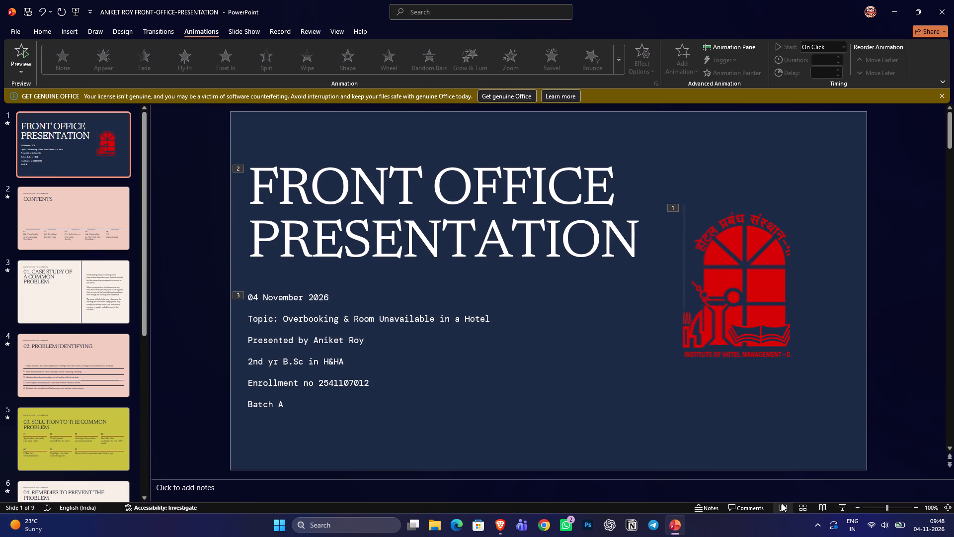
left_click(782, 503)
left_click(782, 503)
Open the full gallery of animation effects for the "Thank you for your time" text on slide 9.
scroll(845, 365, "down", 2)
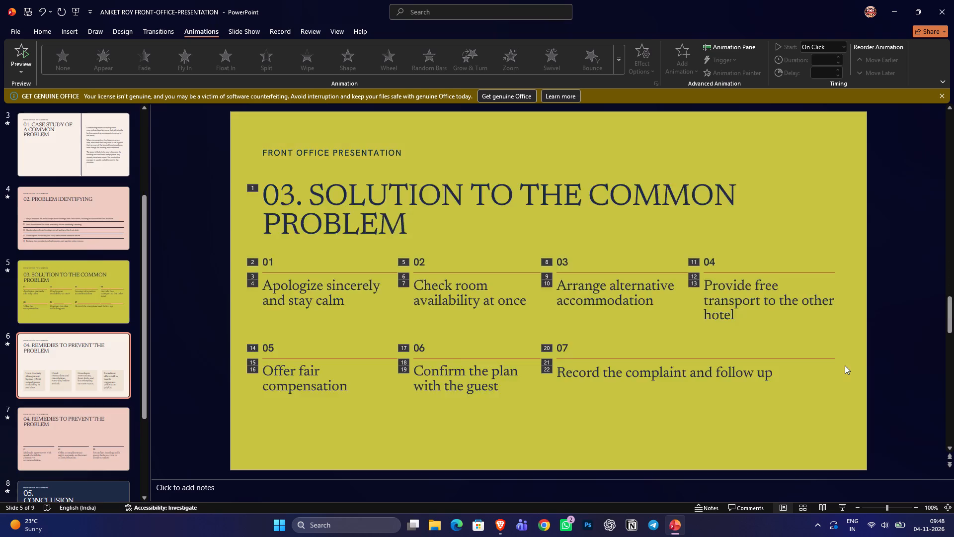
scroll(845, 365, "down", 3)
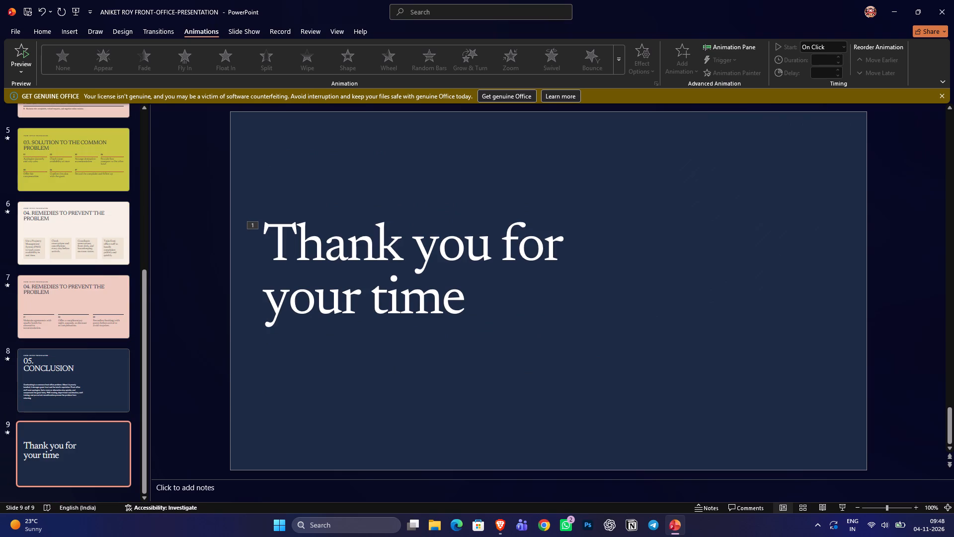
left_click(380, 283)
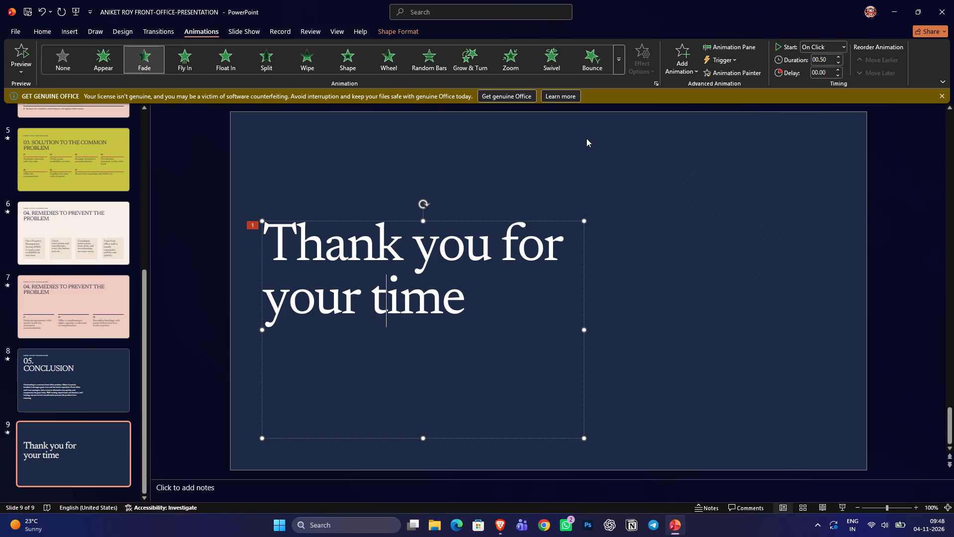
left_click(616, 67)
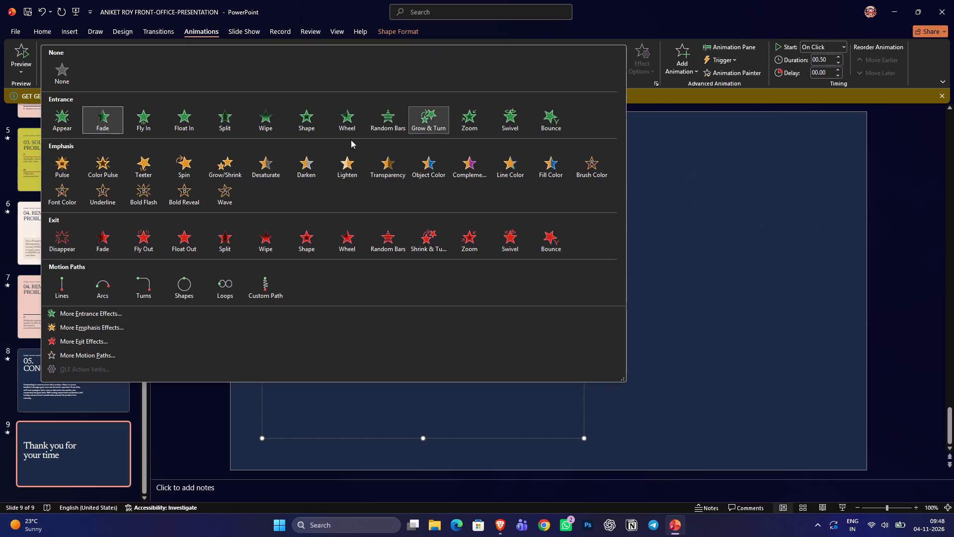
Apply the Fade exit effect to slide 9's "Thank you for your time" text and preview it.
left_click(94, 250)
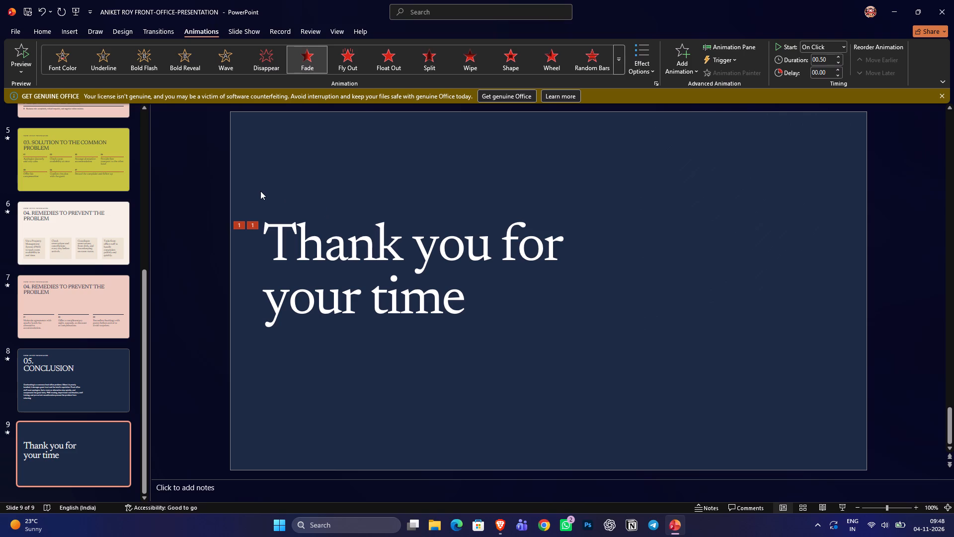
left_click(14, 44)
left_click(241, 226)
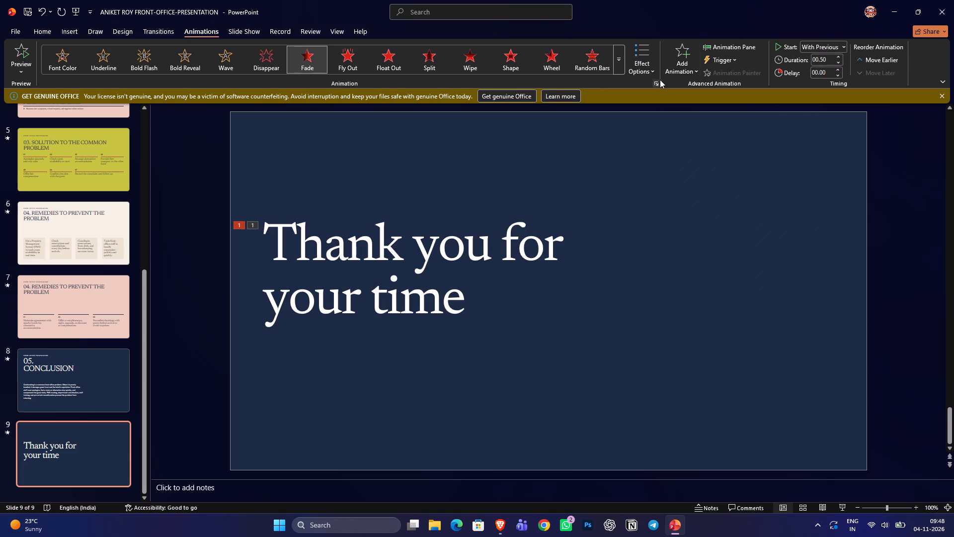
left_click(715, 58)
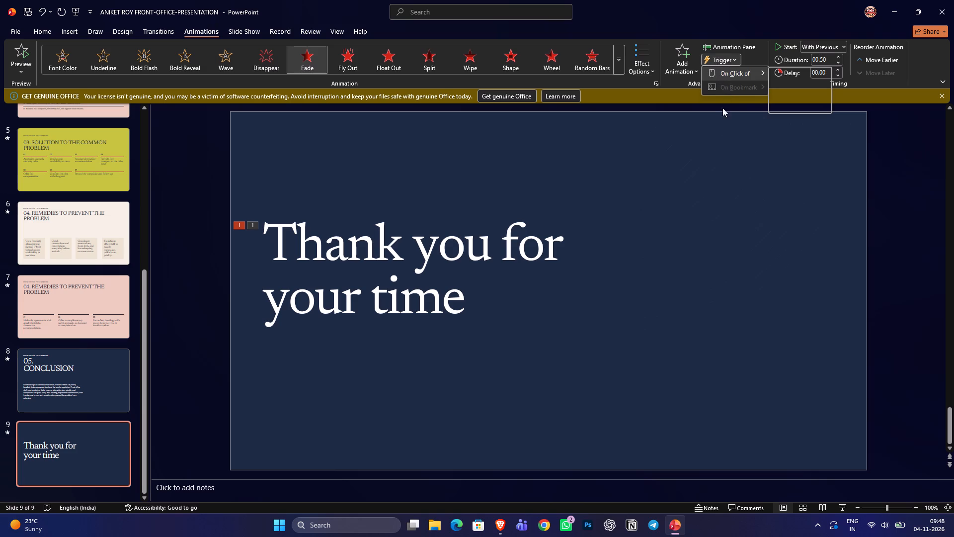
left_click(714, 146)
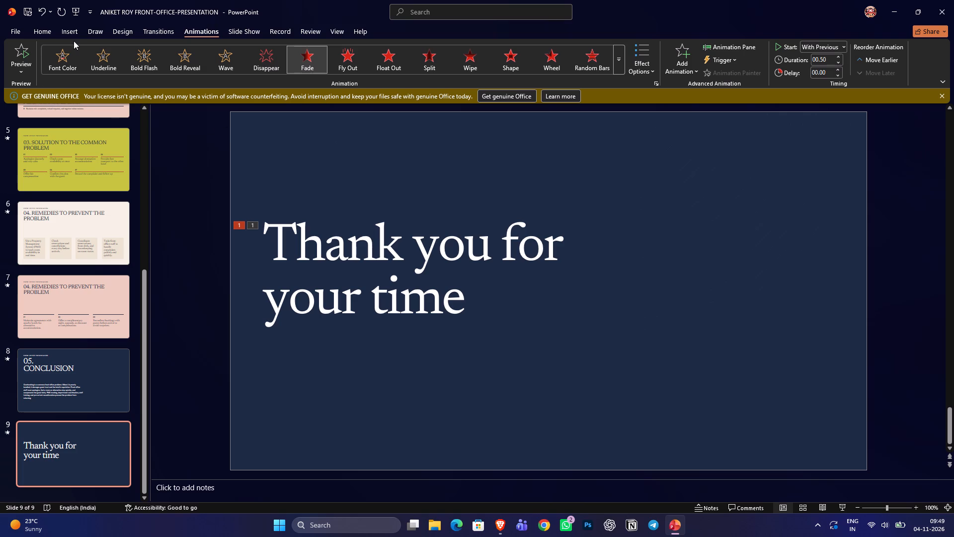
Play the slide show from the beginning and check the animations on the title and Contents slides.
left_click(101, 30)
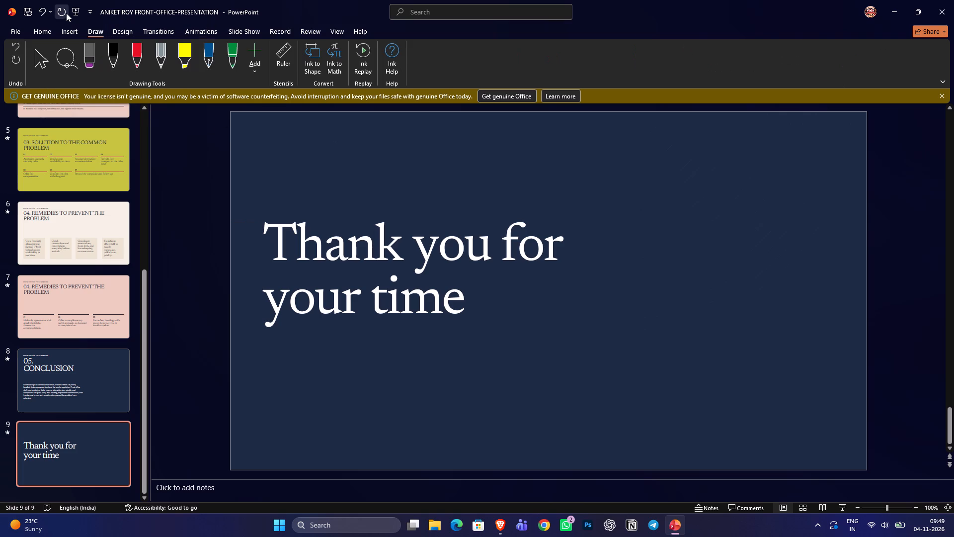
left_click(73, 6)
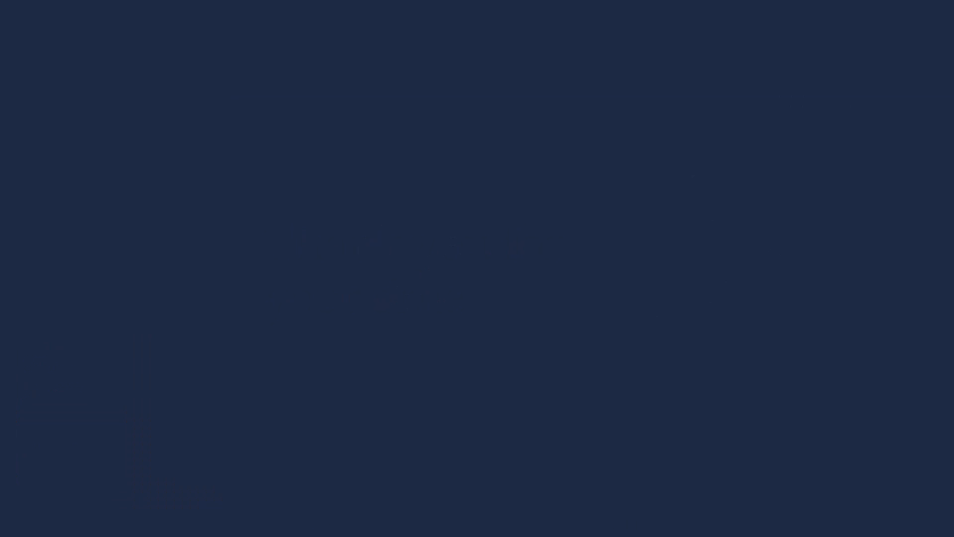
left_click(73, 6)
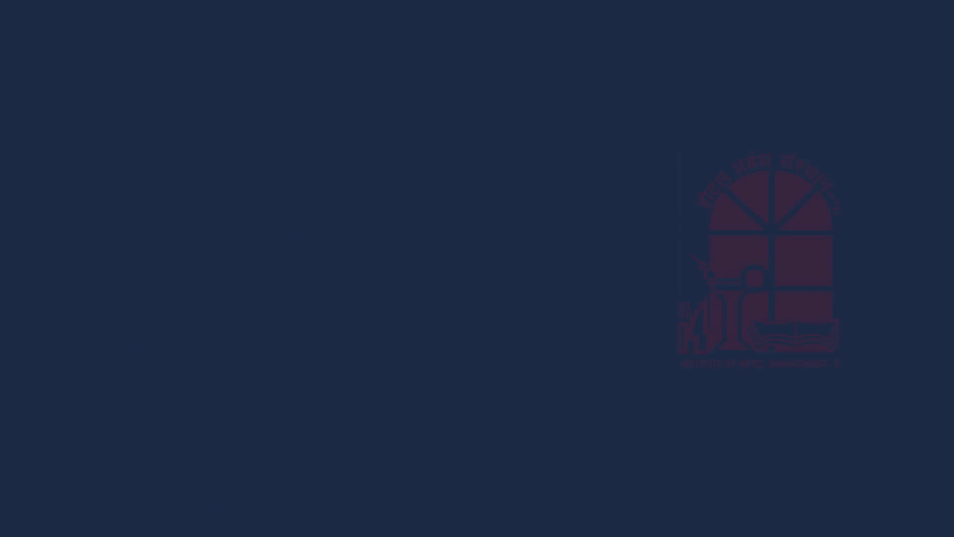
left_click(140, 37)
left_click(140, 37)
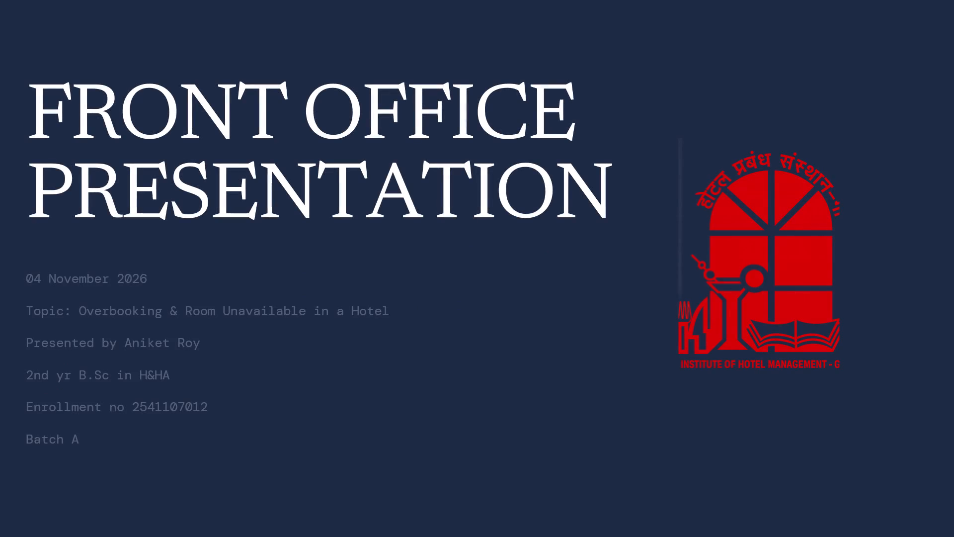
left_click(140, 37)
left_click(140, 37)
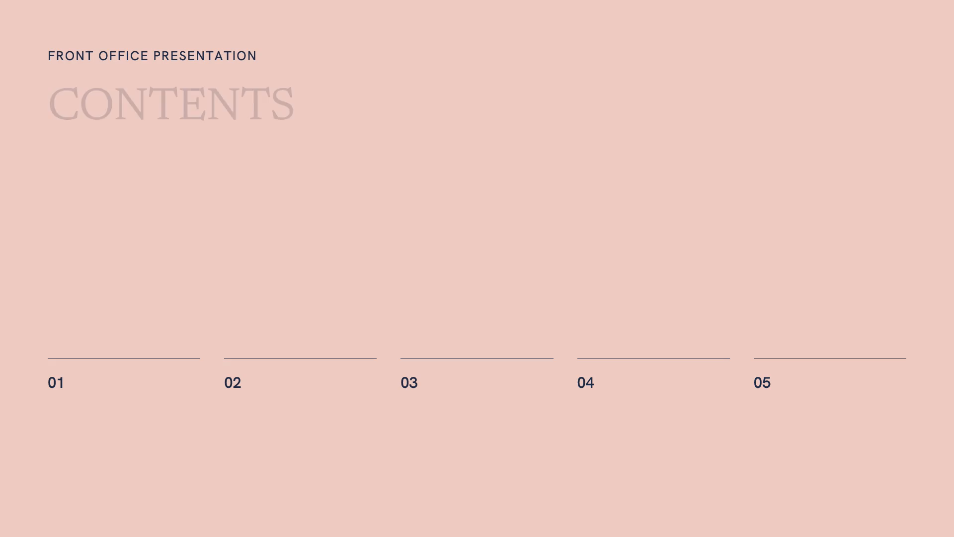
left_click(140, 37)
left_click(140, 37)
left_click(140, 37)
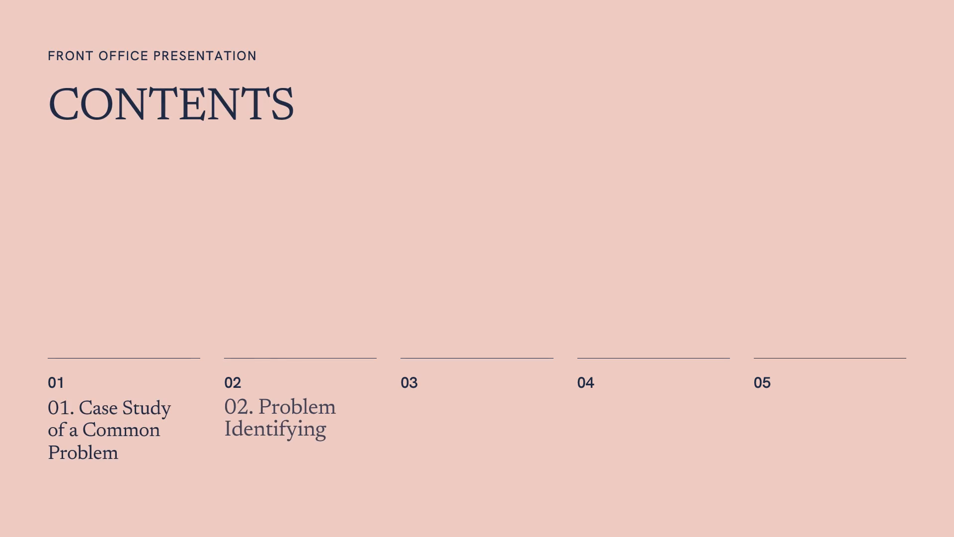
left_click(140, 37)
left_click(140, 37)
left_click(140, 37)
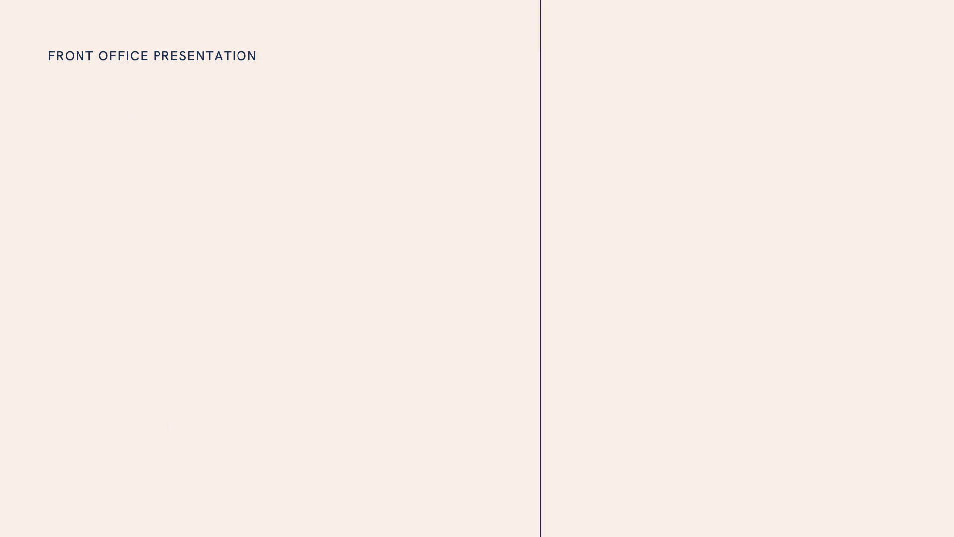
Continue the slide show through "01. Case Study of a Common Problem" and "02. Problem Identifying", checking each animation.
left_click(140, 37)
left_click(140, 37)
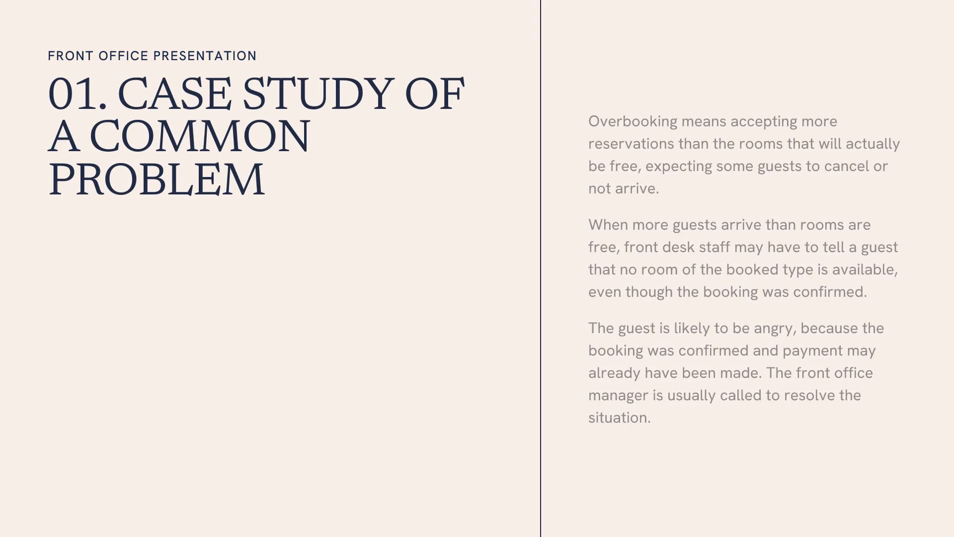
left_click(140, 37)
left_click(140, 37)
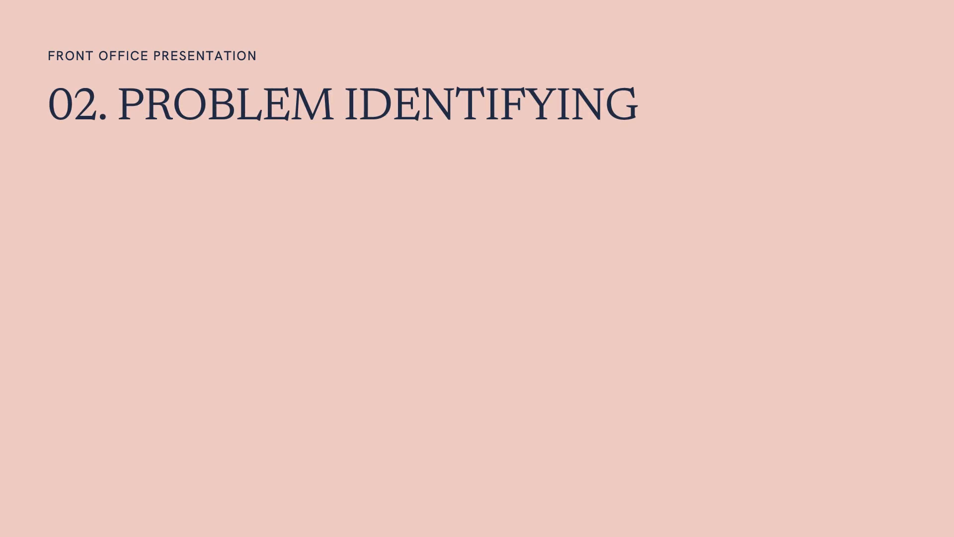
left_click(140, 37)
left_click(140, 37)
left_click(140, 37)
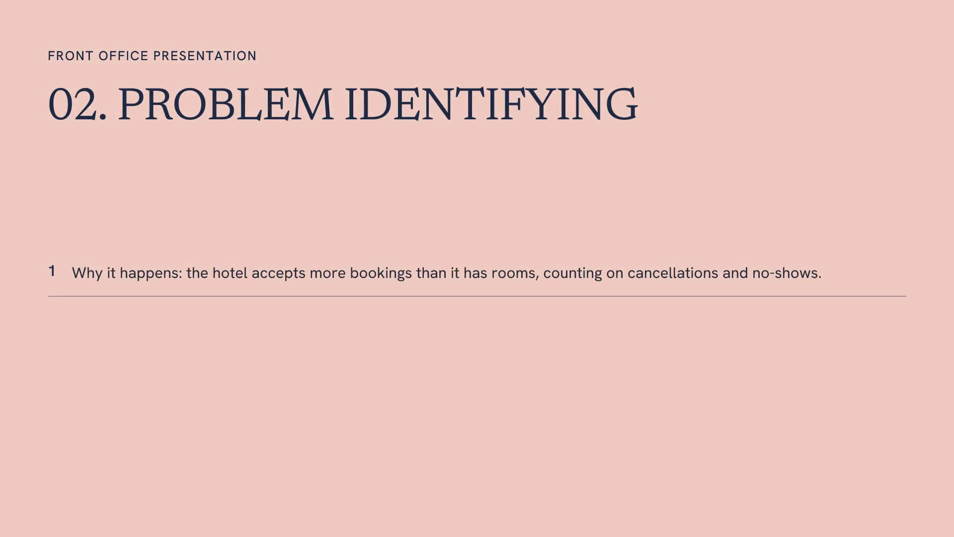
left_click(140, 37)
triple_click(140, 37)
triple_click(140, 37)
triple_click(140, 37)
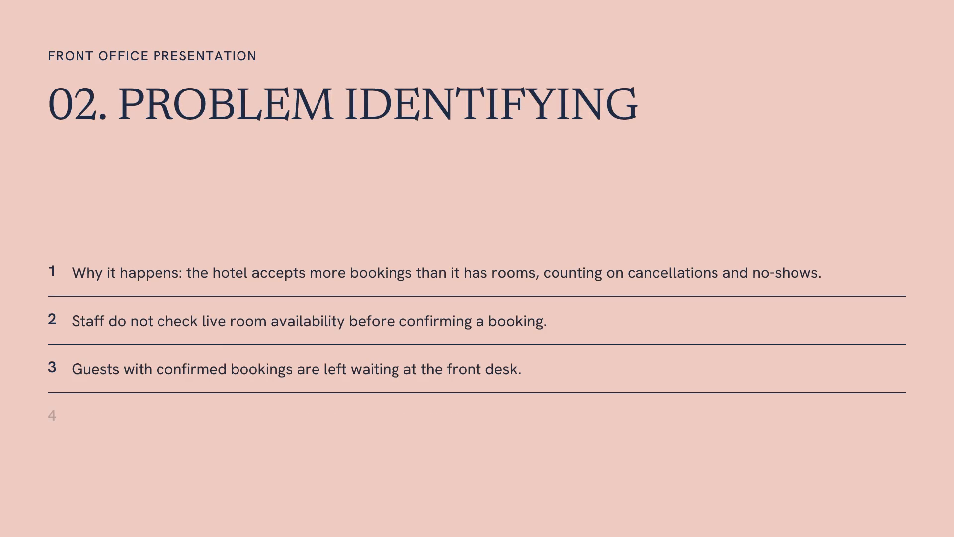
left_click(140, 37)
left_click(140, 37)
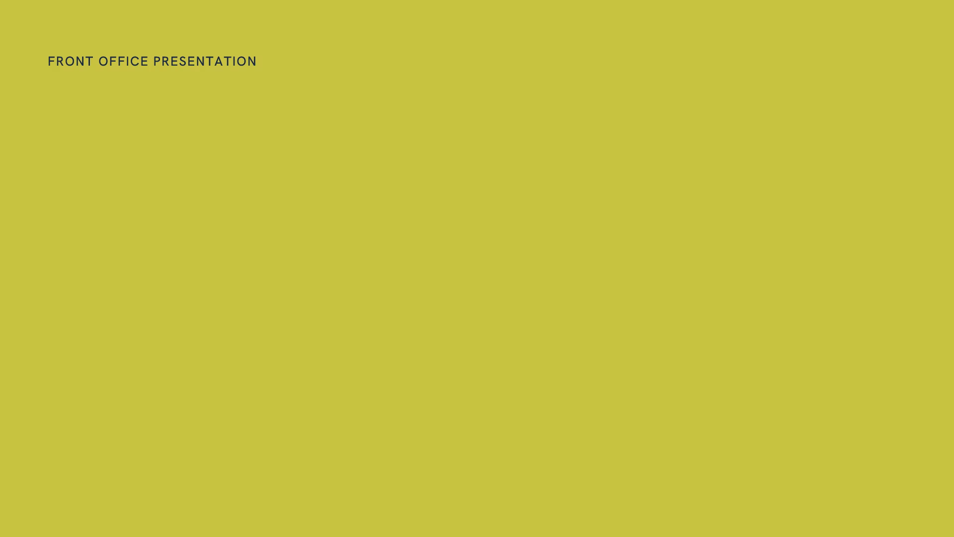
Step through the animations of the "03. Solution to the Common Problem" slide in the show.
triple_click(140, 37)
triple_click(140, 37)
triple_click(140, 37)
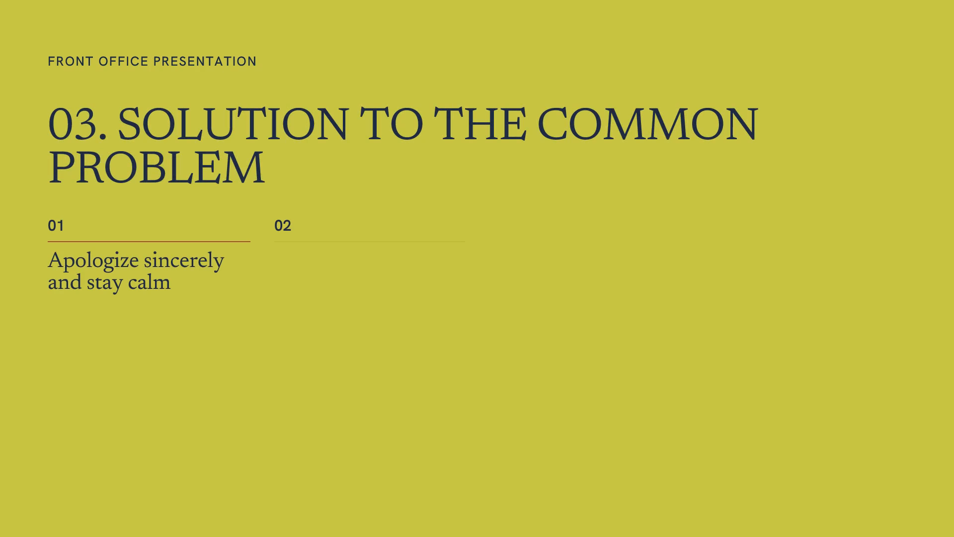
triple_click(140, 37)
triple_click(140, 37)
triple_click(140, 37)
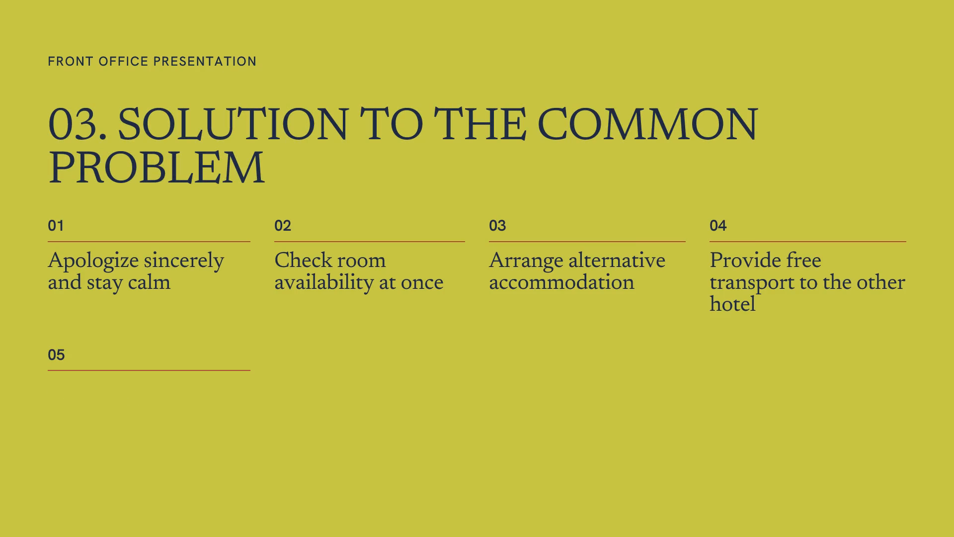
triple_click(140, 37)
triple_click(140, 37)
double_click(140, 37)
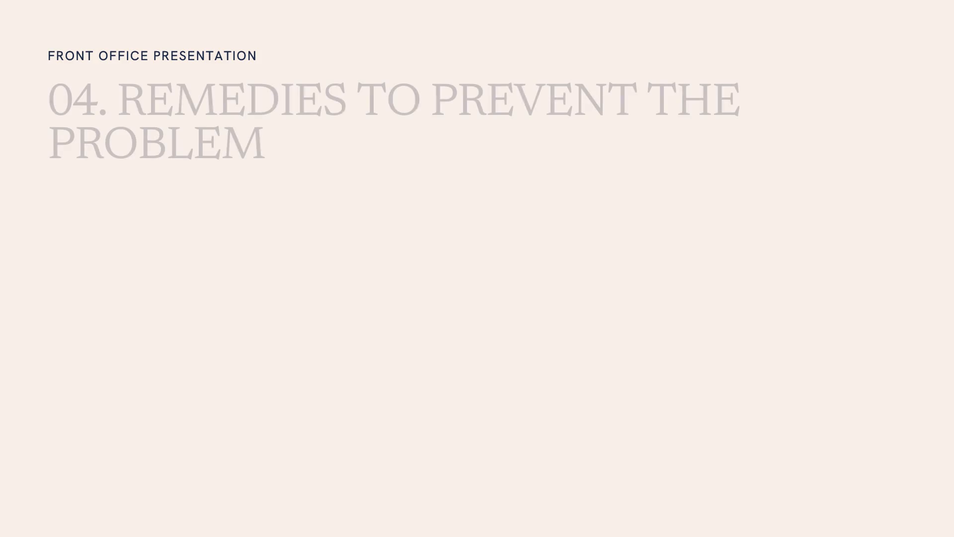
Play the remaining slides, from "04. Remedies to Prevent the Problem" through the closing slide, and end the show.
triple_click(140, 37)
triple_click(140, 37)
triple_click(140, 37)
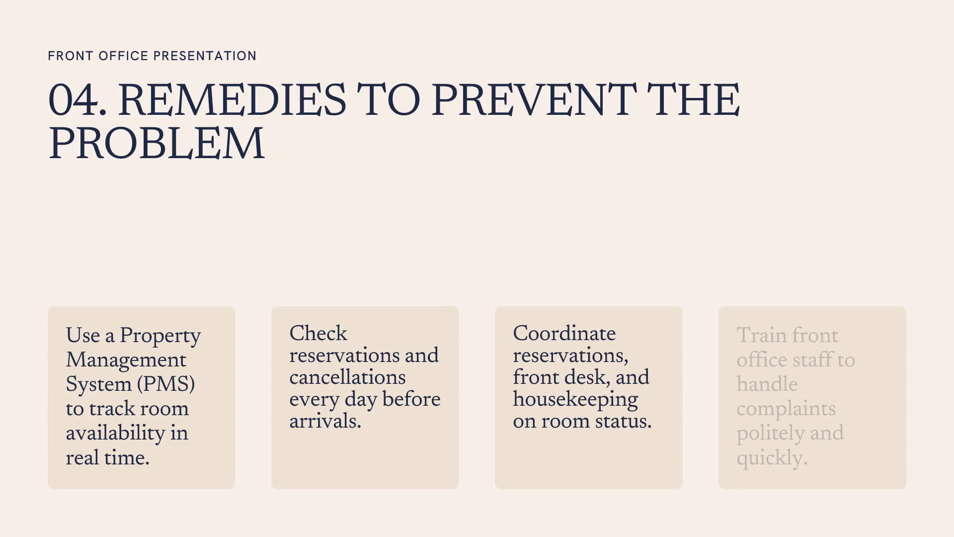
triple_click(140, 37)
triple_click(140, 37)
triple_click(140, 37)
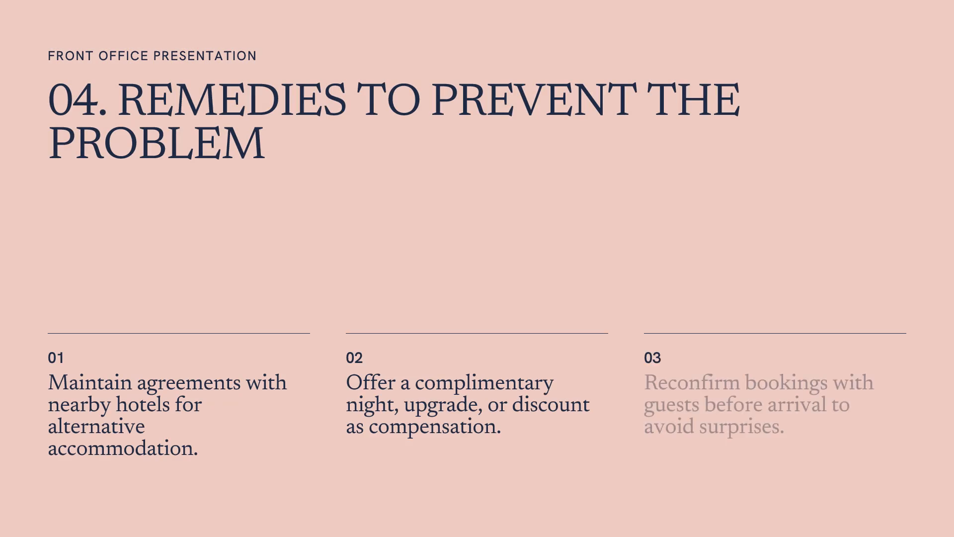
double_click(140, 37)
triple_click(140, 37)
double_click(140, 37)
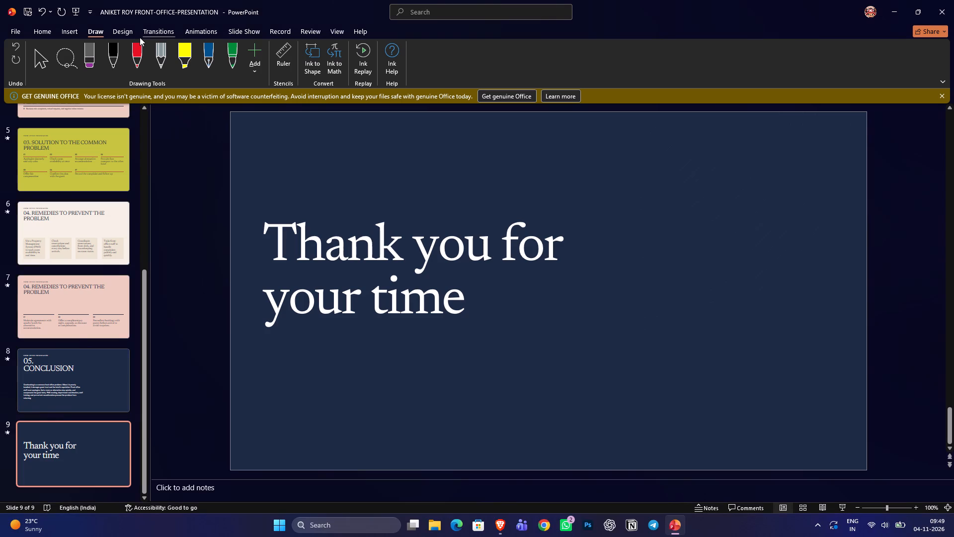
Set the Fade on slide 1's red institute logo to start After Previous.
scroll(80, 219, "up", 4)
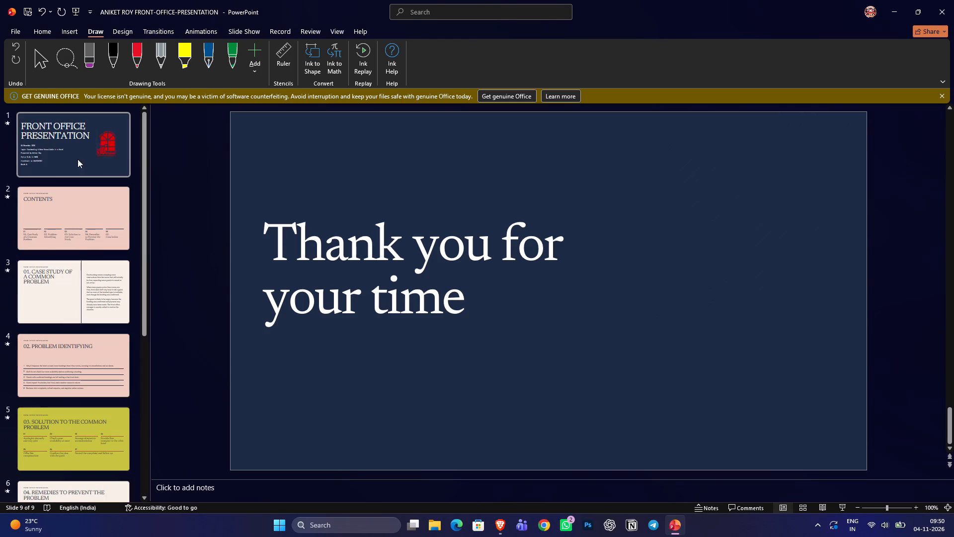
left_click(79, 144)
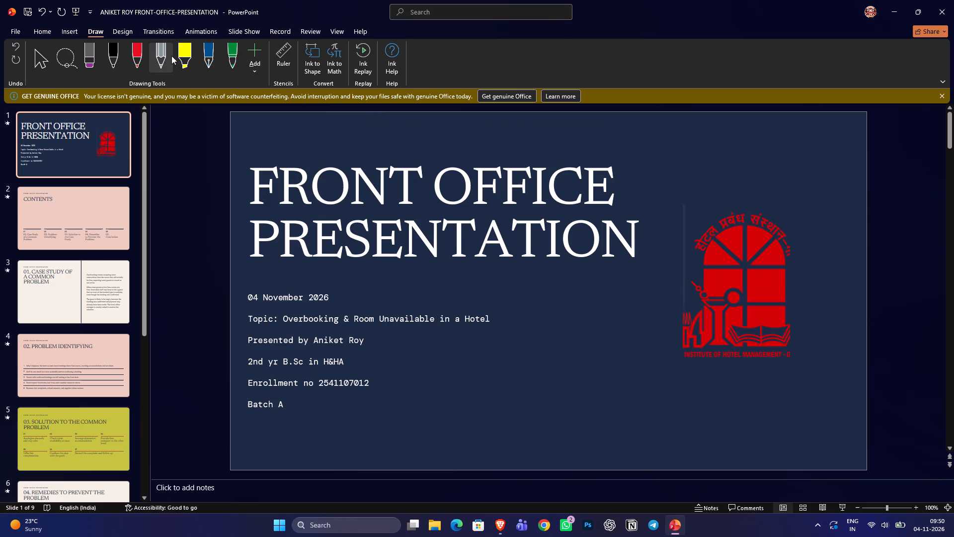
left_click(202, 36)
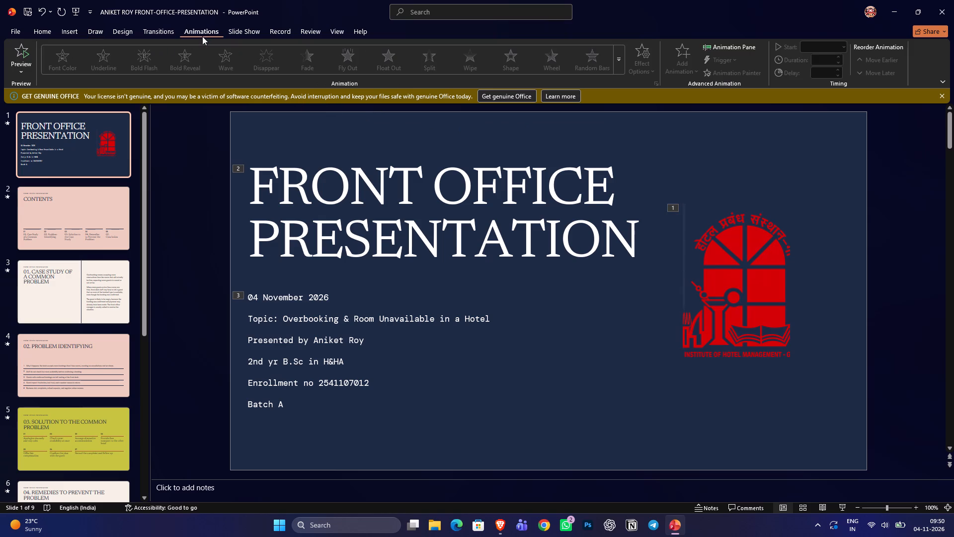
left_click(308, 193)
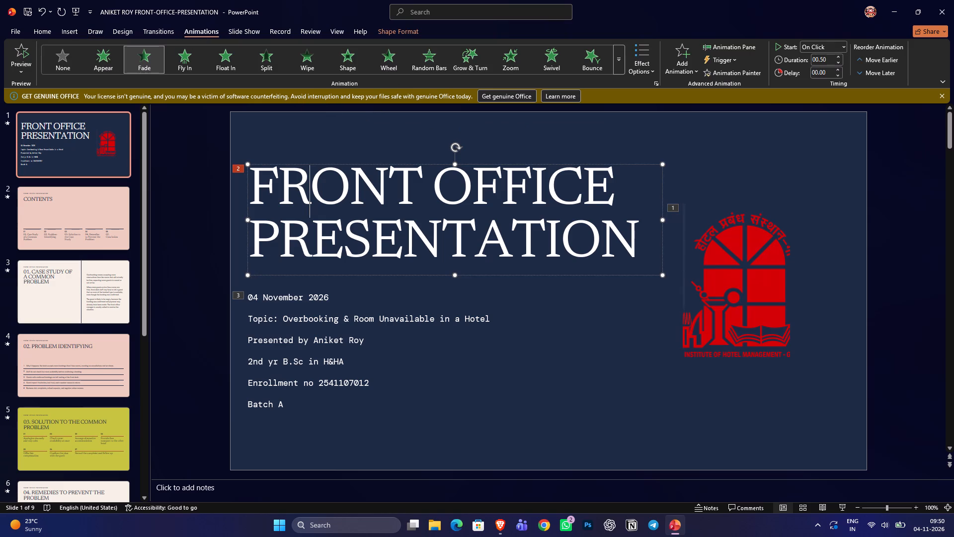
left_click(723, 290)
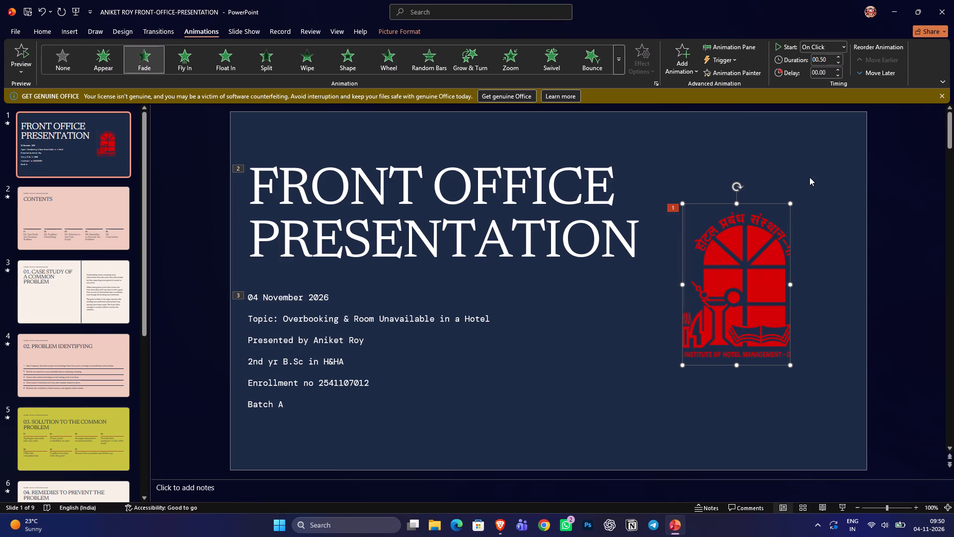
left_click(813, 46)
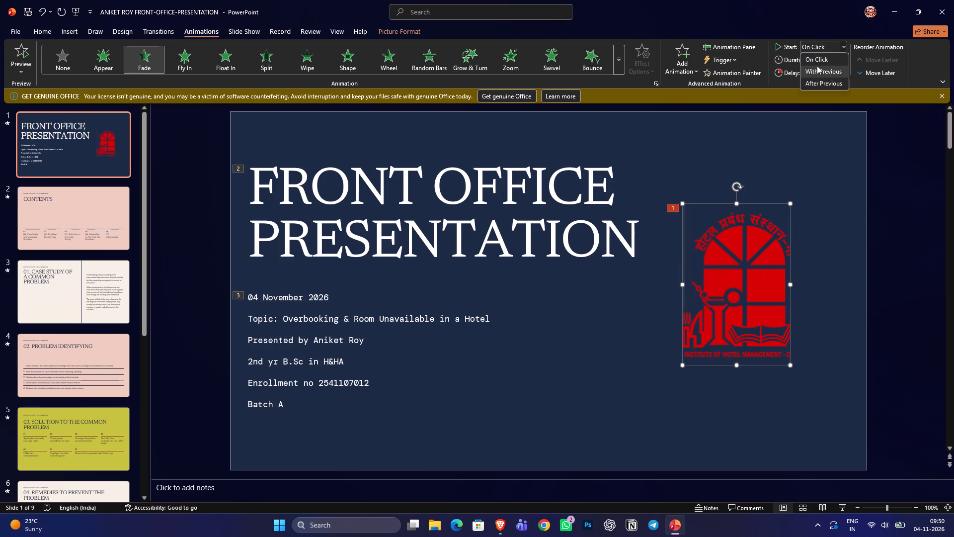
left_click(819, 89)
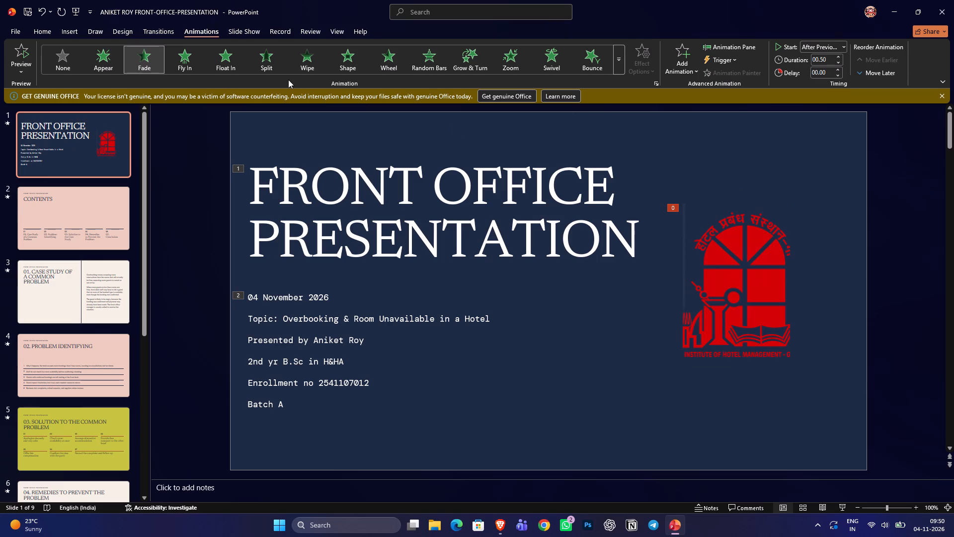
Replay the show from the beginning to check slide 1's animation order, exit at the Contents slide, and return to slide 1.
left_click(78, 10)
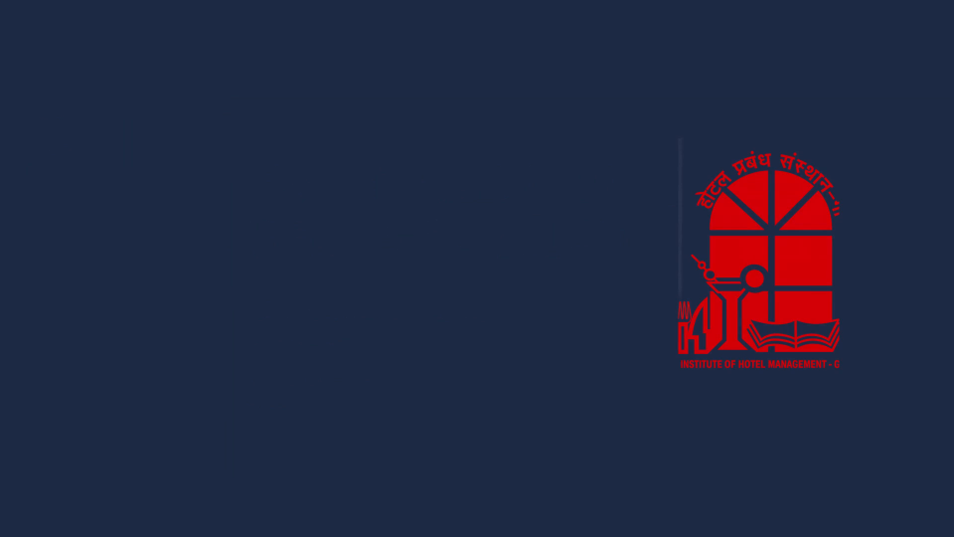
left_click(330, 186)
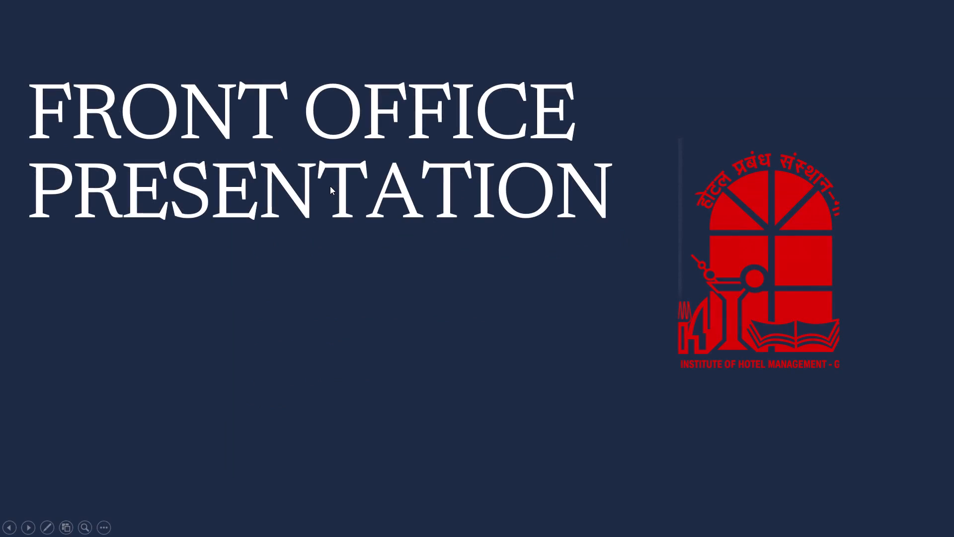
left_click(330, 186)
left_click(330, 186)
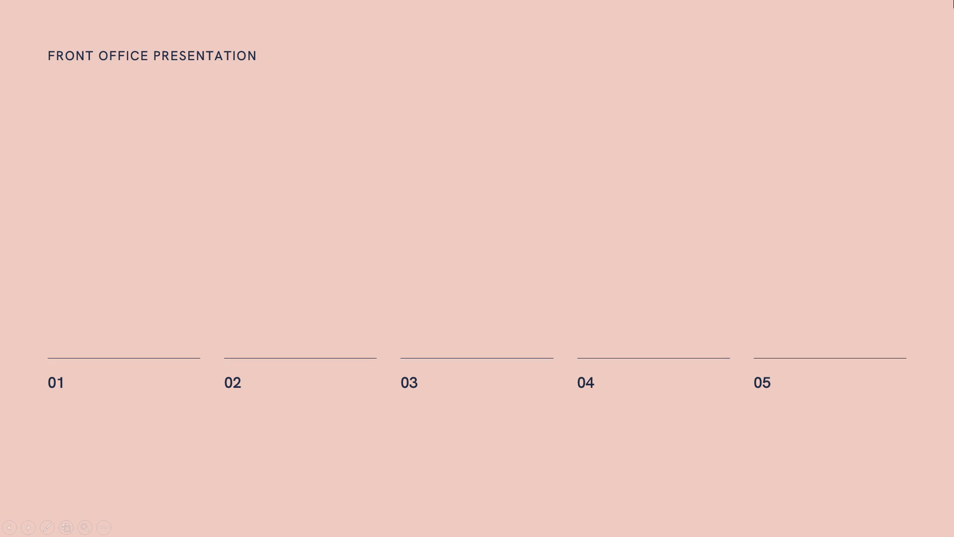
left_click(953, 355)
key("Escape")
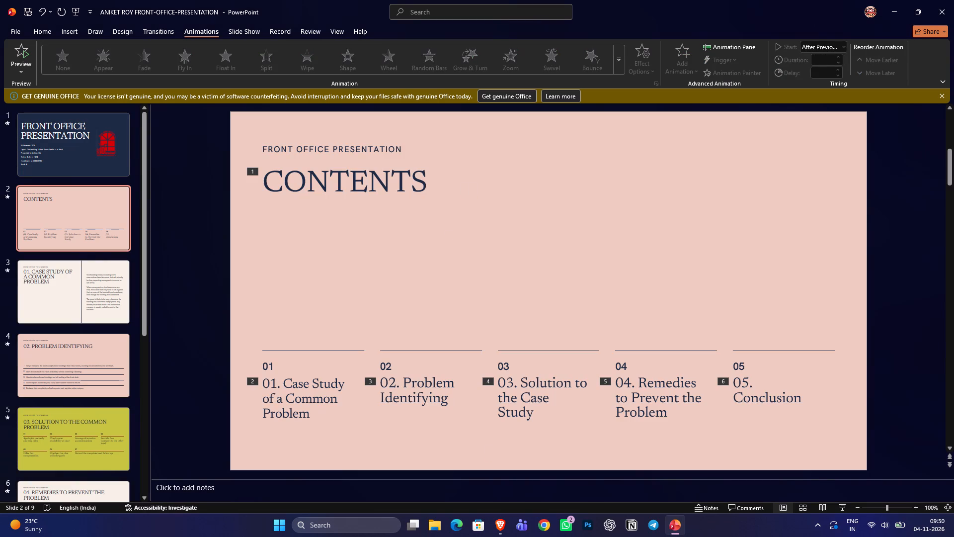
scroll(531, 178, "up", 1)
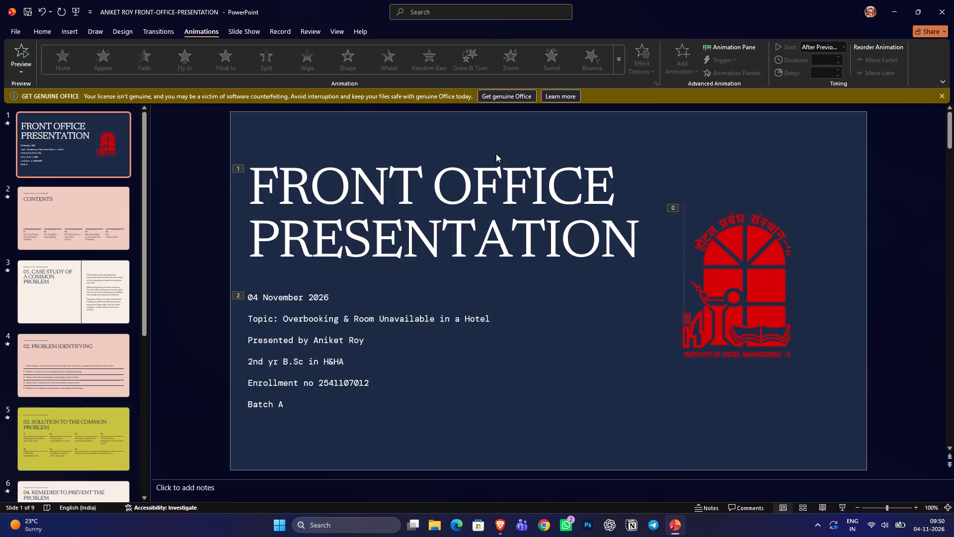
Set the Fades on slide 1's title and on the presentation details text below it to start After Previous.
left_click(564, 194)
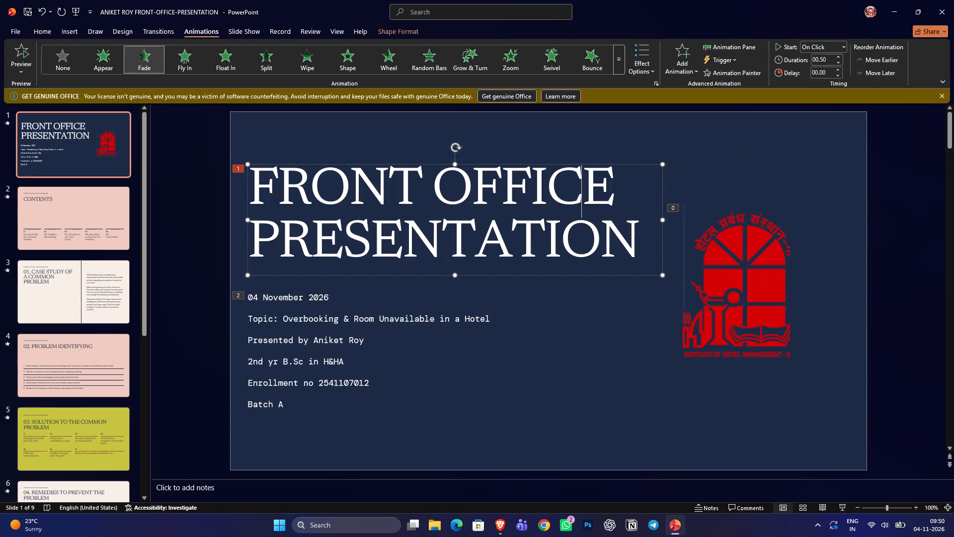
left_click(829, 46)
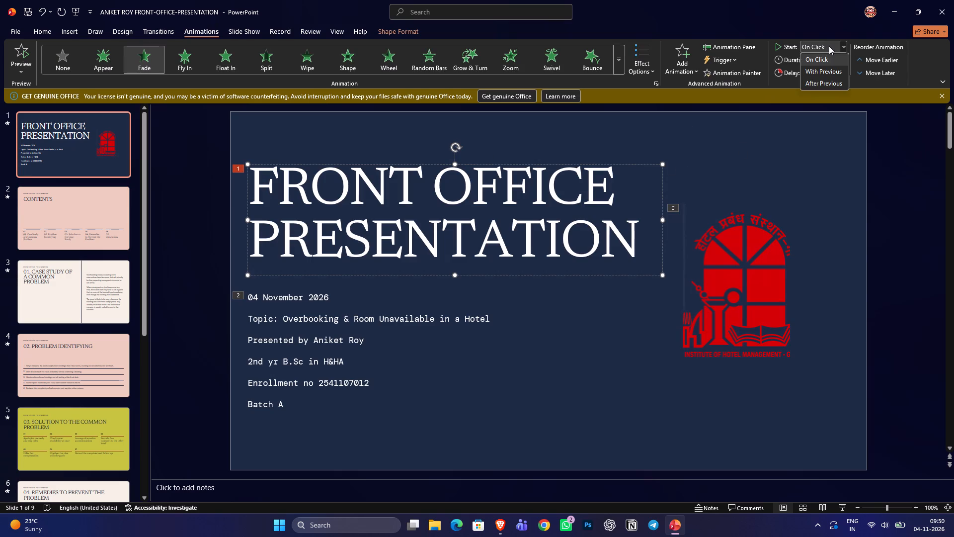
left_click(822, 80)
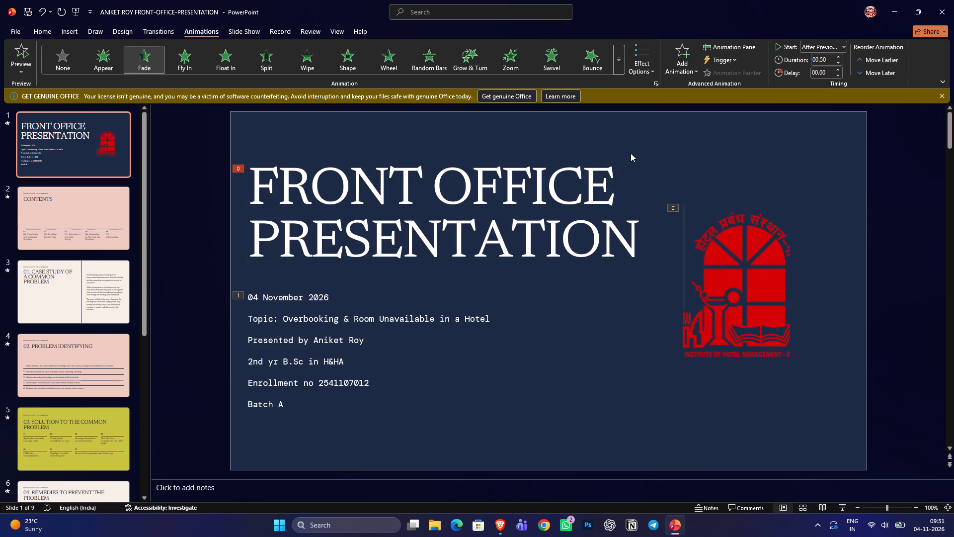
left_click(346, 331)
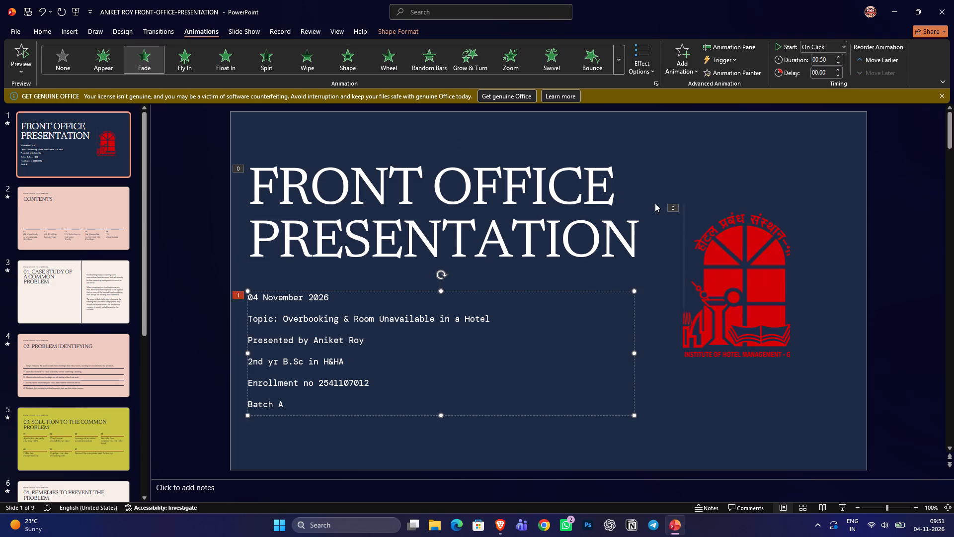
left_click(833, 48)
left_click(825, 82)
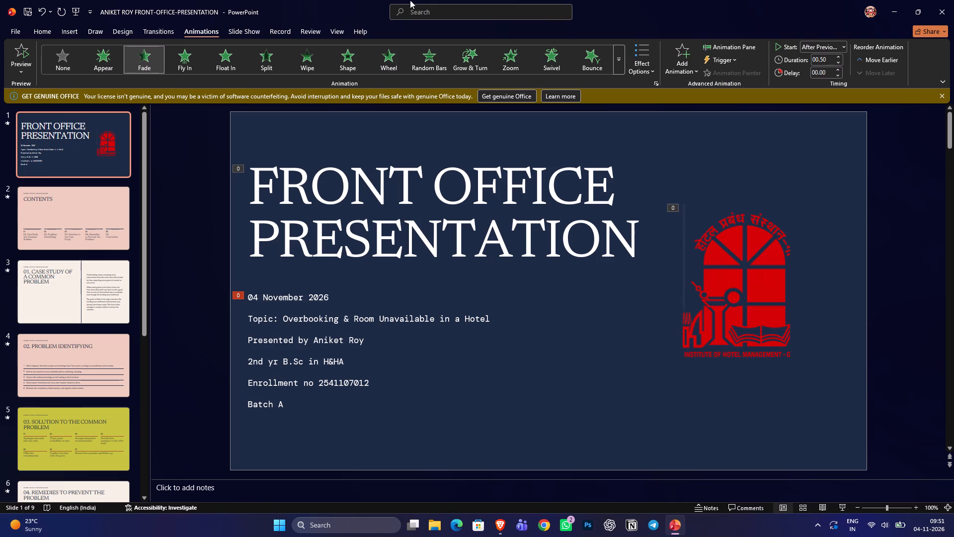
Replay the show from the beginning to check slide 1's animation timing, and exit at the Contents slide.
left_click(70, 14)
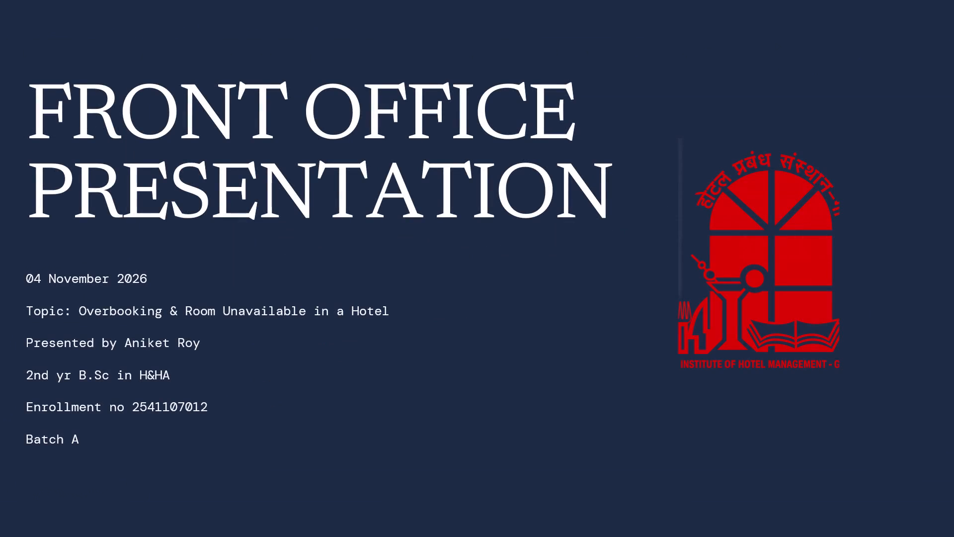
left_click(70, 14)
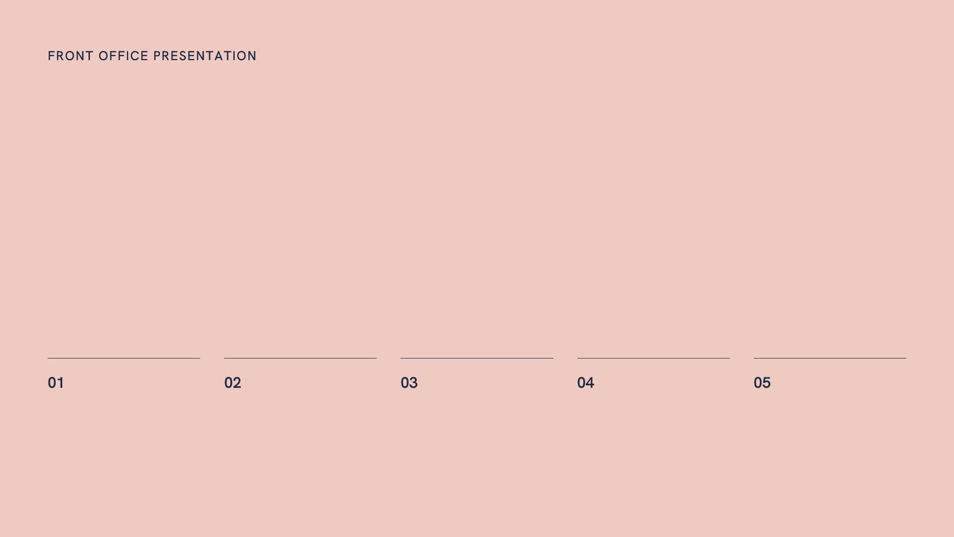
key("Escape")
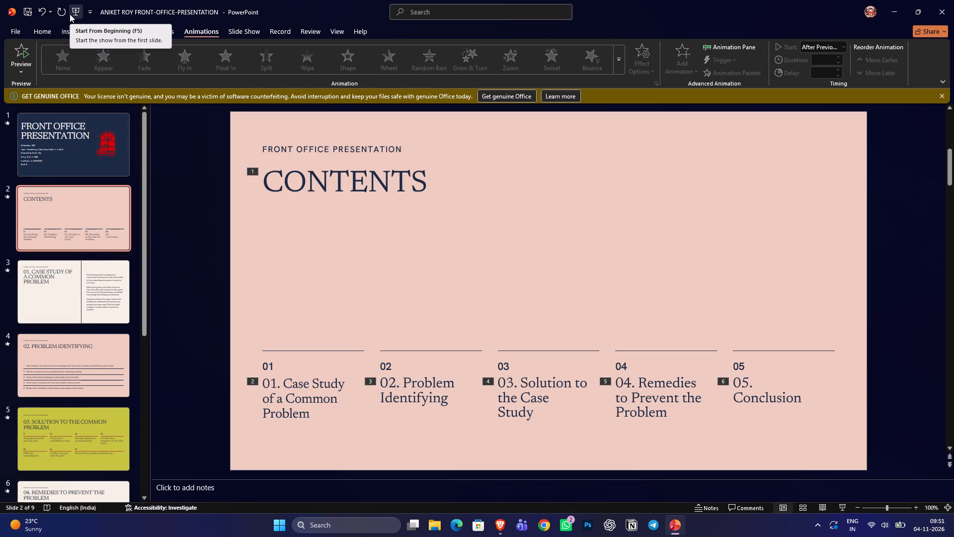
Set the Fade on the "CONTENTS" title to start After Previous.
left_click(308, 192)
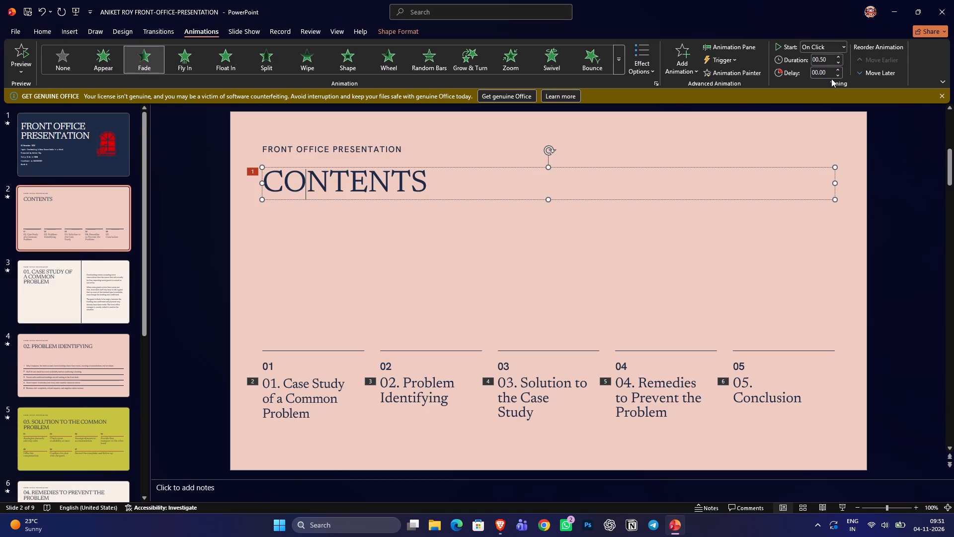
left_click(836, 47)
left_click(825, 83)
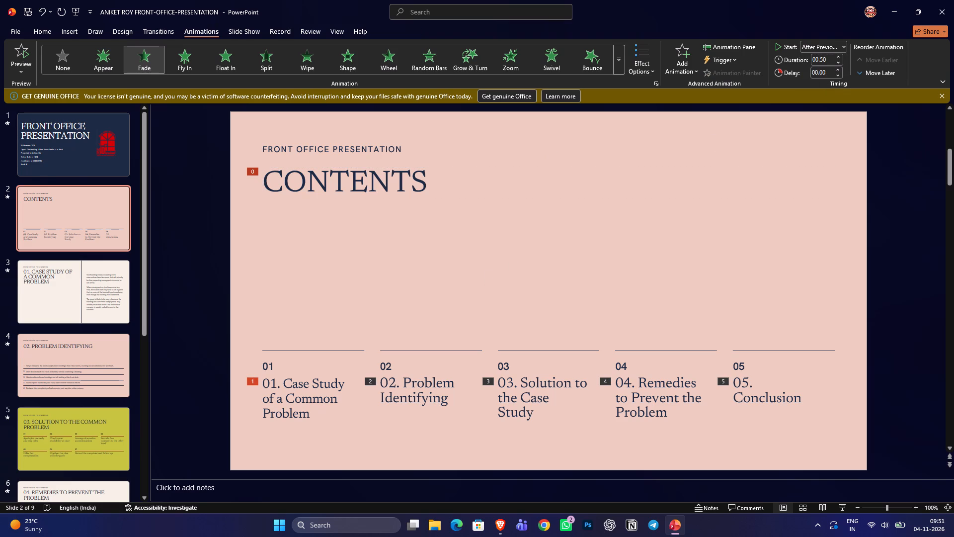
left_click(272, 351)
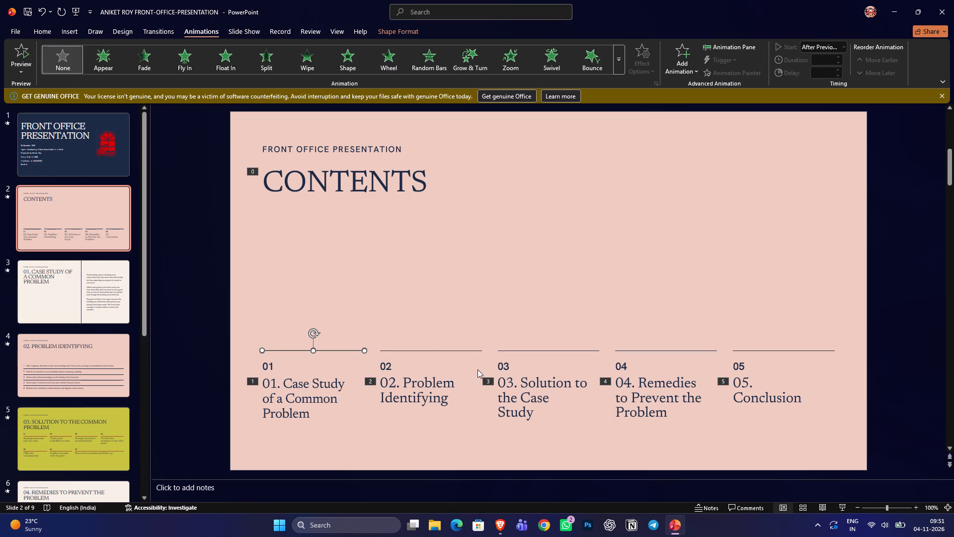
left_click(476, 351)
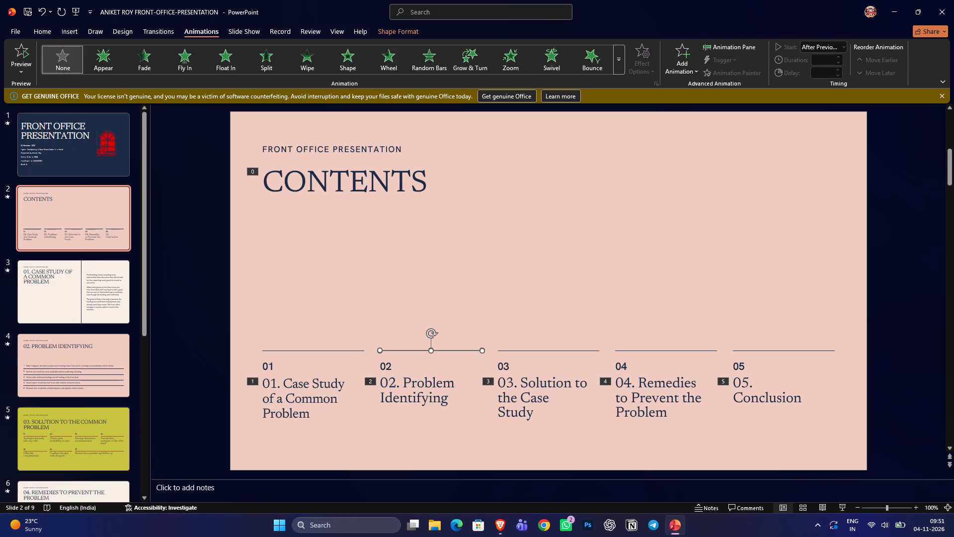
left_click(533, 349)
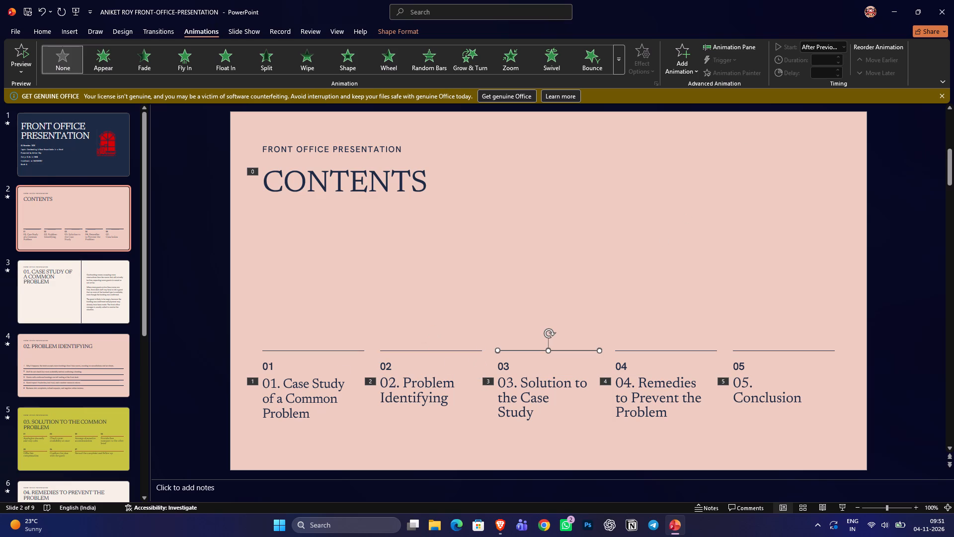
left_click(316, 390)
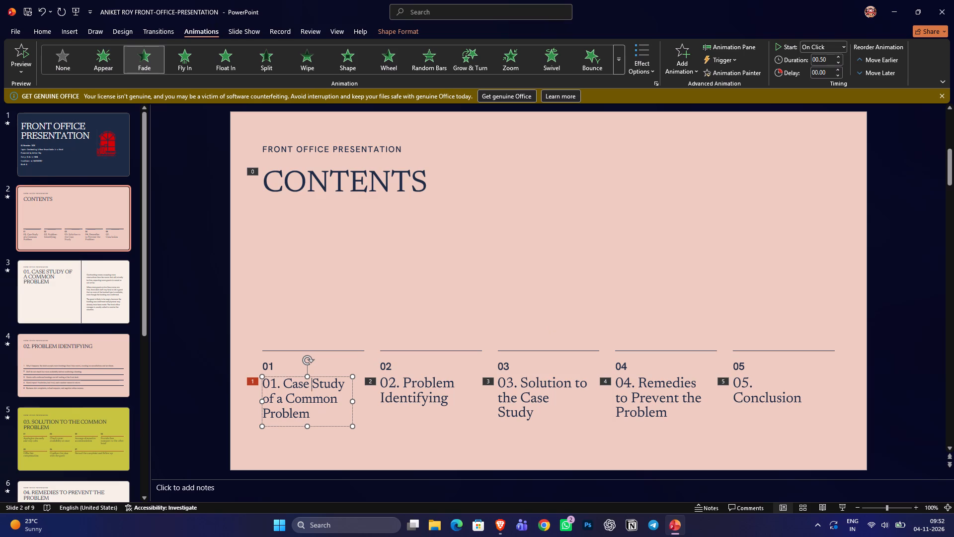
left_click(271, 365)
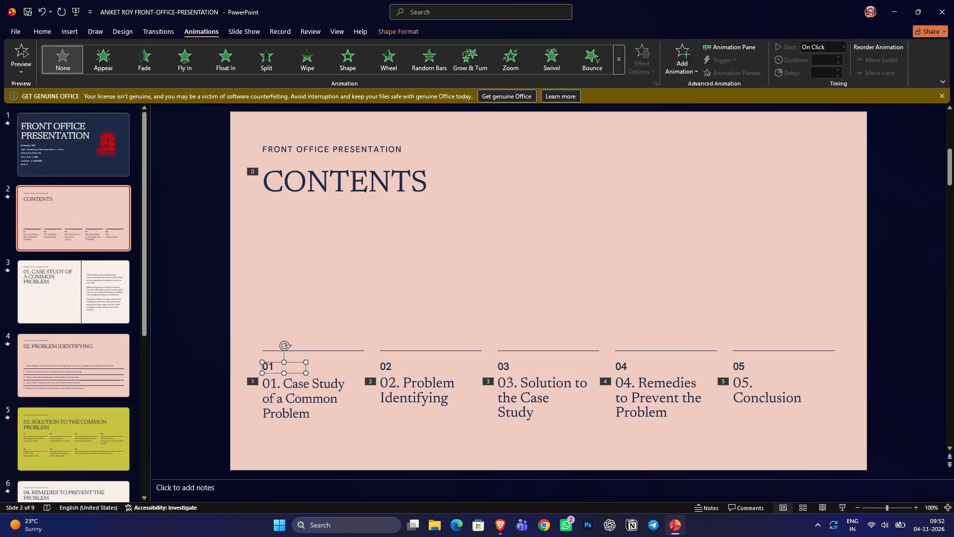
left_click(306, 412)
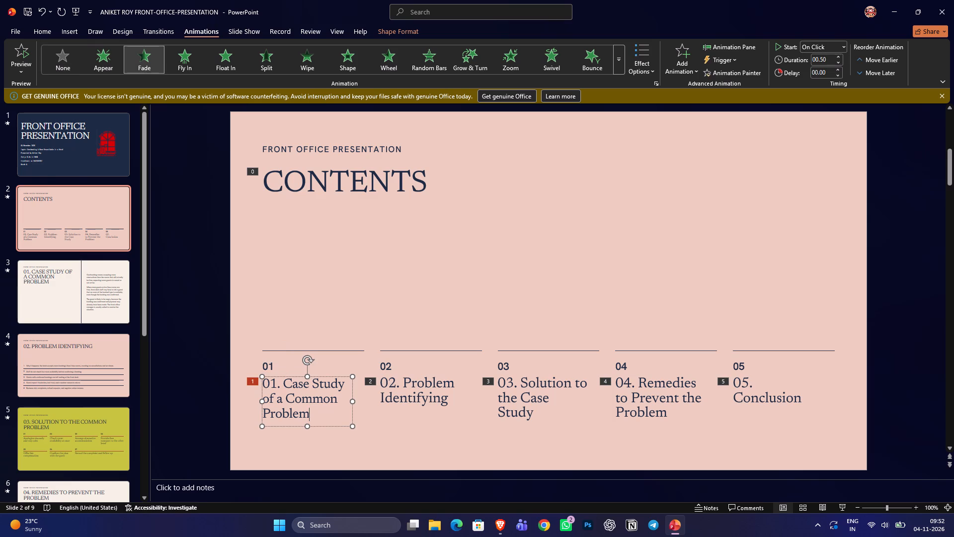
Delete the five small number labels, 01 to 05, above the section entries on the Contents slide.
left_click(270, 363)
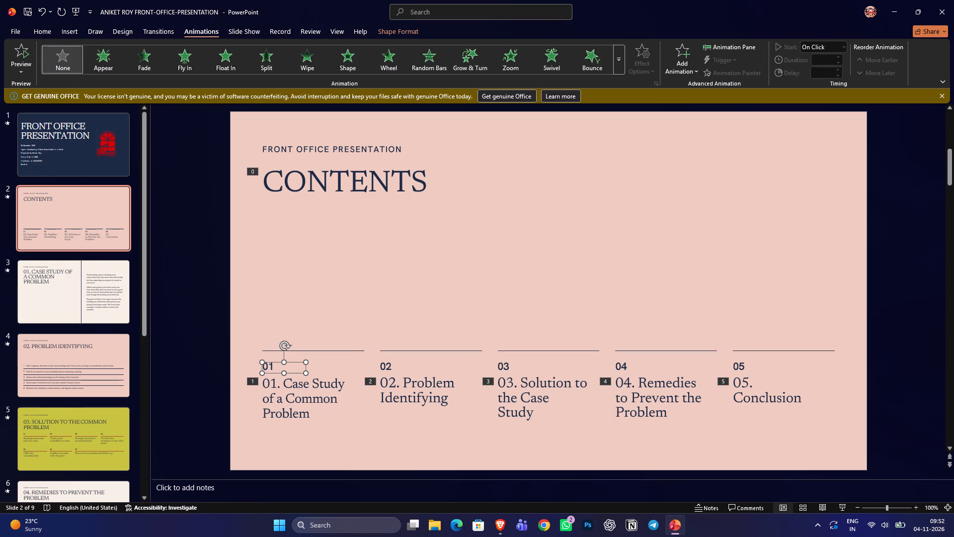
key("Delete")
left_click(299, 366)
key("Delete")
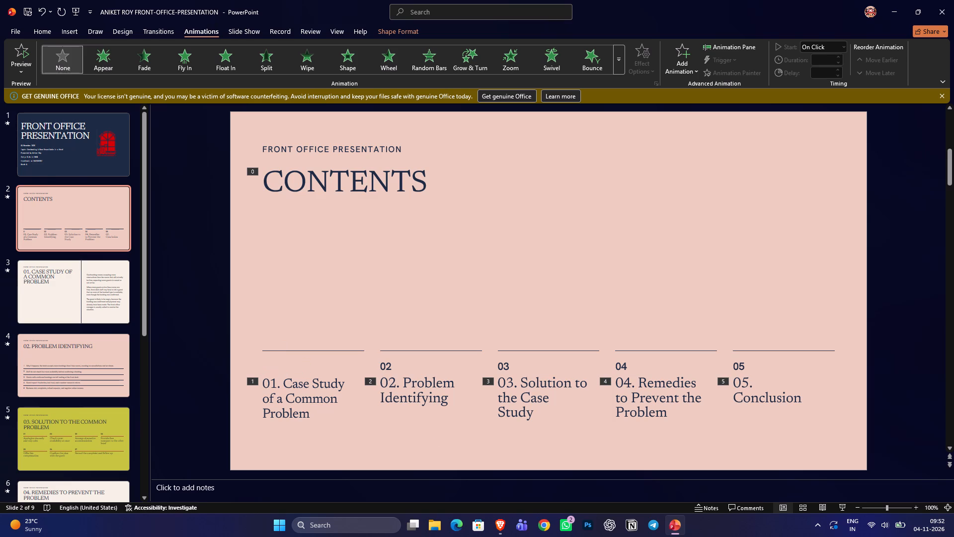
left_click(409, 362)
key("Delete")
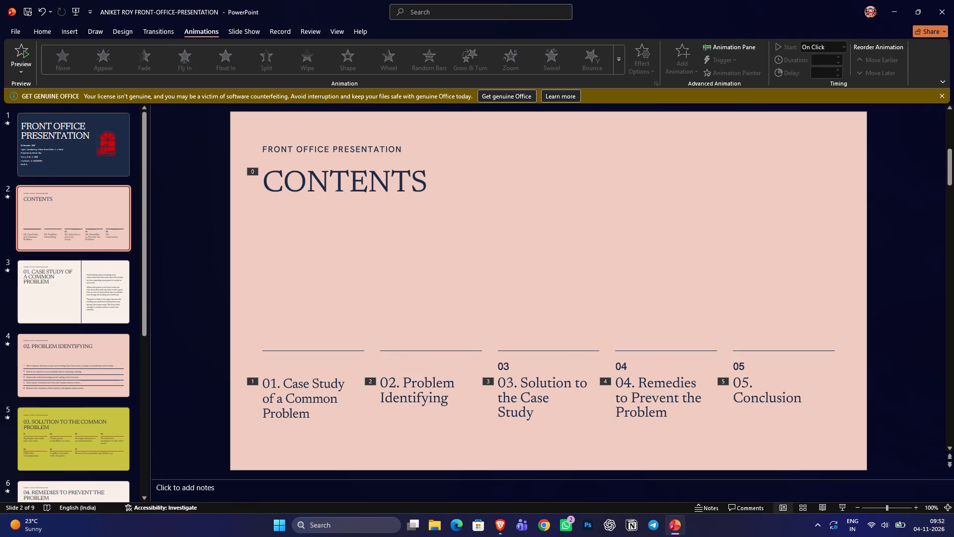
left_click(541, 366)
key("BackSpace")
left_click(637, 365)
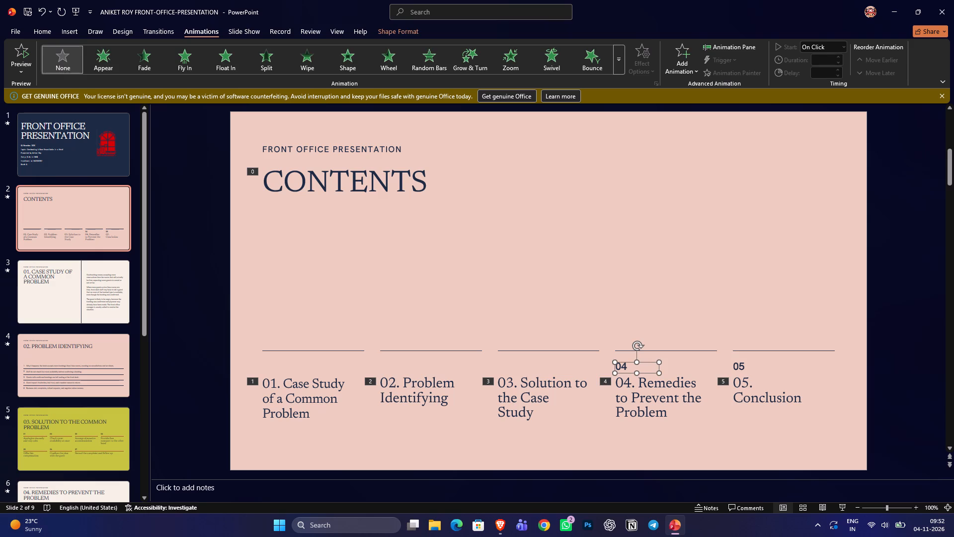
key("Delete")
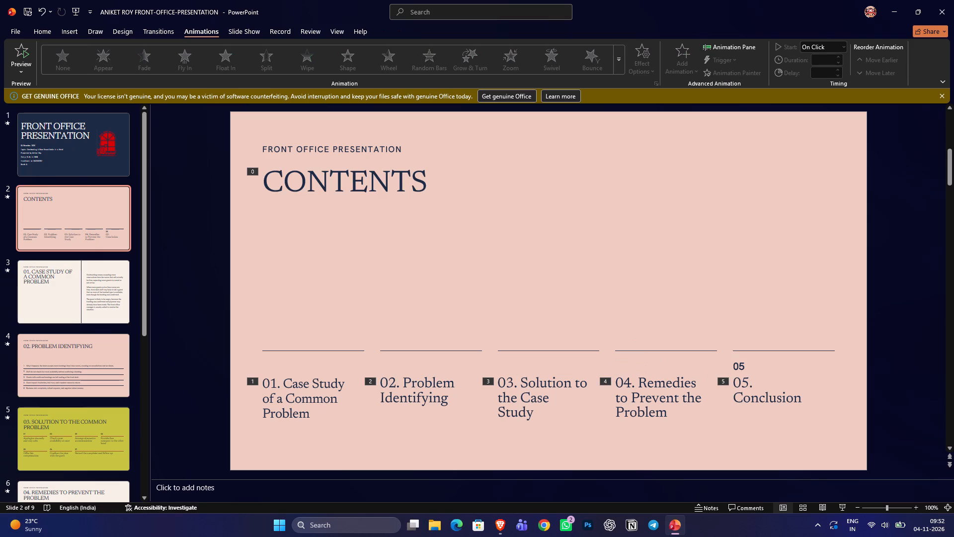
left_click(745, 369)
key("Delete")
Set the Fades on all five section entries of the Contents slide, 01 to 05, to start After Previous.
left_click(295, 404)
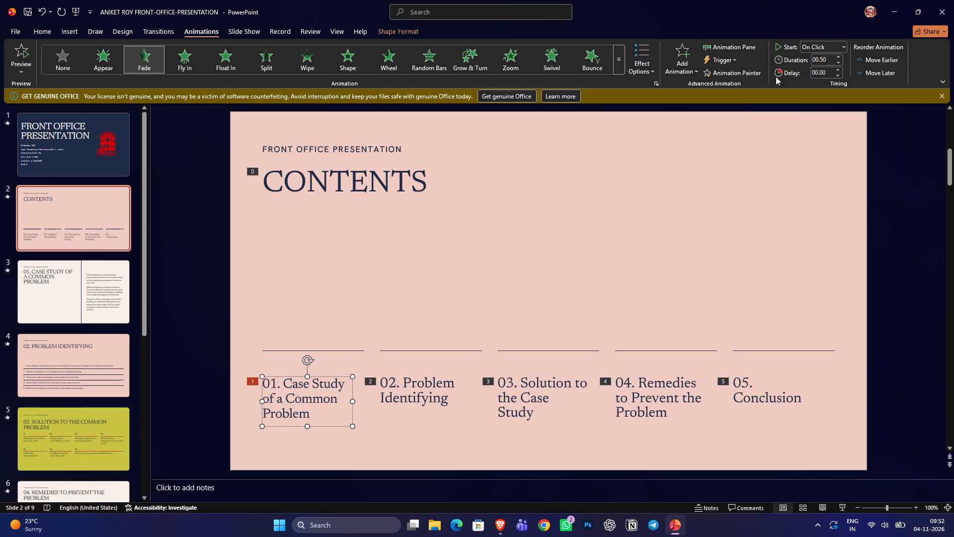
left_click(815, 46)
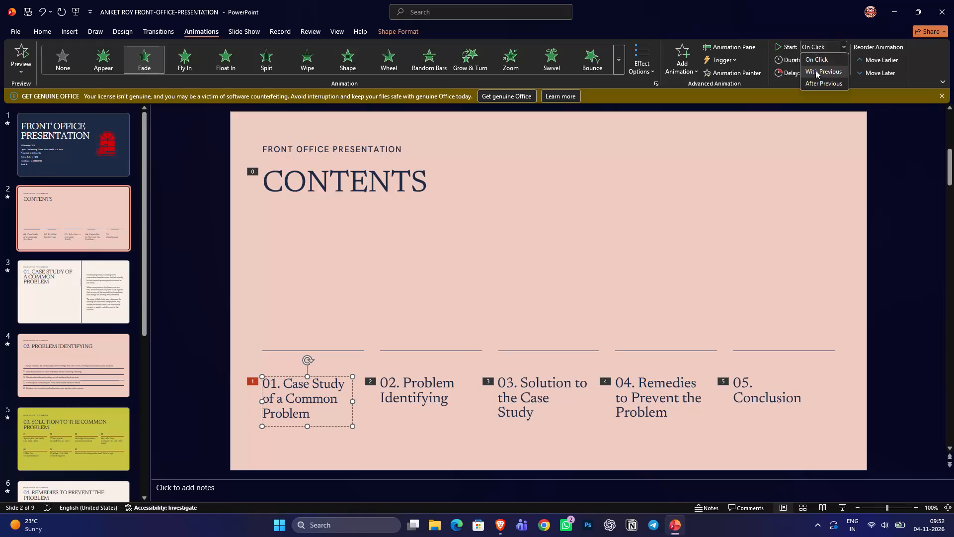
left_click(813, 80)
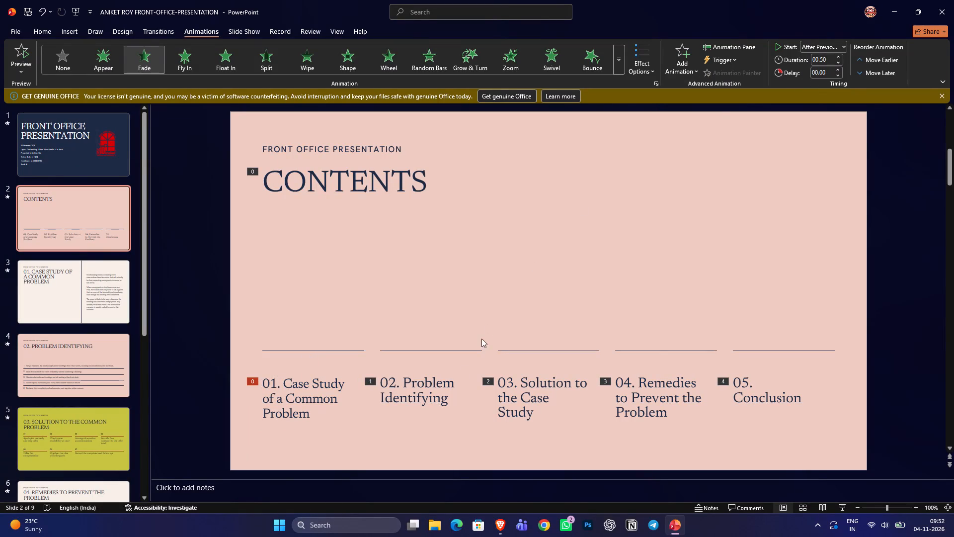
left_click(436, 406)
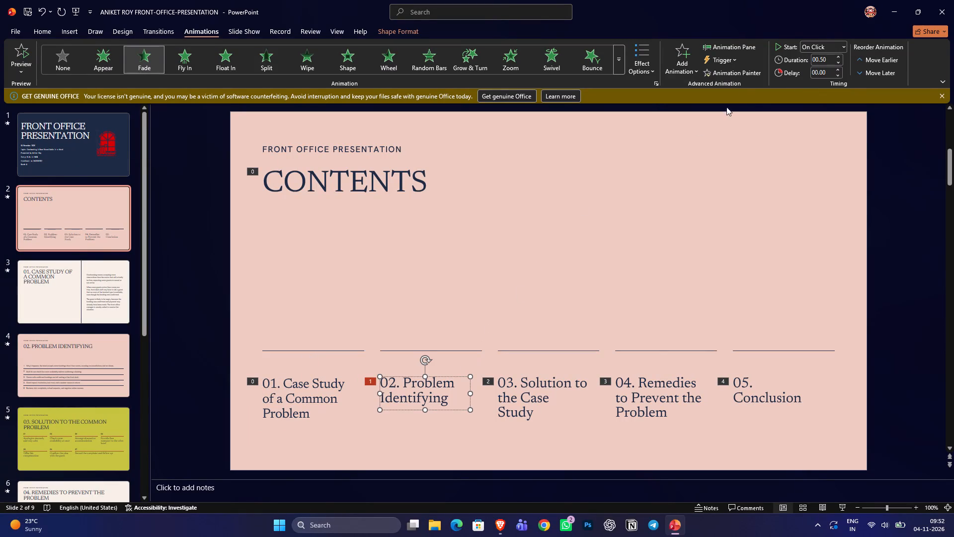
left_click(804, 50)
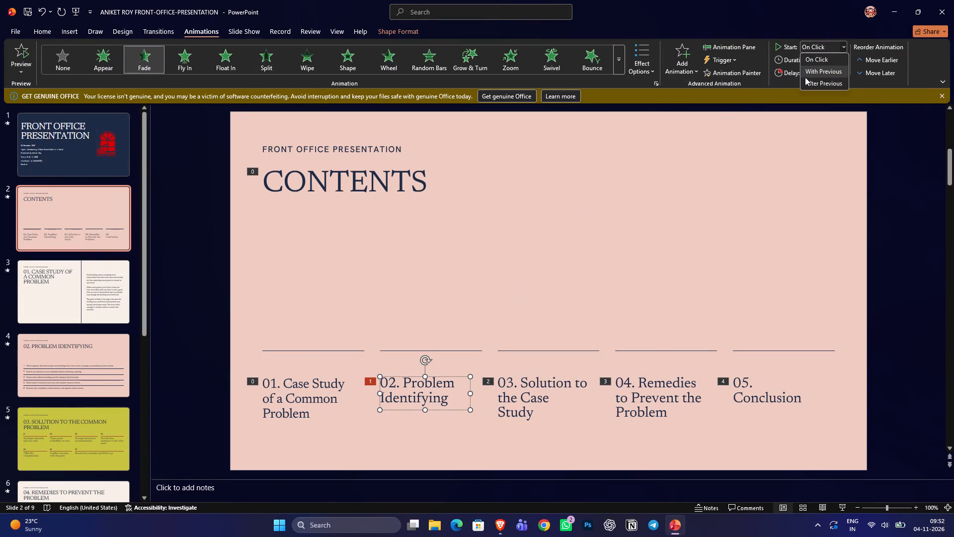
left_click(805, 81)
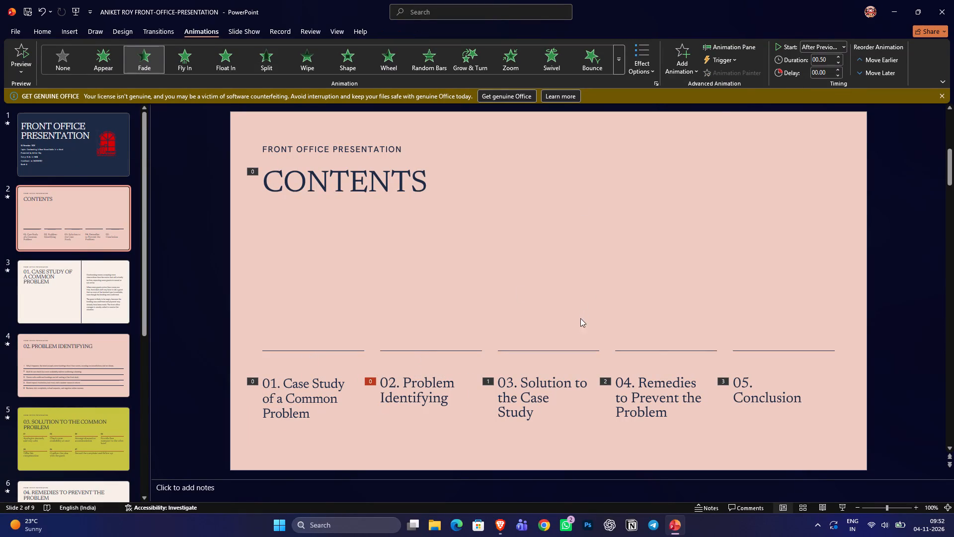
left_click(544, 408)
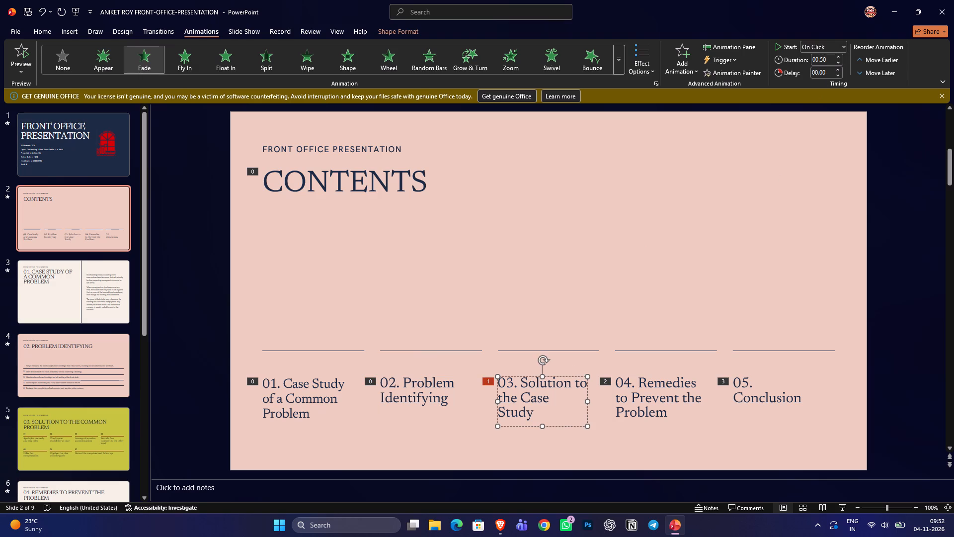
left_click(834, 49)
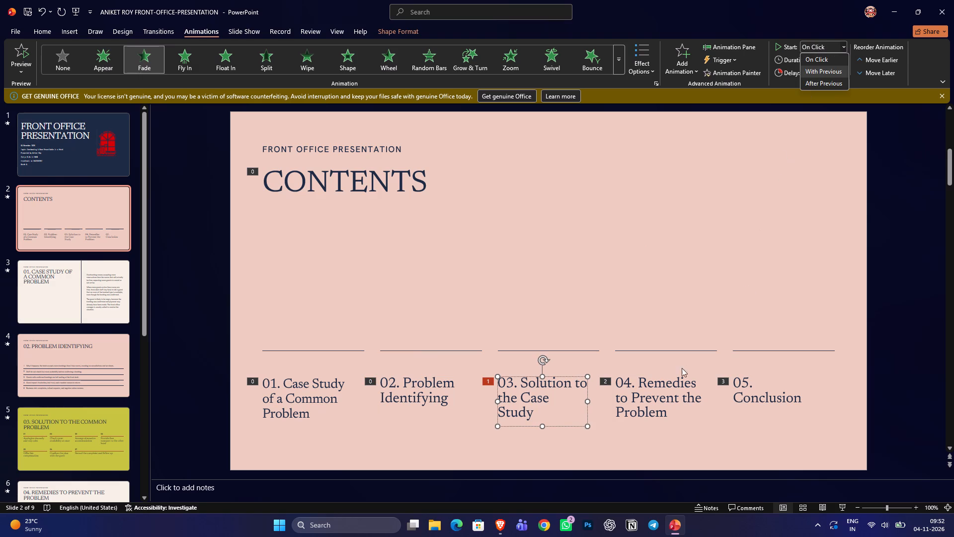
left_click(805, 86)
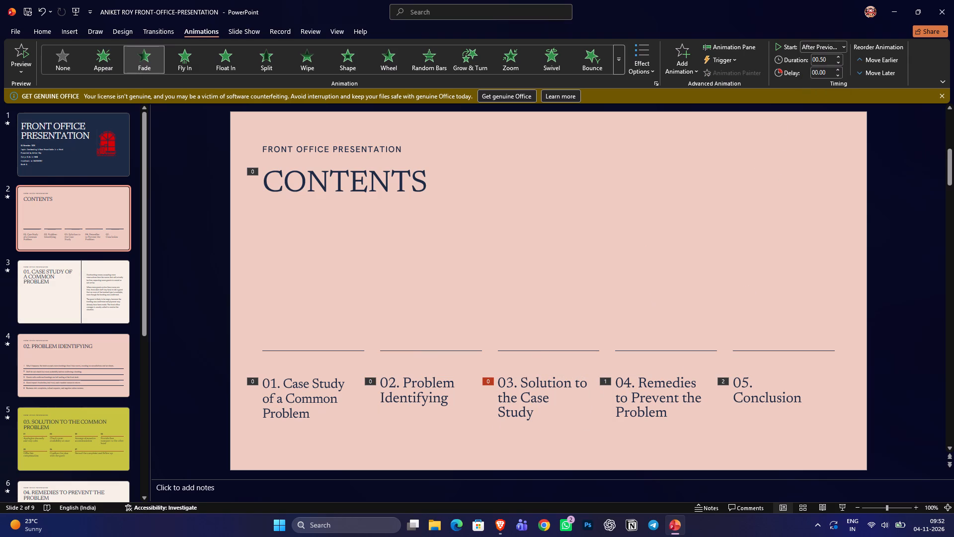
left_click(645, 394)
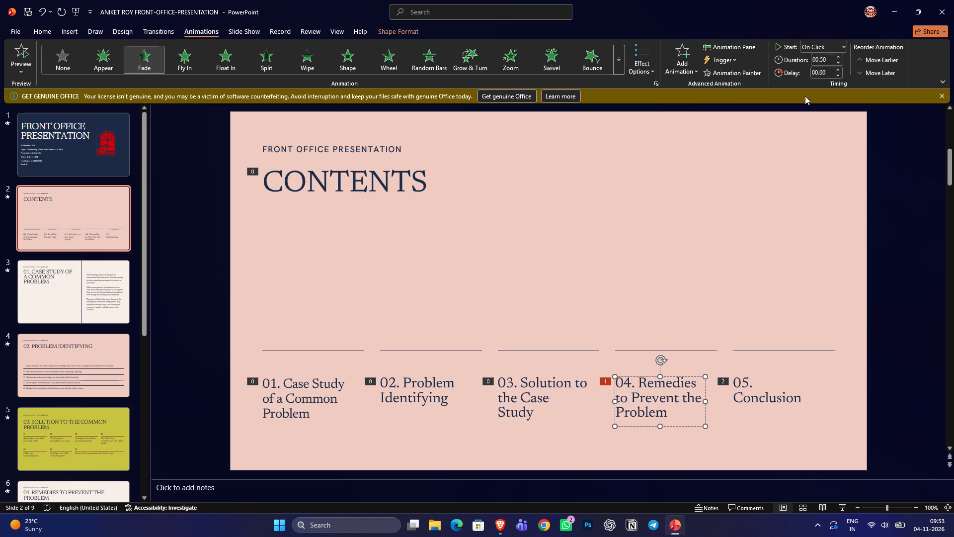
left_click(823, 48)
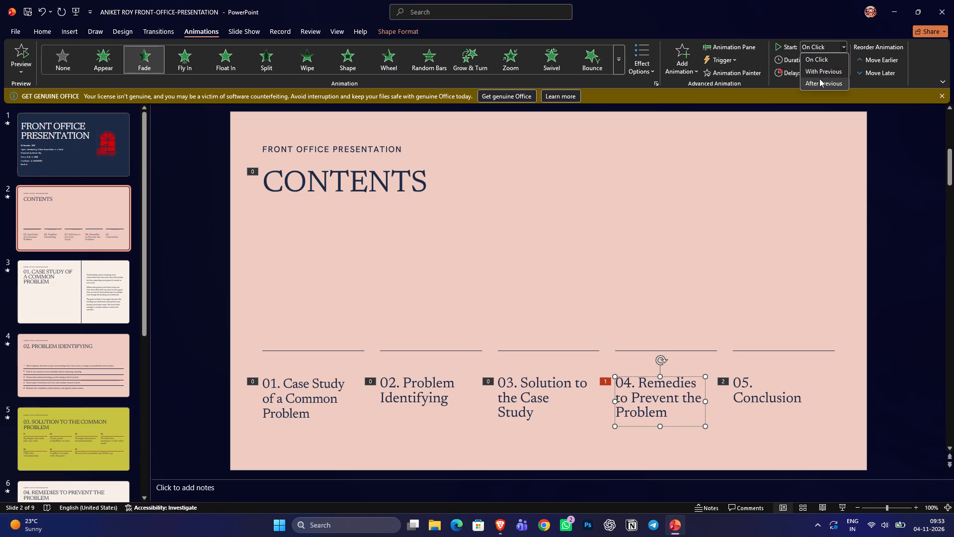
left_click(819, 79)
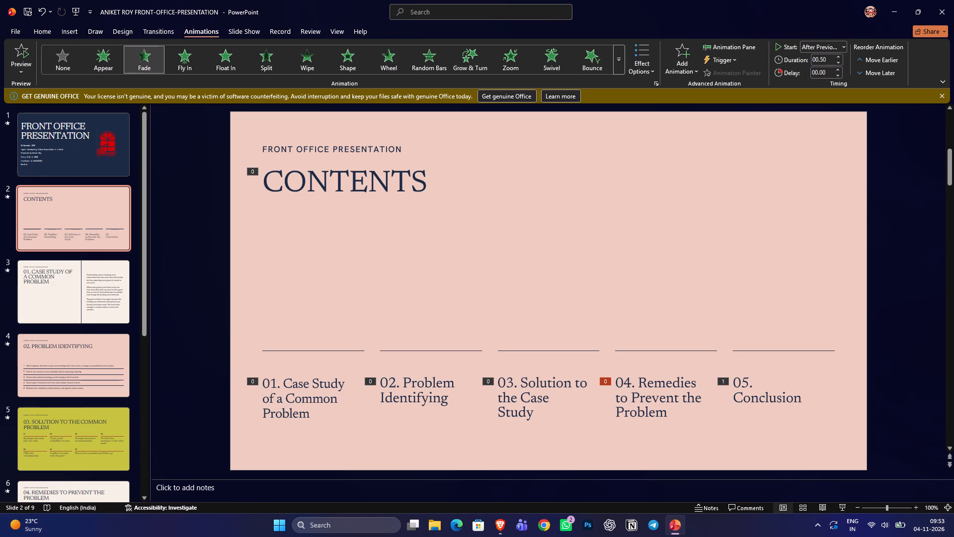
left_click(763, 384)
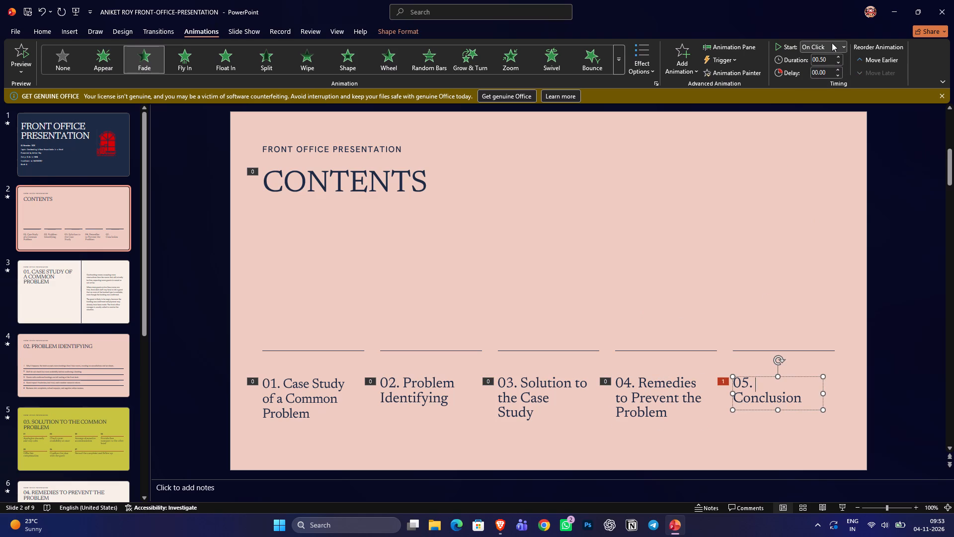
left_click(832, 41)
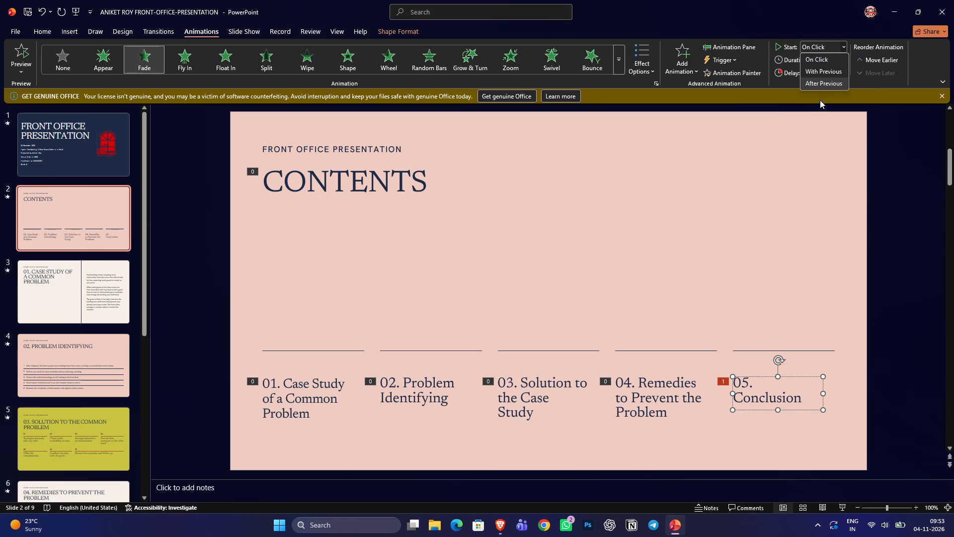
left_click(825, 87)
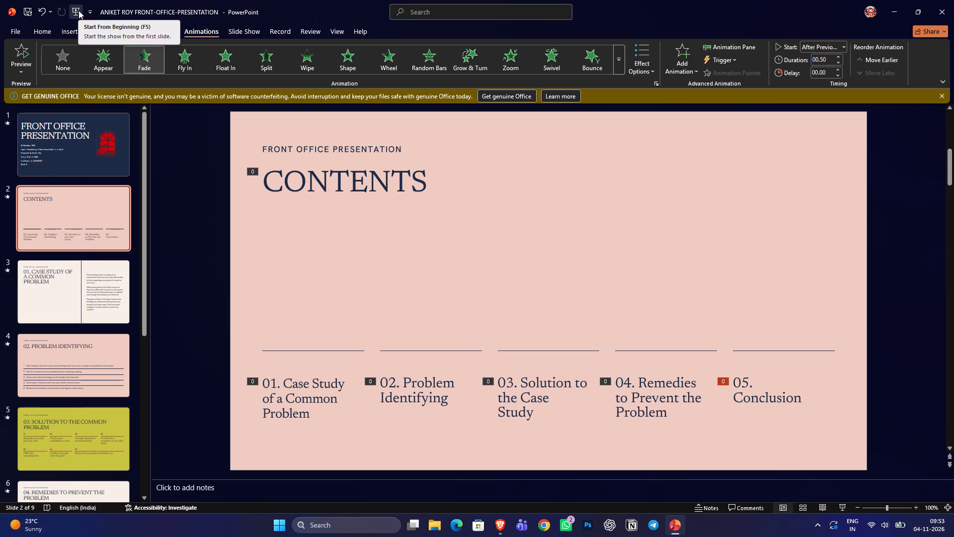
Play the show from slide 1 to check the animation timing, and exit at the "02. PROBLEM IDENTIFYING" slide.
left_click(124, 158)
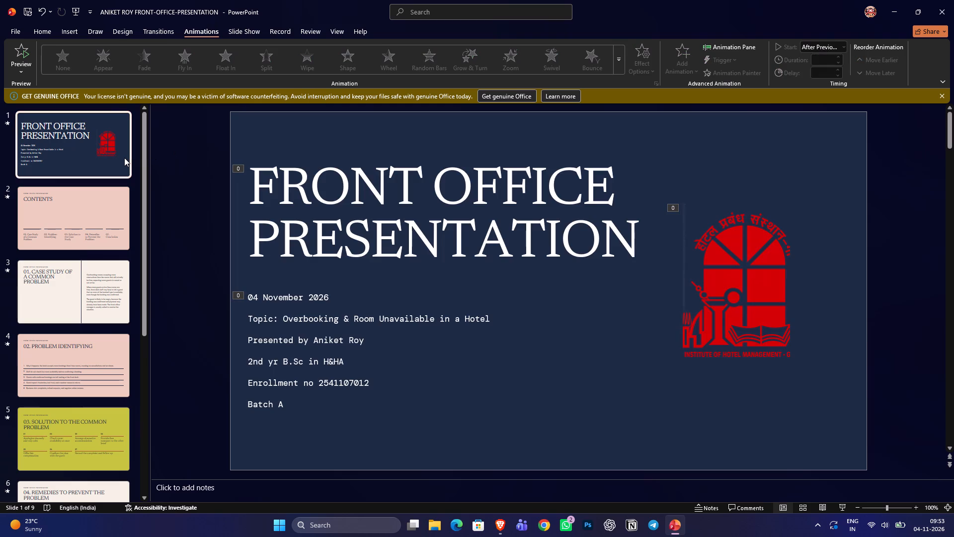
key("F5")
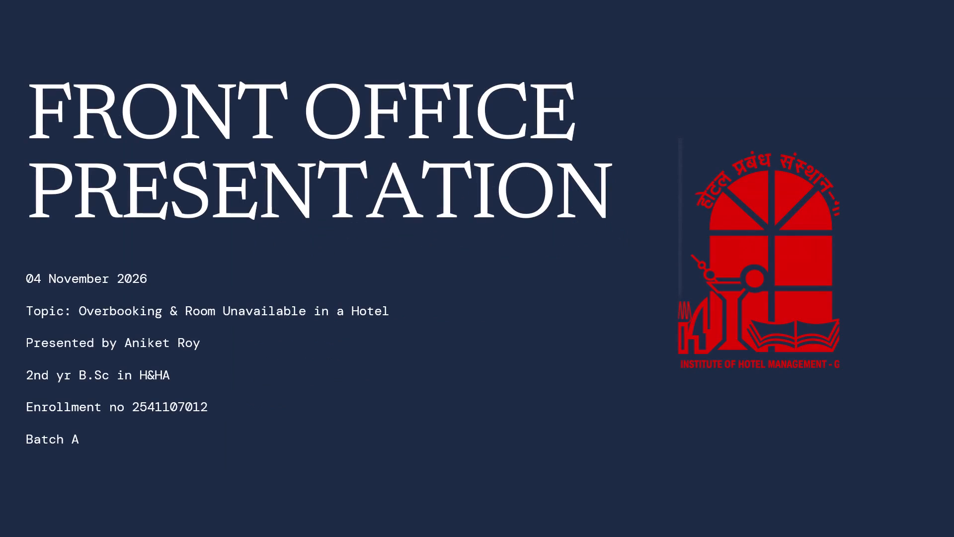
key("Return")
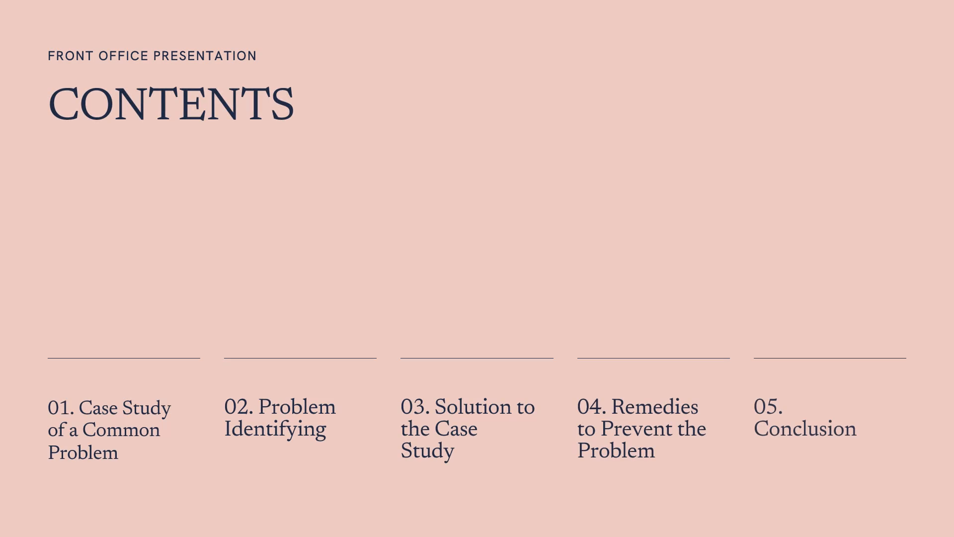
key("Return")
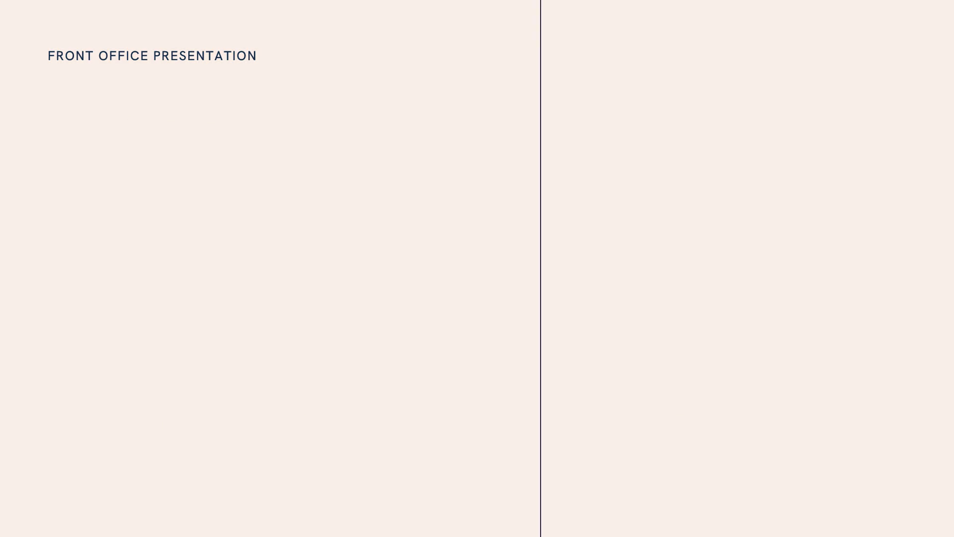
key("Return")
key("Return")
key("Return")
key("Return")
key("Return")
key("Return")
key("Return")
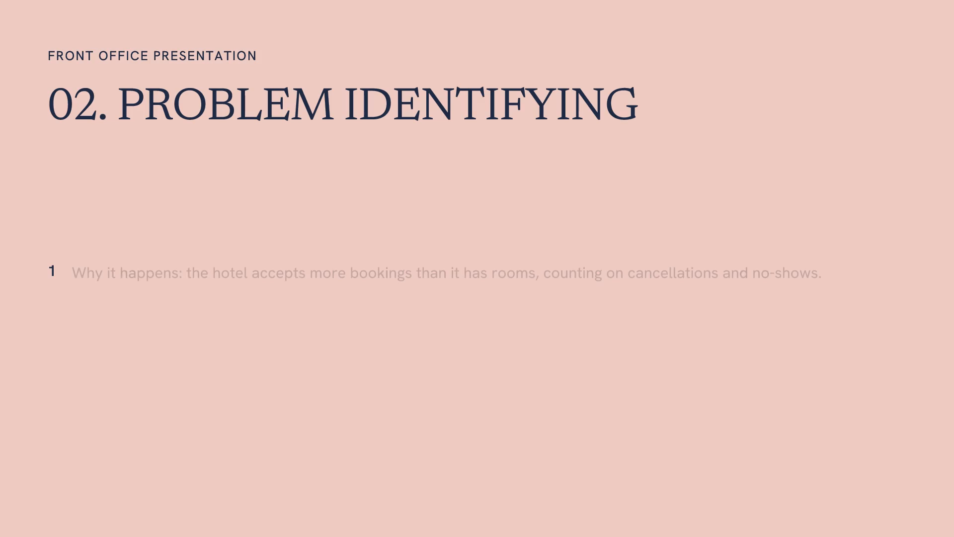
key("Return")
key("Return")
key("Escape")
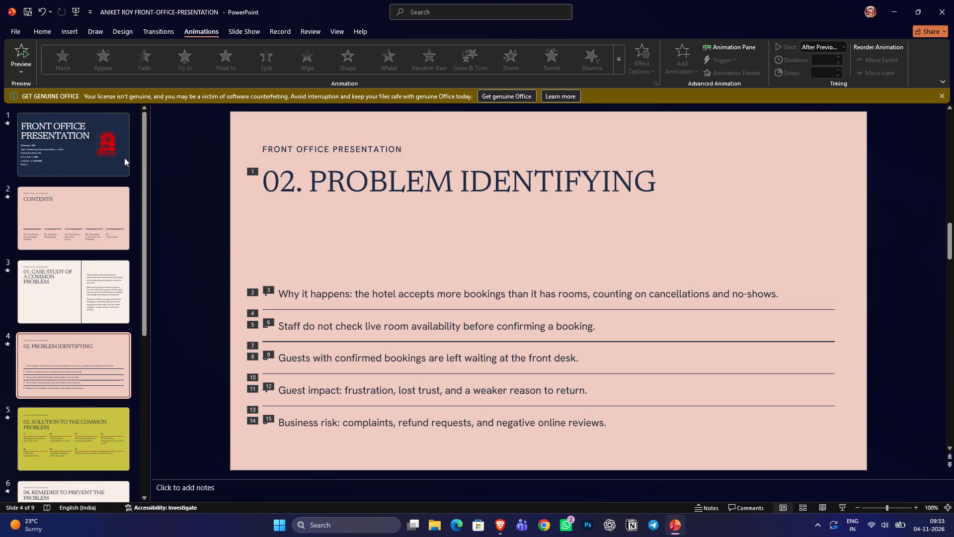
On slide 3, set the Fades on the "01. CASE STUDY OF A COMMON PROBLEM" title and the overbooking text to start After Previous.
left_click(88, 251)
left_click(90, 227)
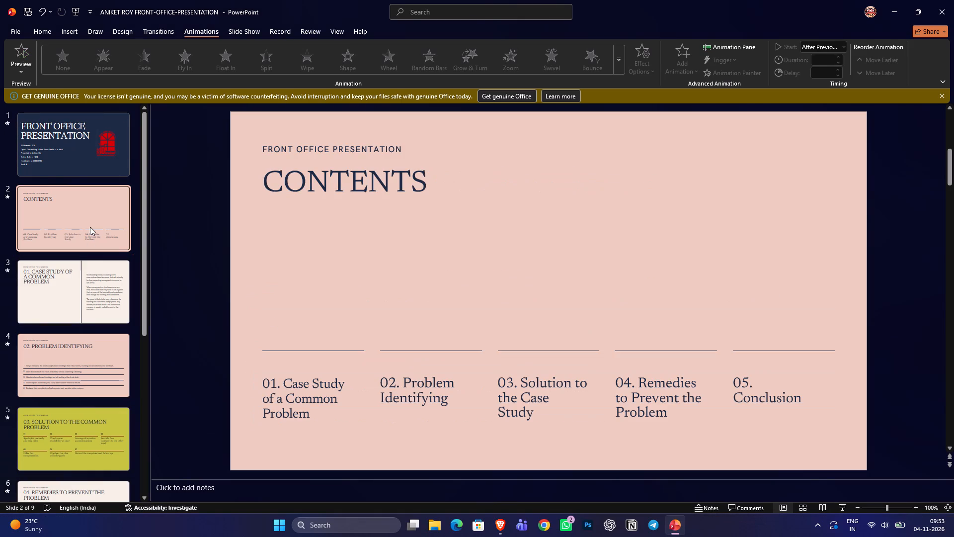
left_click(87, 291)
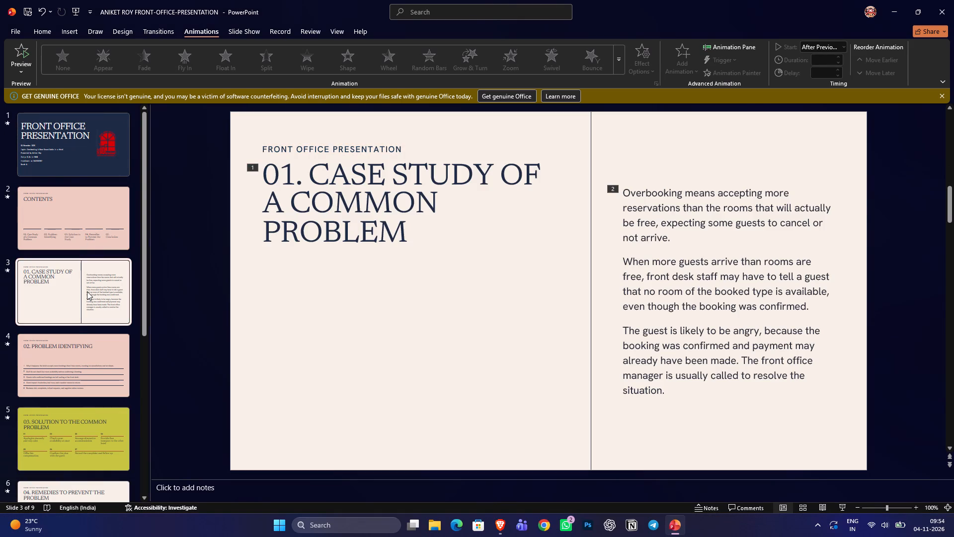
left_click(94, 227)
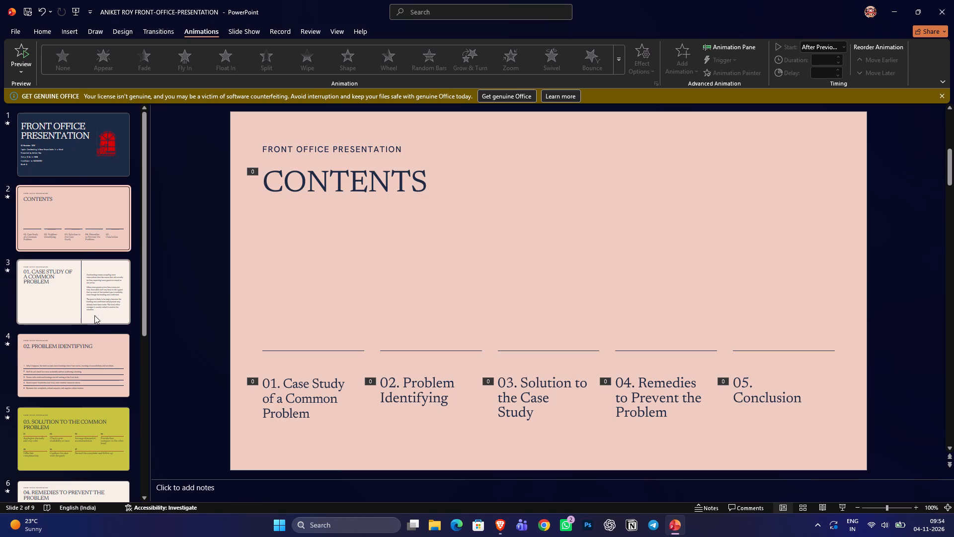
left_click(89, 288)
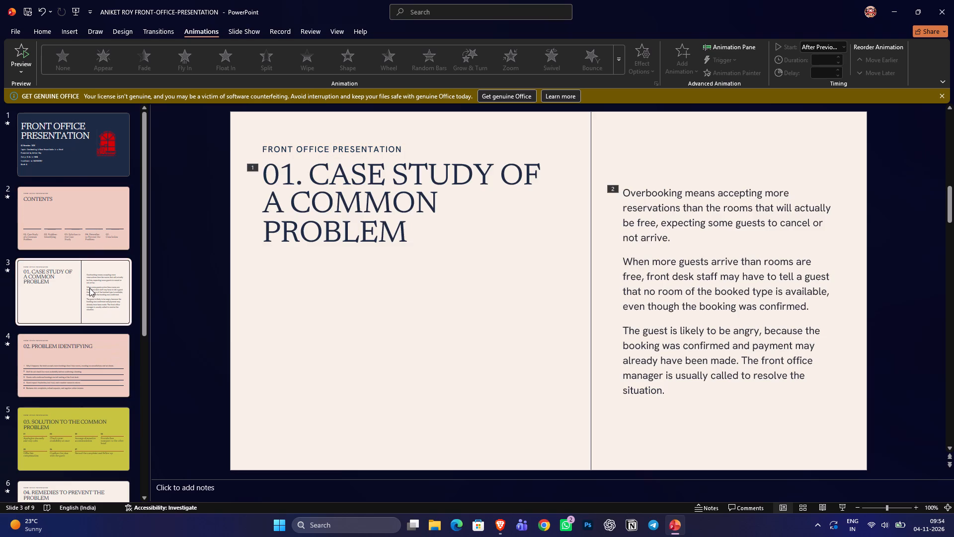
left_click(329, 190)
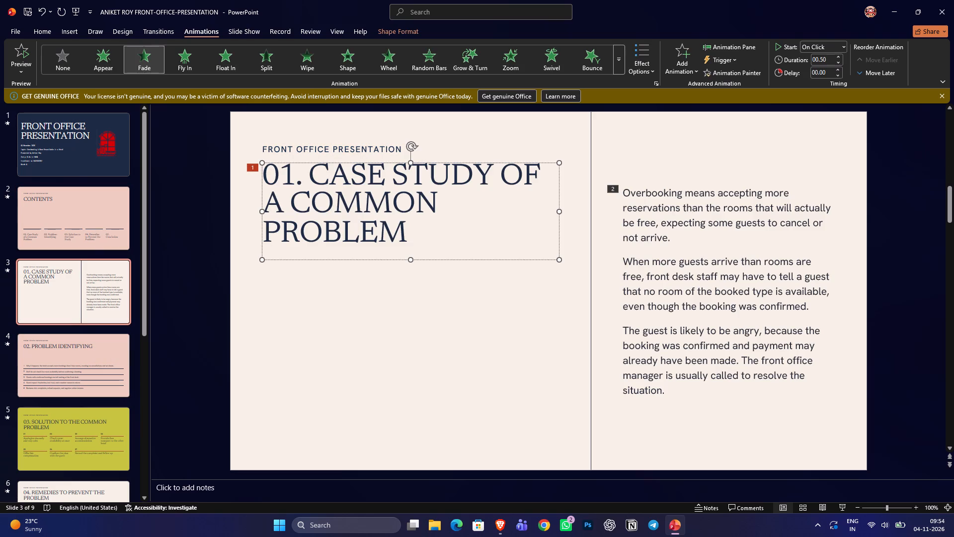
left_click(817, 47)
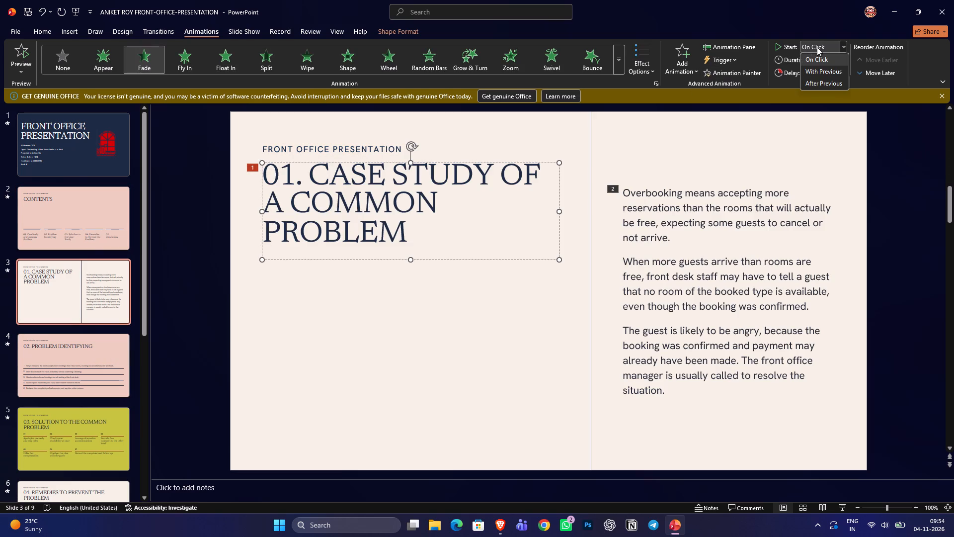
left_click(820, 88)
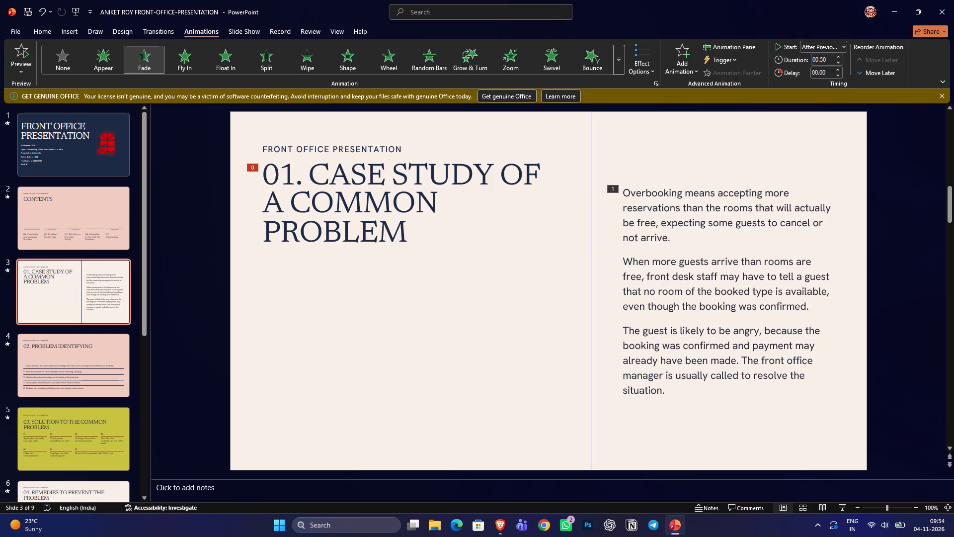
left_click(674, 203)
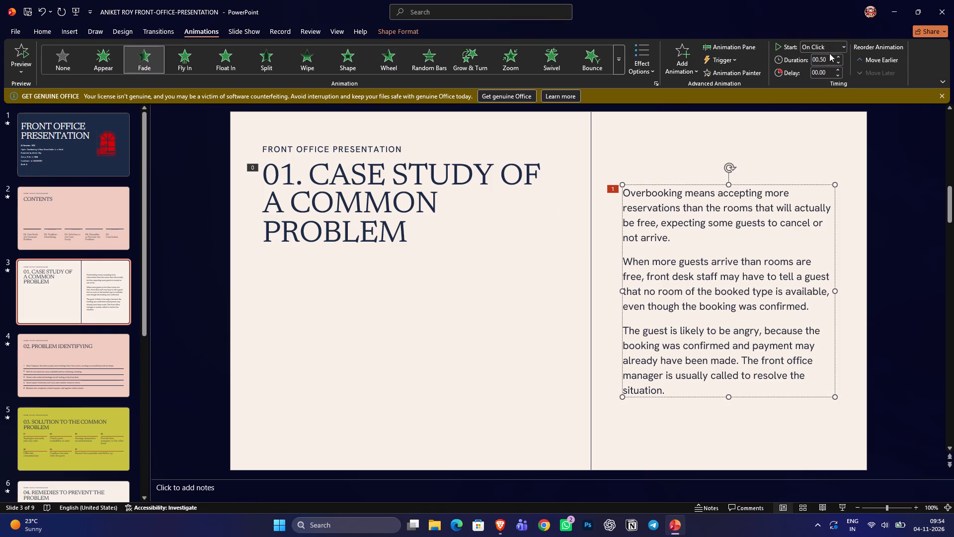
left_click(834, 48)
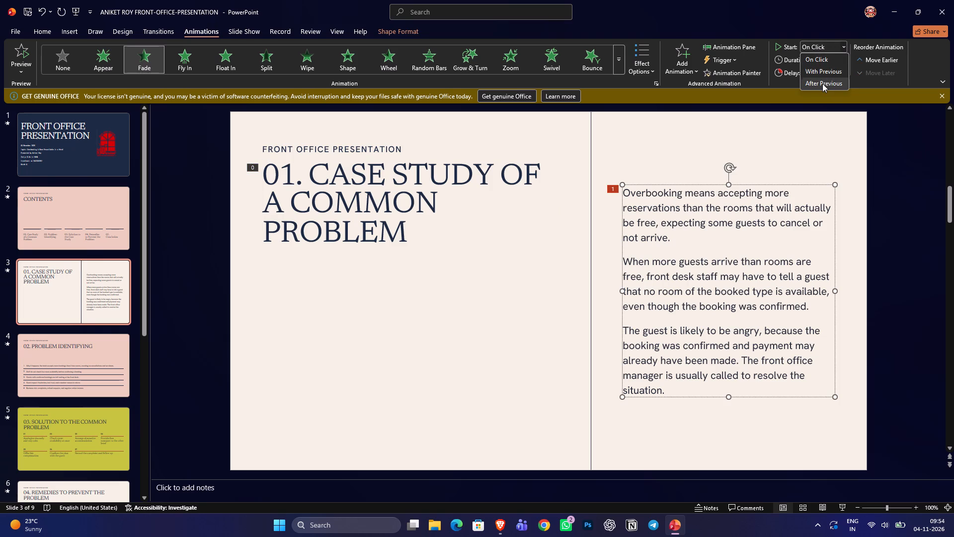
left_click(822, 84)
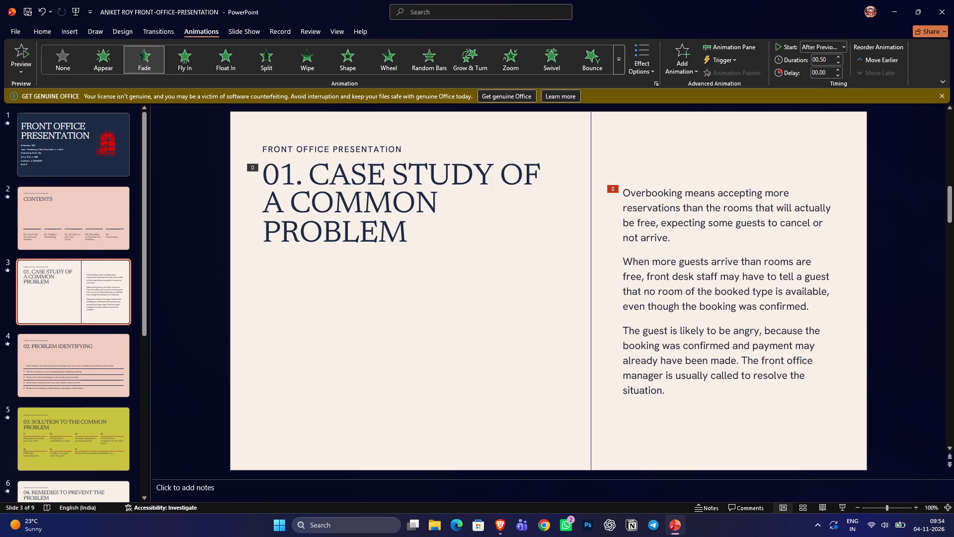
Set the Fade on slide 4's "02. PROBLEM IDENTIFYING" title to start After Previous.
left_click(57, 361)
left_click(370, 192)
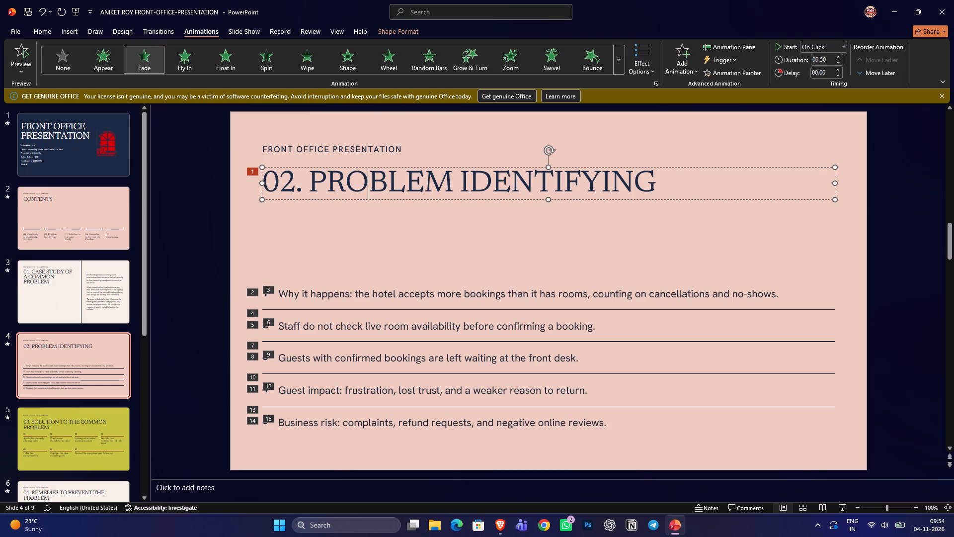
left_click(820, 48)
left_click(813, 87)
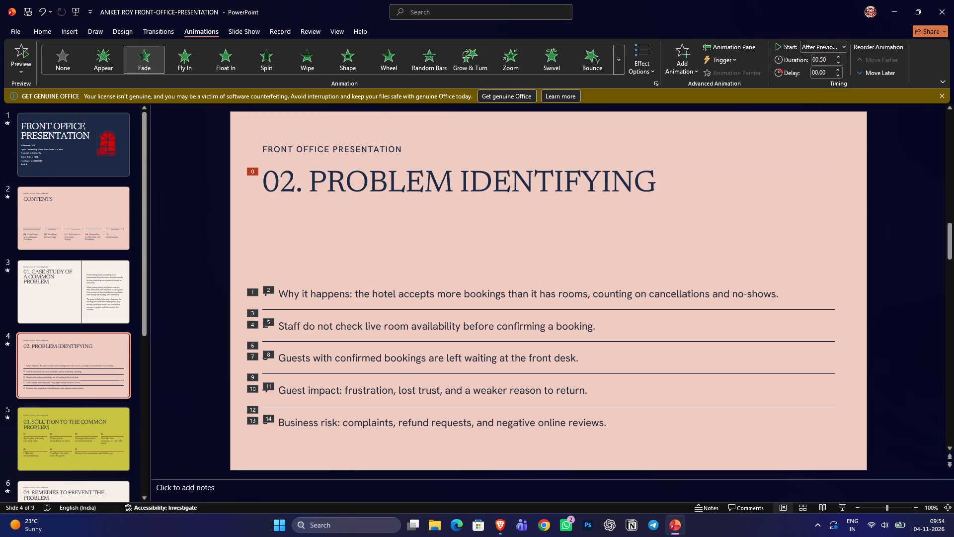
Set both Fades on slide 4's "Why it happens" row to start After Previous.
left_click(437, 299)
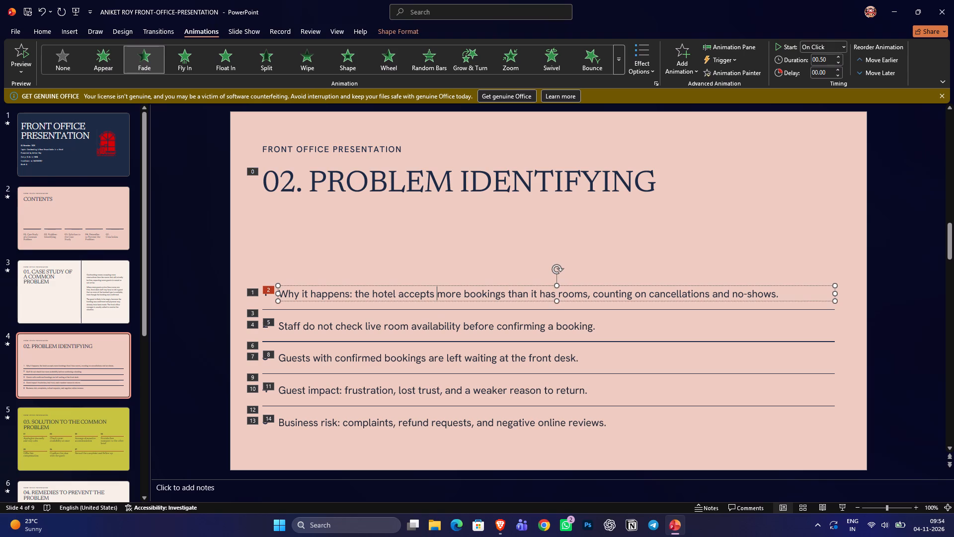
left_click(250, 294)
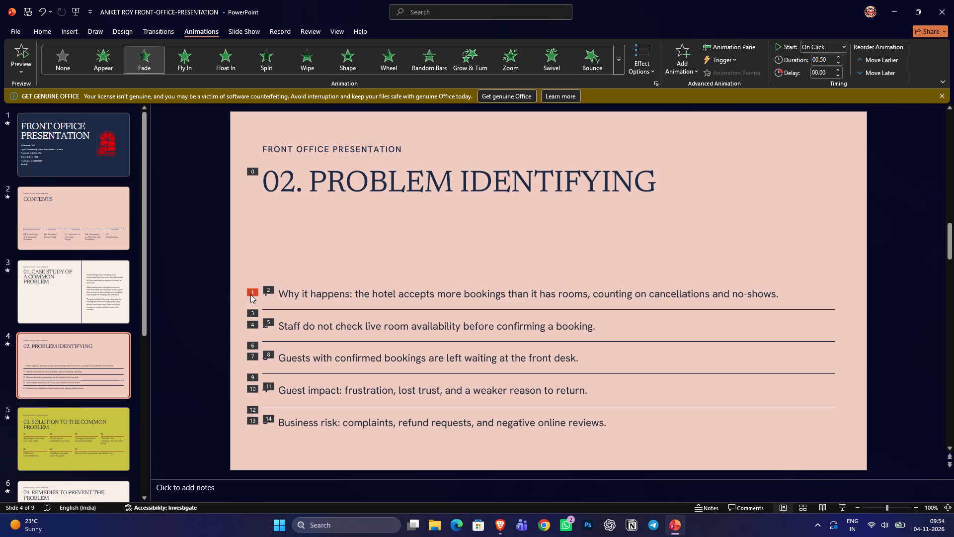
left_click(809, 46)
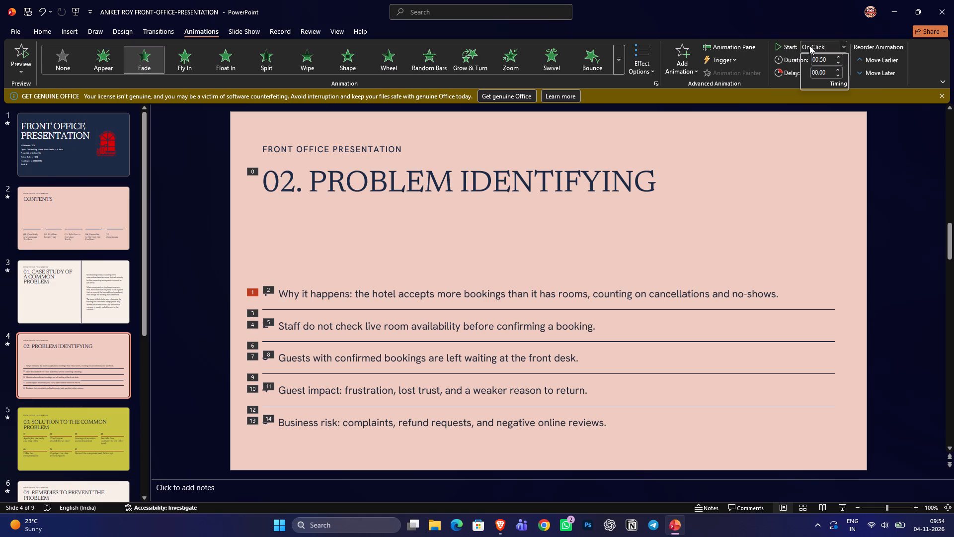
left_click(807, 83)
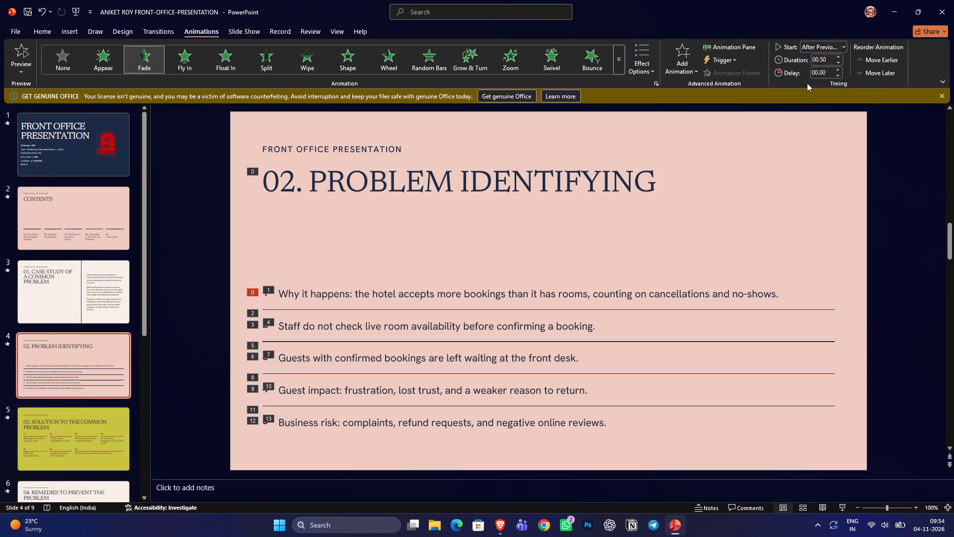
left_click(266, 290)
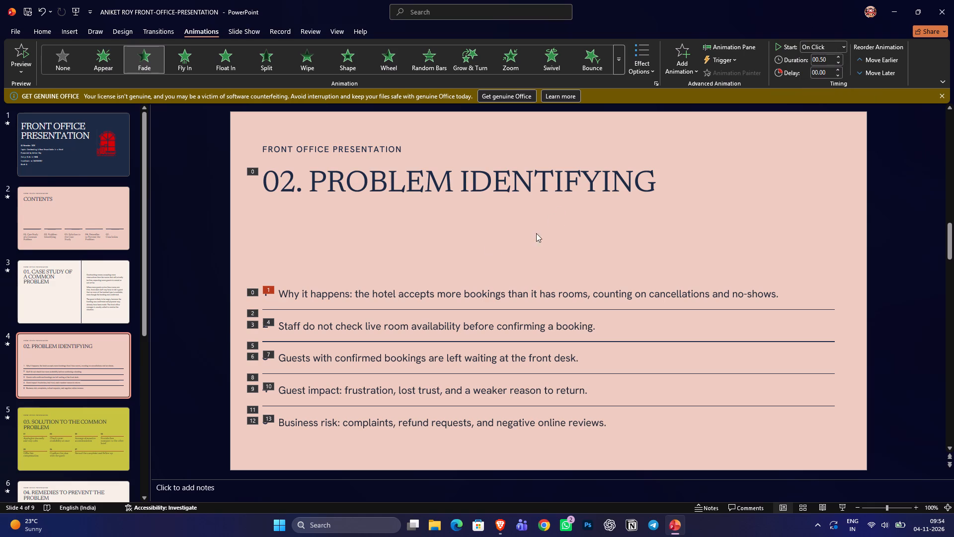
left_click(829, 46)
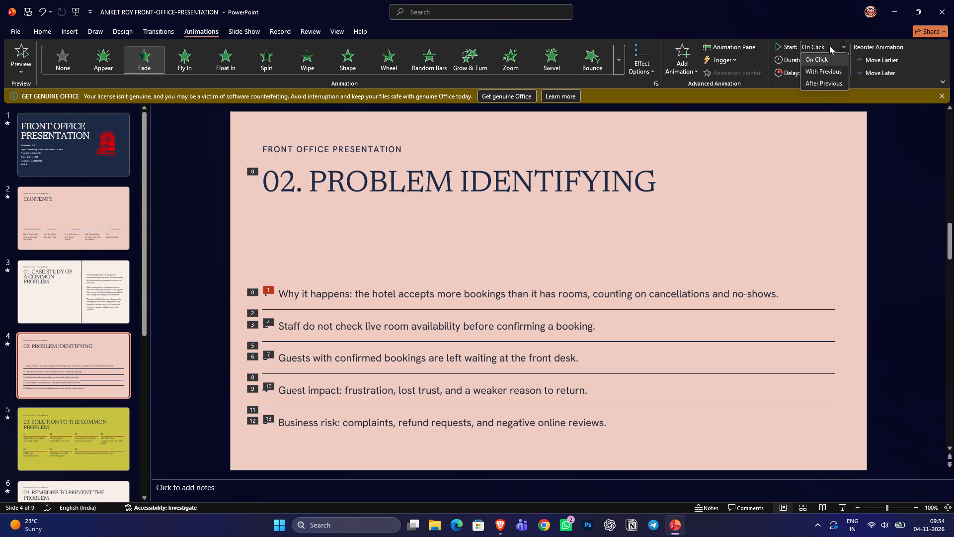
left_click(816, 80)
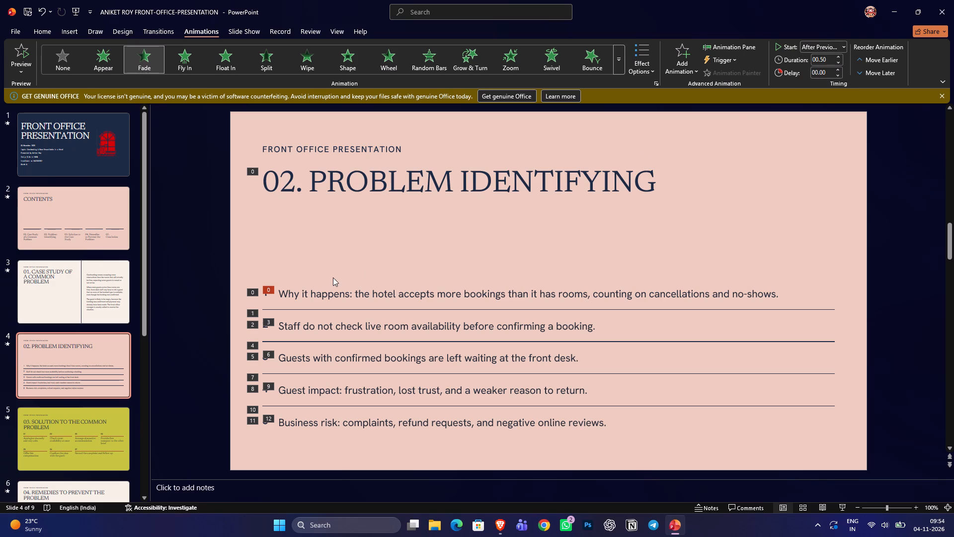
left_click(319, 290)
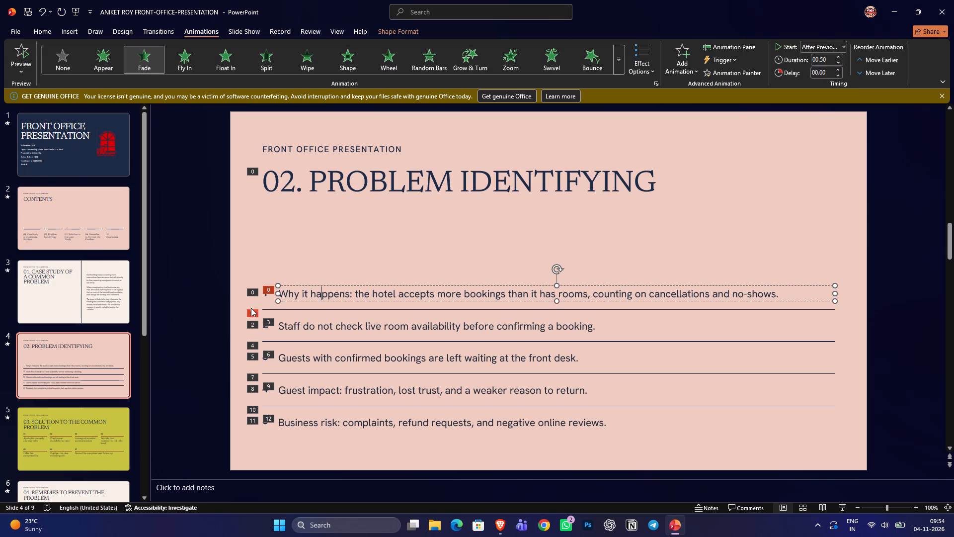
left_click(248, 293)
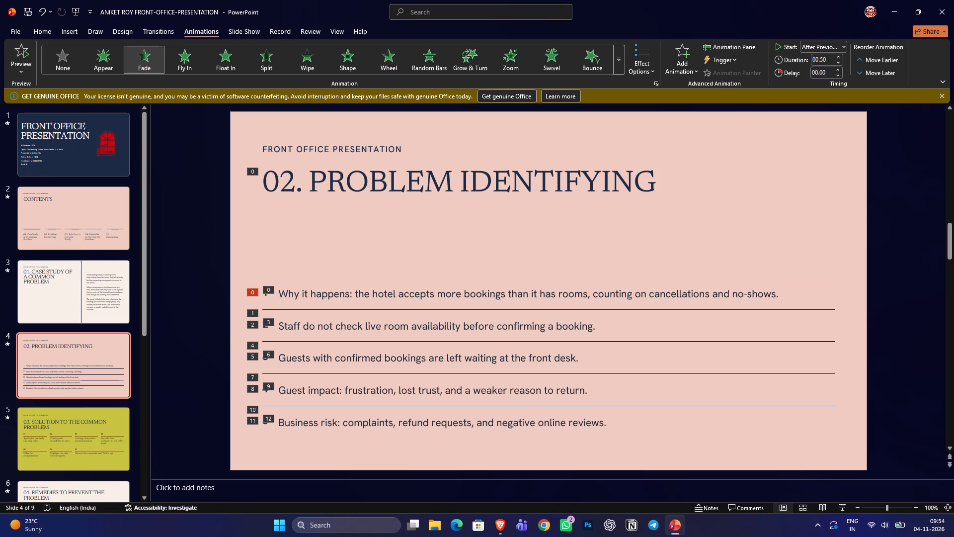
Set the Fades on the "Staff do not check live room availability" row and the divider line above it to start After Previous.
left_click(252, 312)
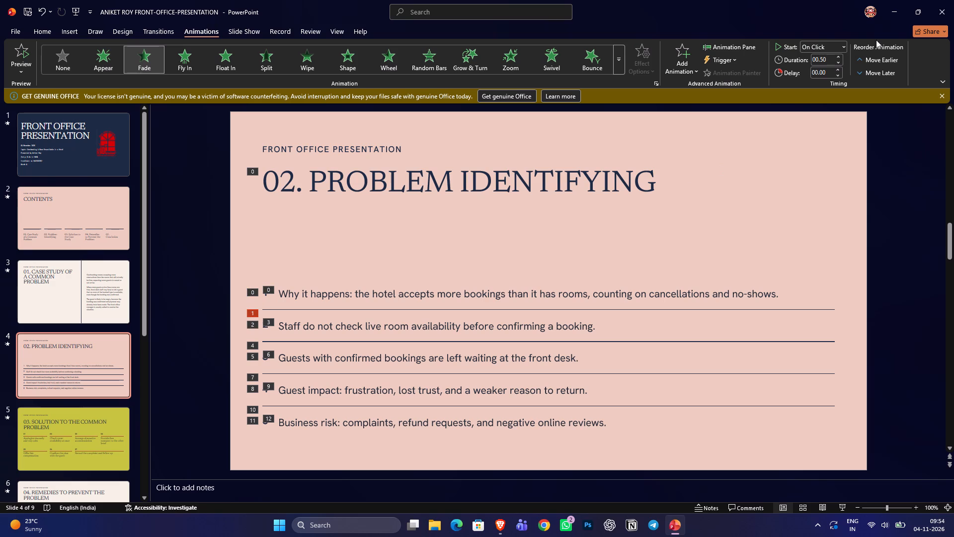
left_click(837, 45)
left_click(826, 83)
left_click(250, 326)
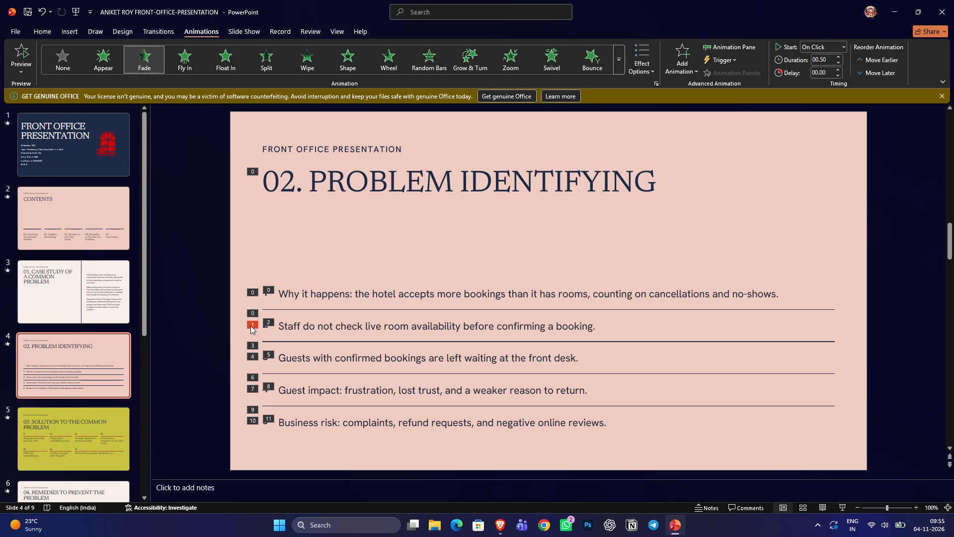
left_click(818, 49)
left_click(817, 81)
left_click(268, 326)
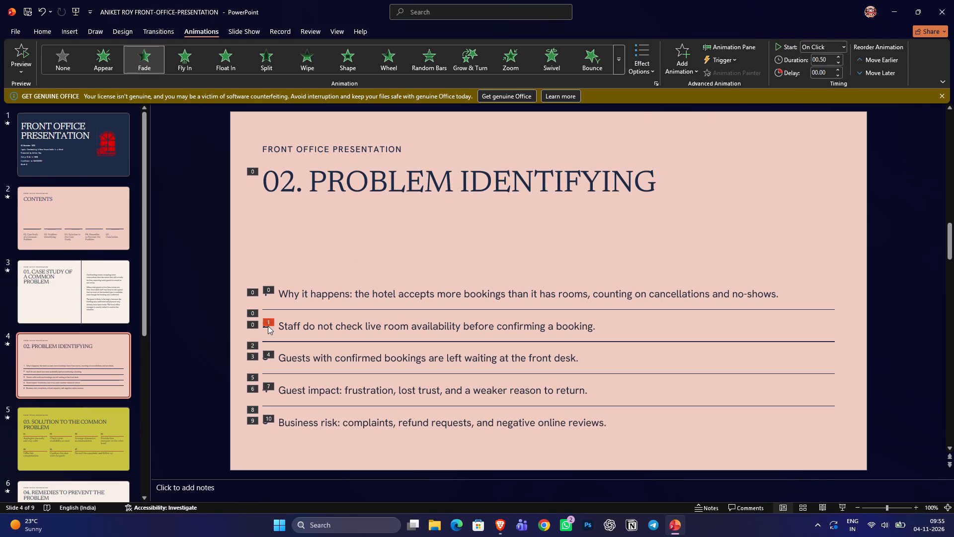
left_click(808, 39)
left_click(809, 43)
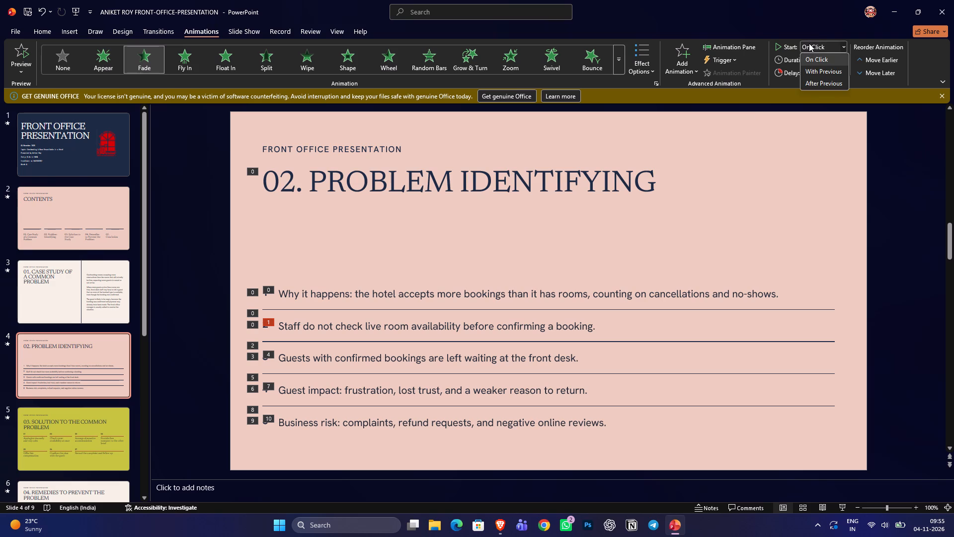
left_click(812, 84)
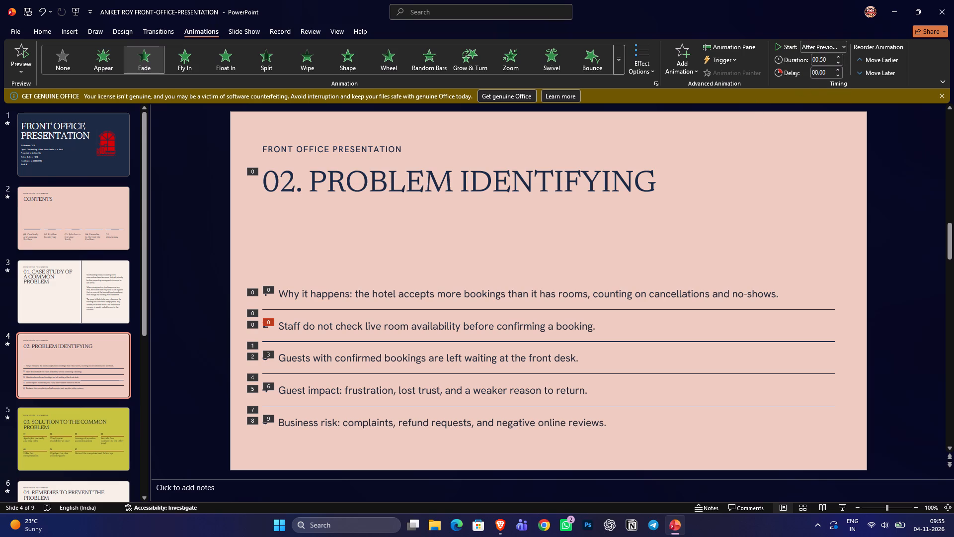
Set the Fades on the "Guests with confirmed bookings" row and the divider line above it to start After Previous.
left_click(253, 343)
left_click(824, 45)
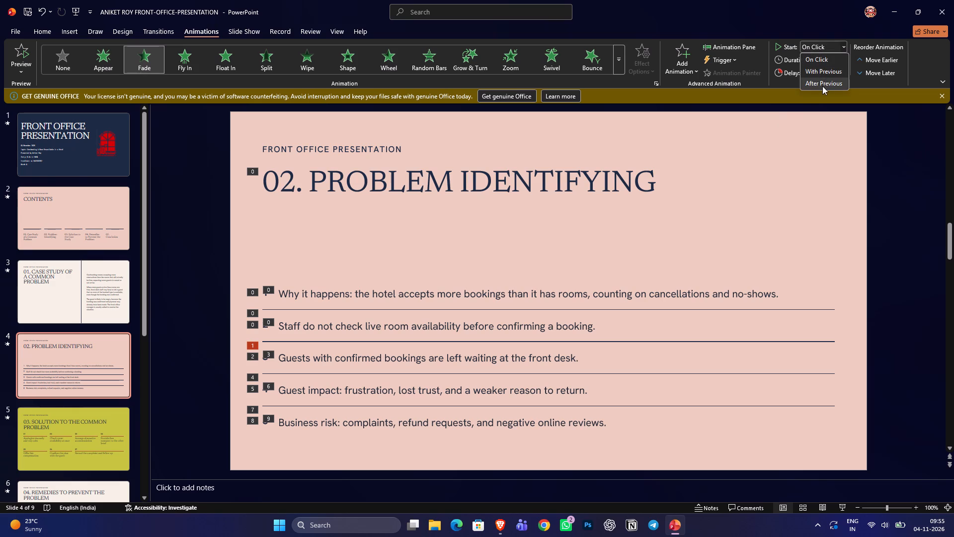
left_click(822, 86)
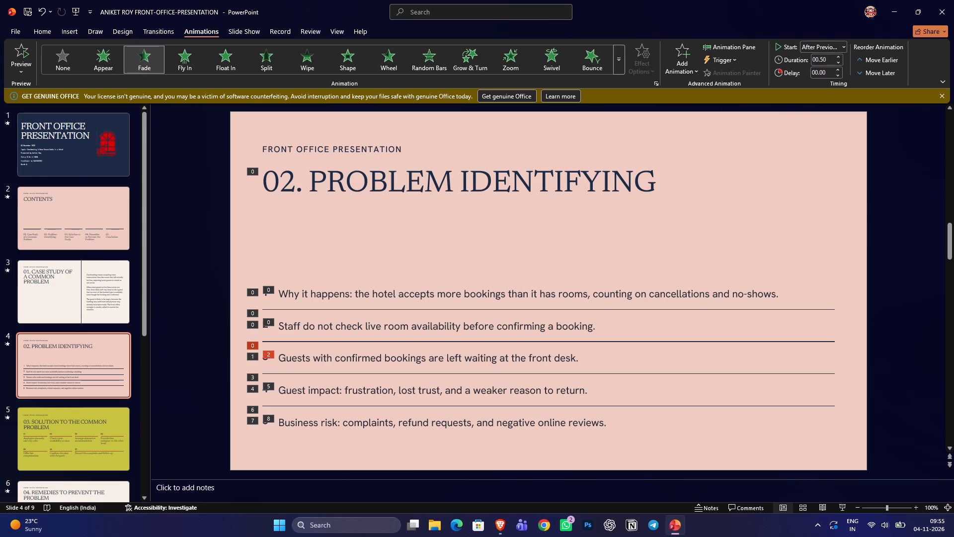
left_click(255, 359)
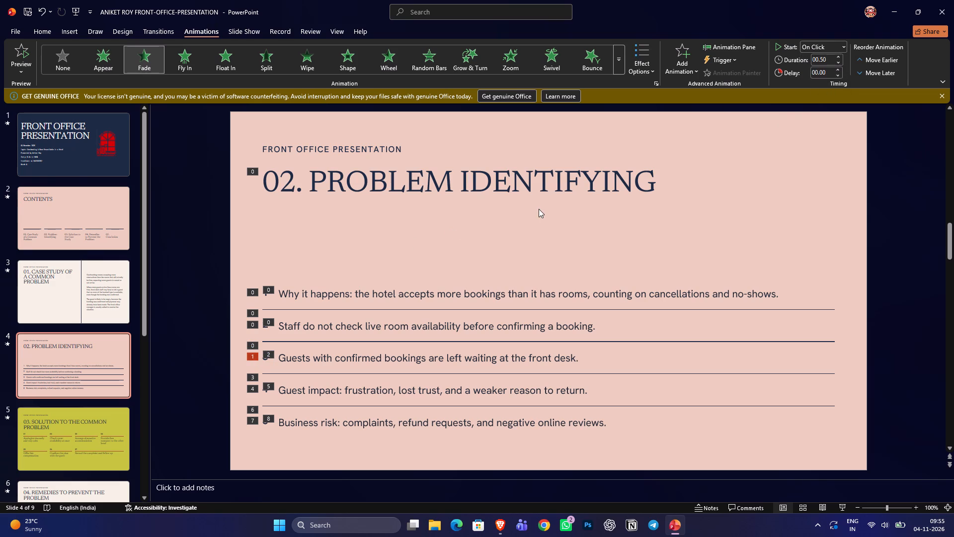
left_click(806, 45)
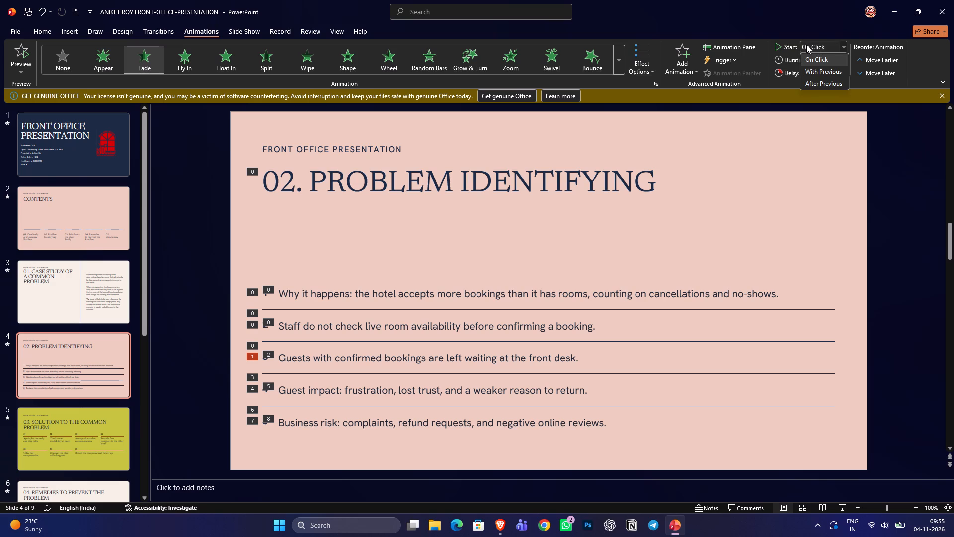
left_click(804, 87)
left_click(801, 81)
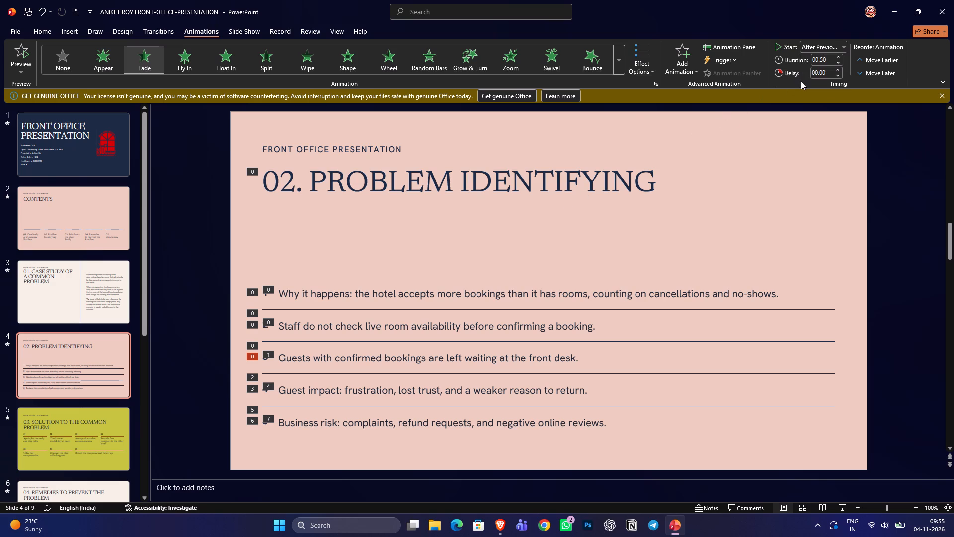
left_click(271, 358)
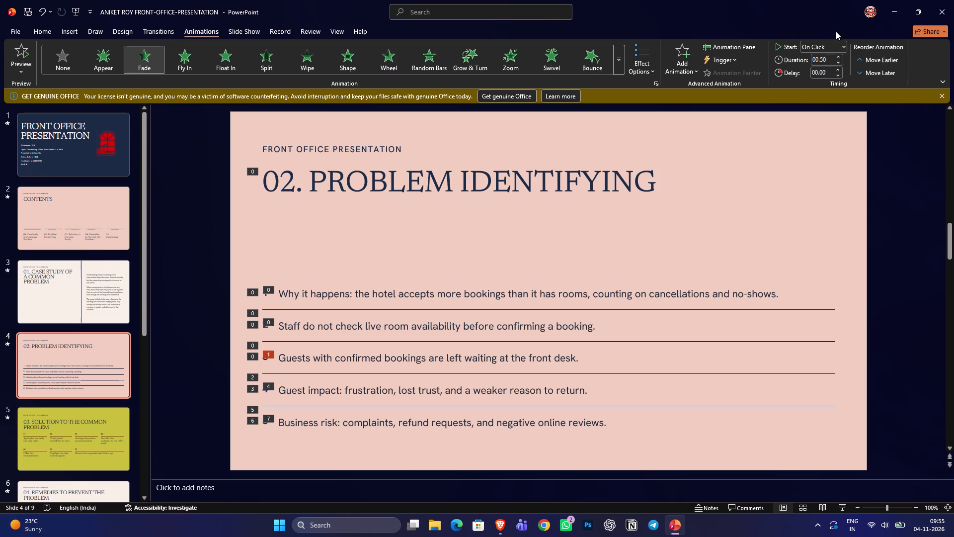
left_click(833, 42)
left_click(823, 88)
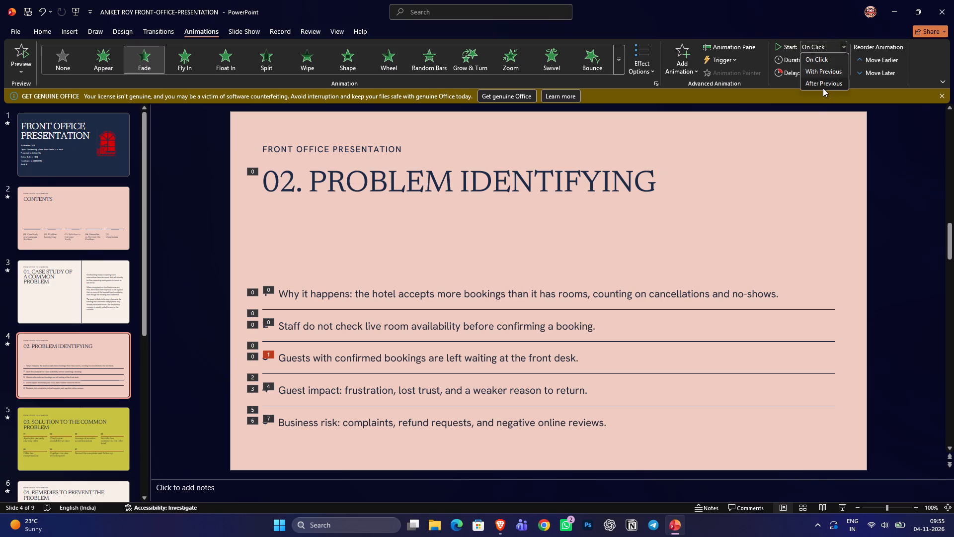
left_click(823, 88)
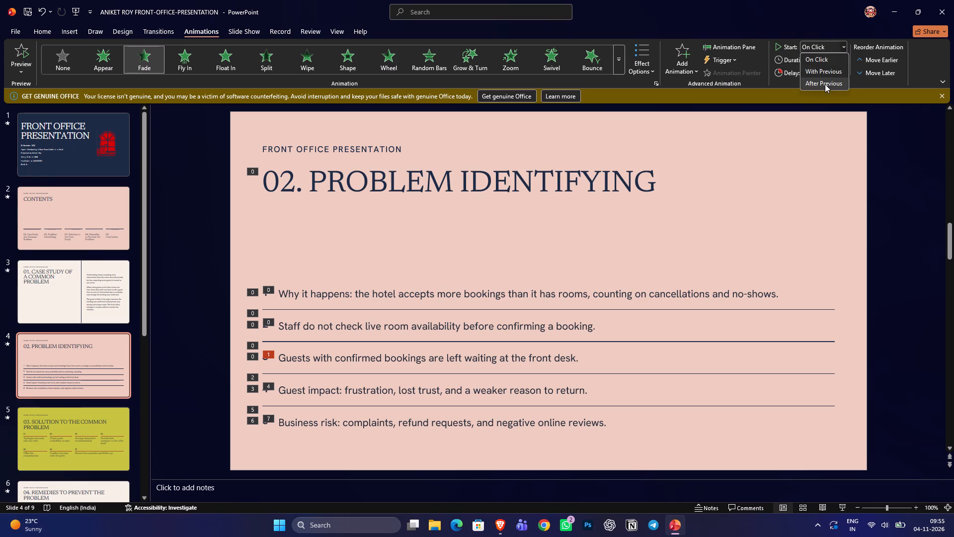
left_click(825, 84)
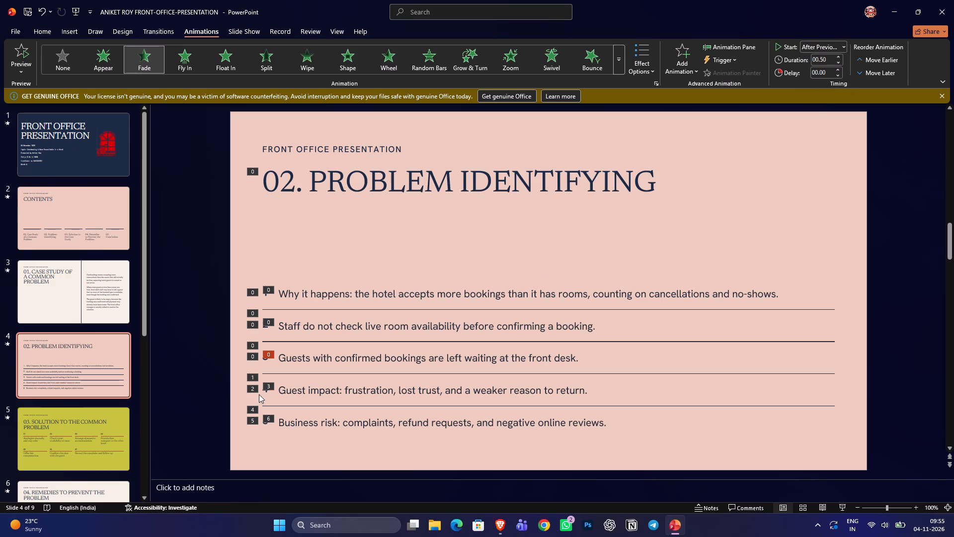
Set the Fades on the "Guest impact" row and the divider line above it to start After Previous.
left_click(253, 378)
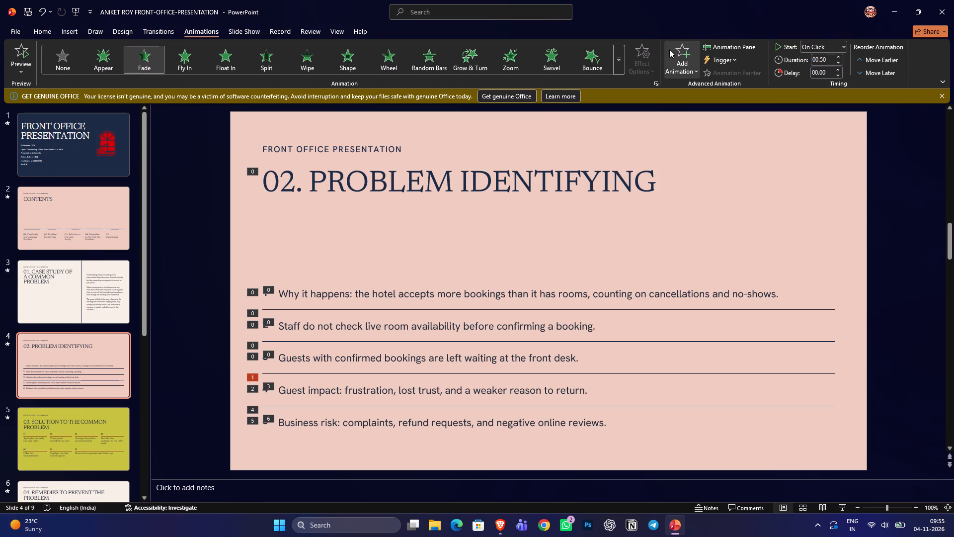
left_click(827, 43)
left_click(826, 80)
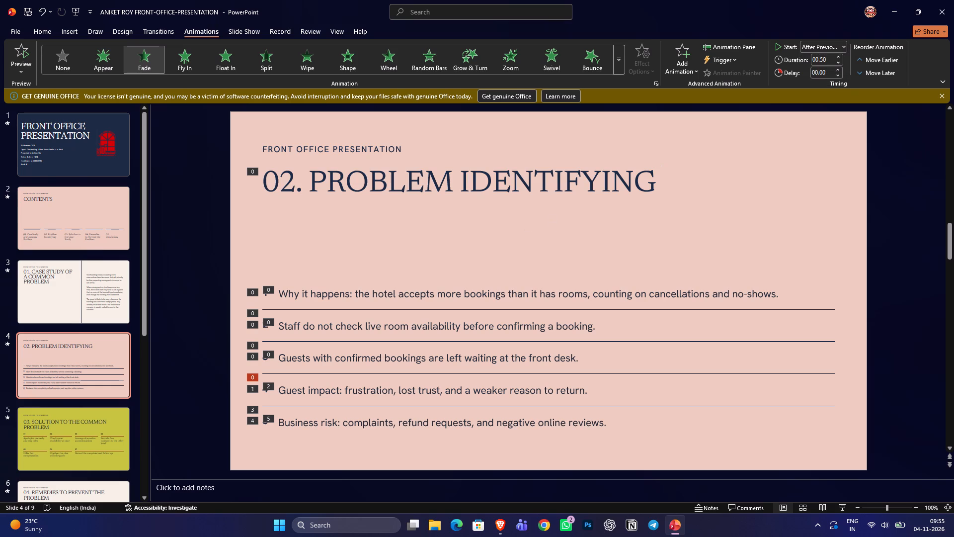
left_click(250, 388)
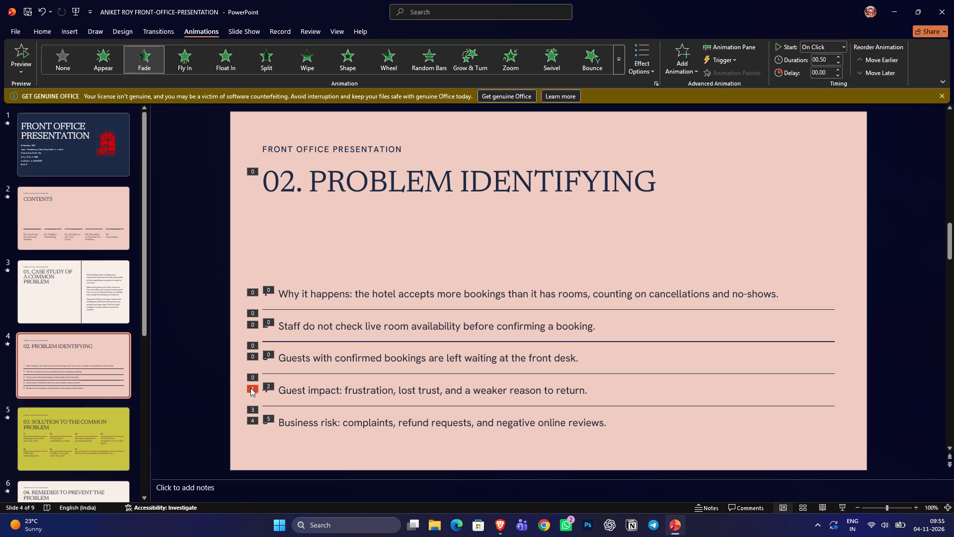
left_click(824, 51)
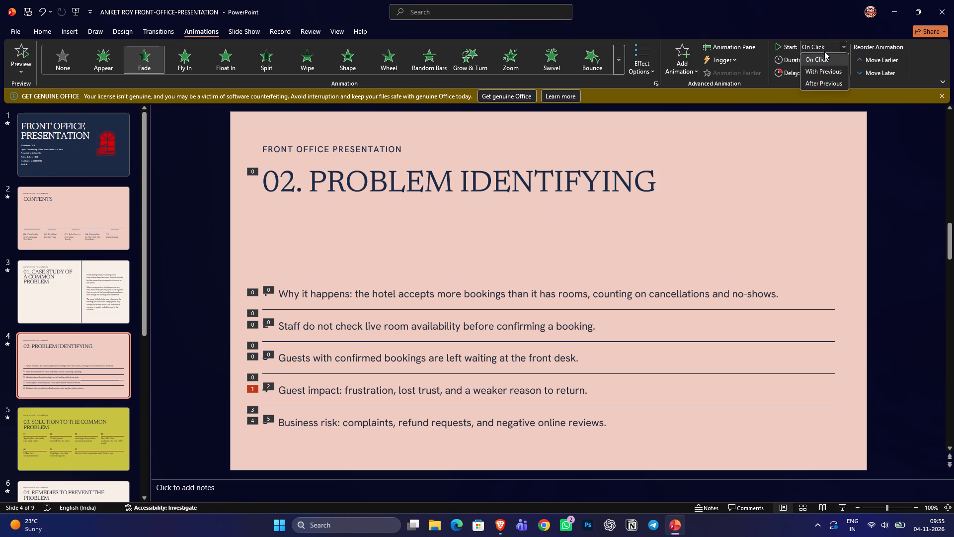
left_click(819, 80)
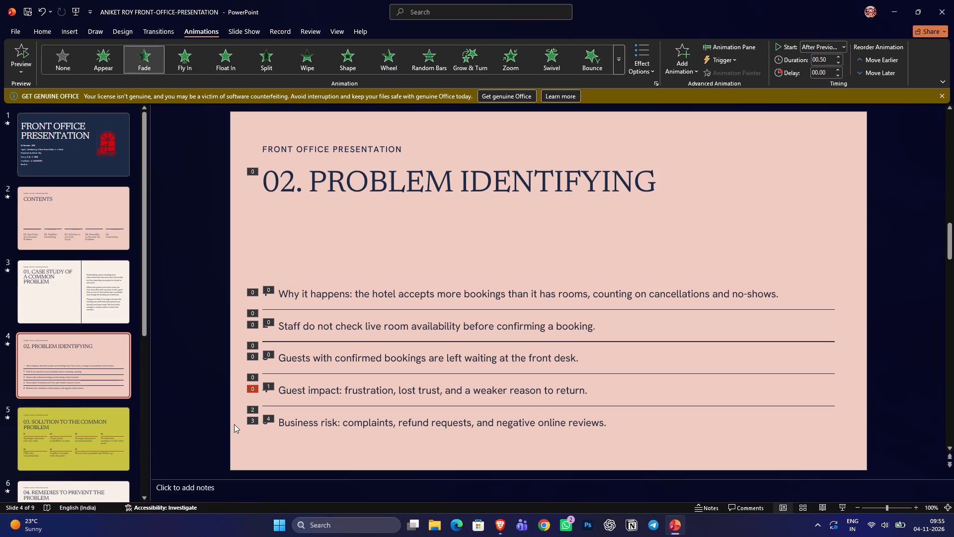
left_click(267, 386)
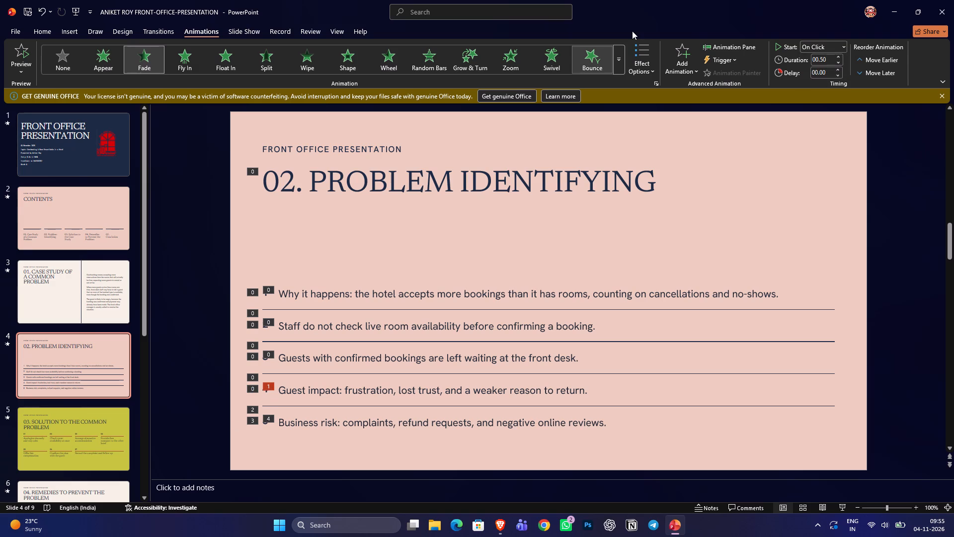
left_click(823, 48)
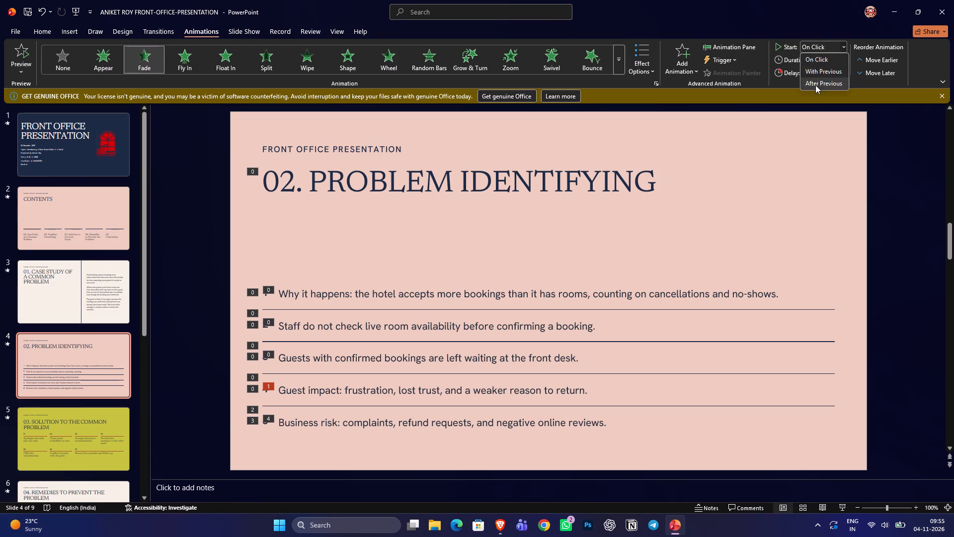
left_click(815, 85)
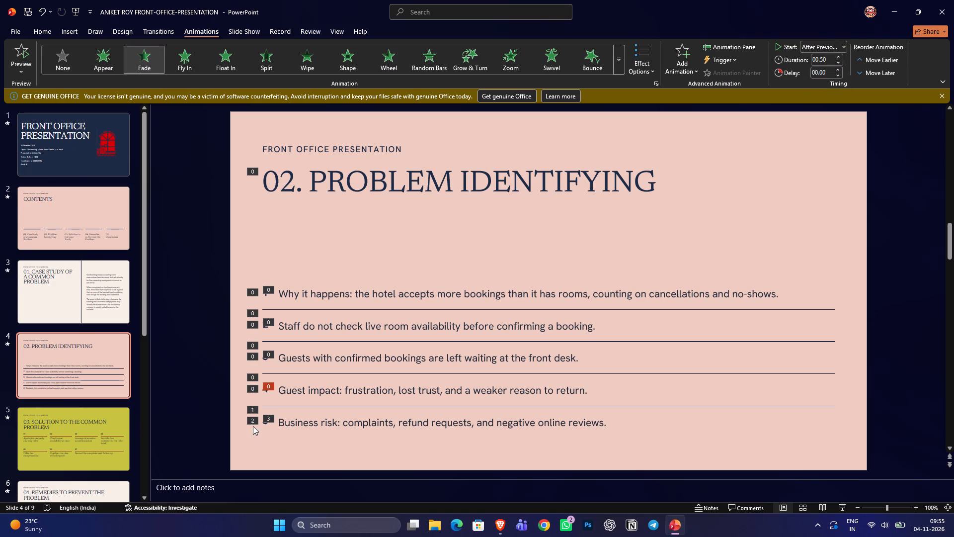
Set the Fades on the "Business risk" row and the divider line above it to start After Previous.
left_click(253, 413)
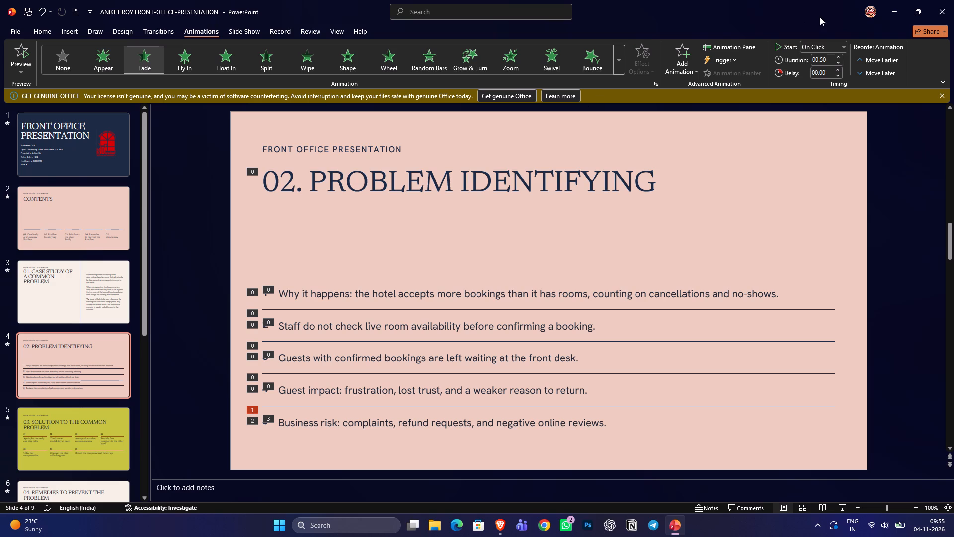
left_click(817, 46)
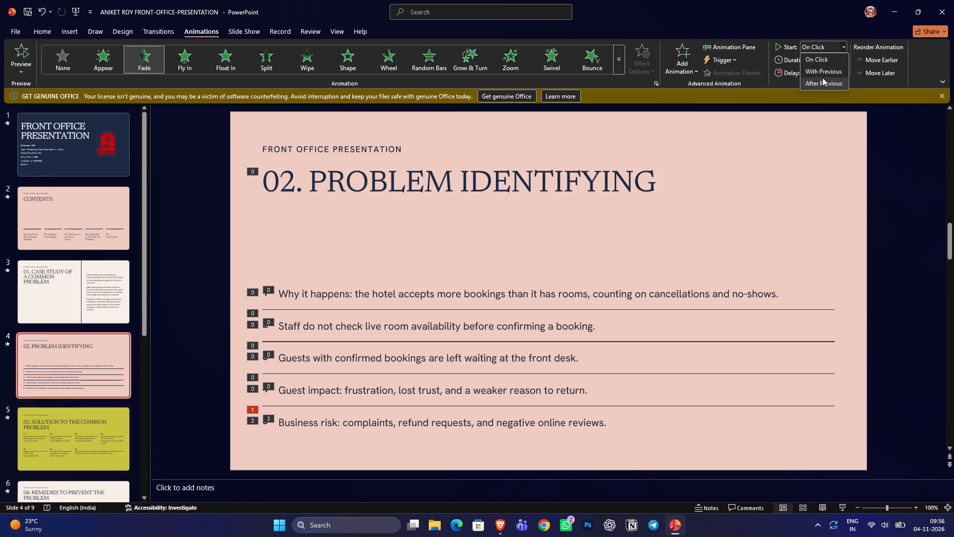
left_click(822, 83)
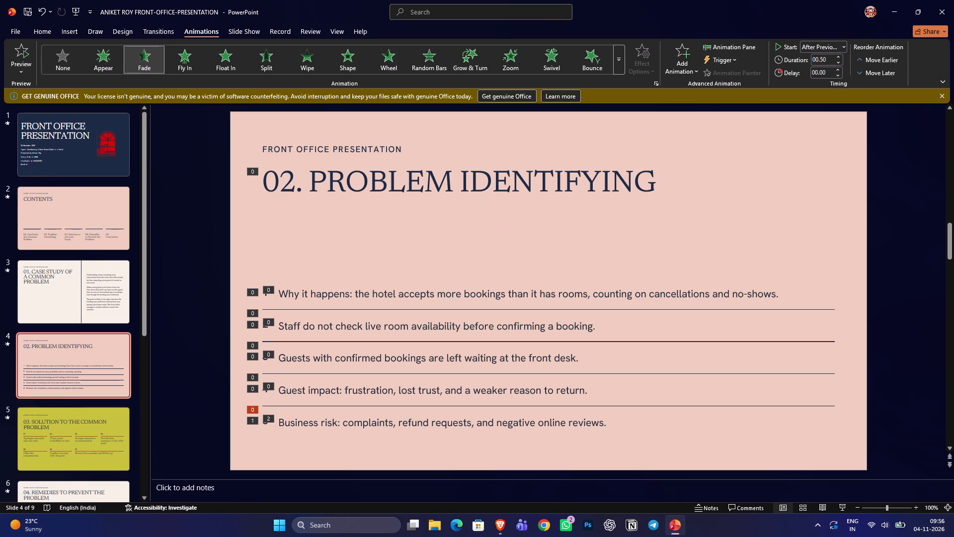
left_click(254, 422)
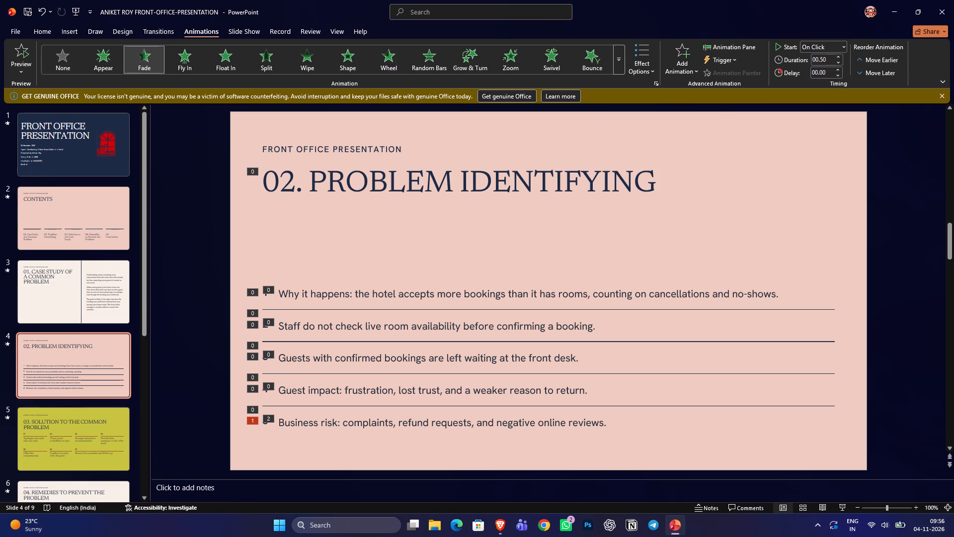
left_click(821, 51)
left_click(818, 84)
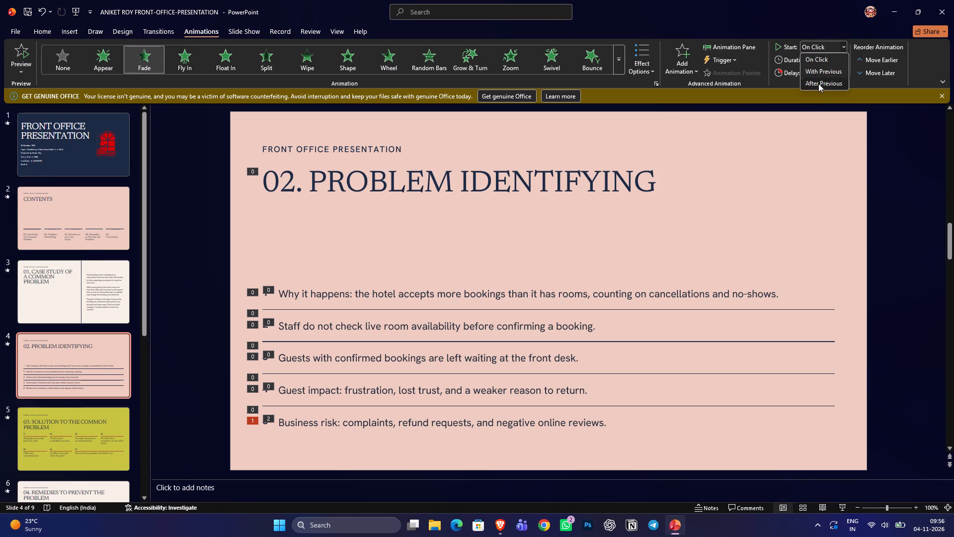
left_click(268, 424)
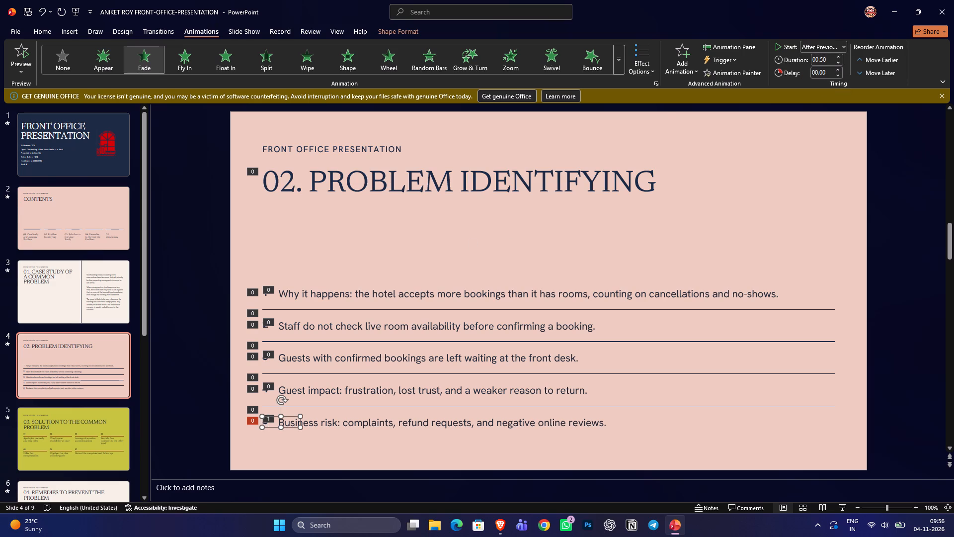
left_click(267, 419)
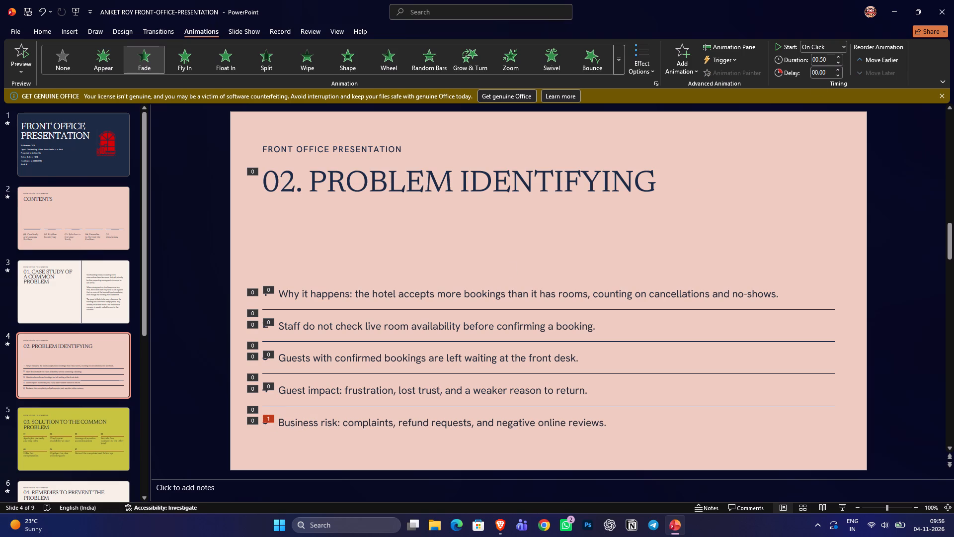
left_click(835, 46)
left_click(828, 81)
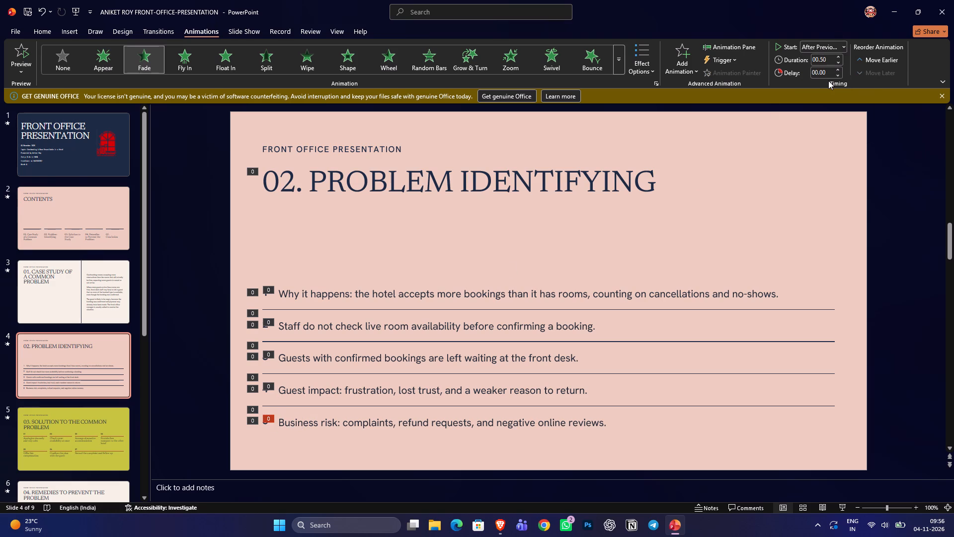
Play the slide show from the first slide through slide 4 to check the animations, and exit on slide 5.
key("F5")
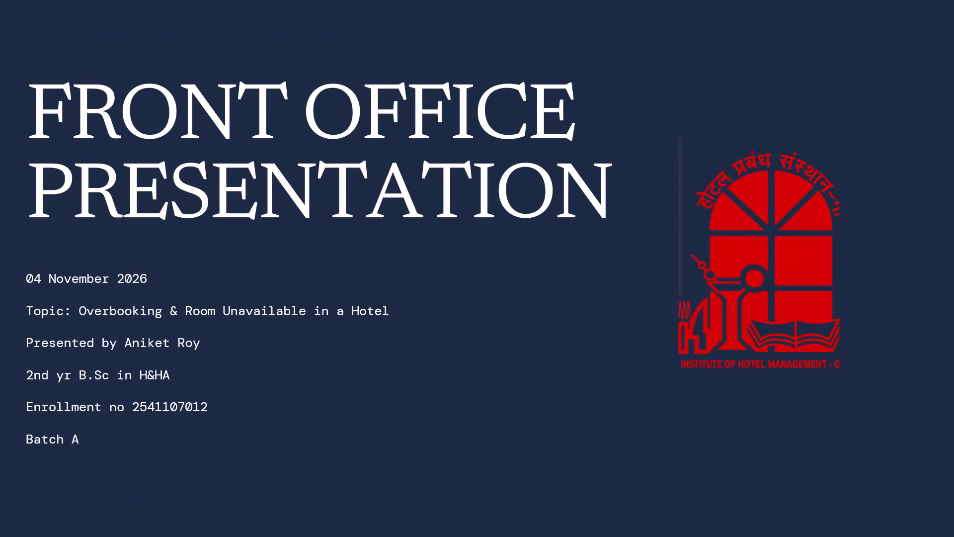
key("Return")
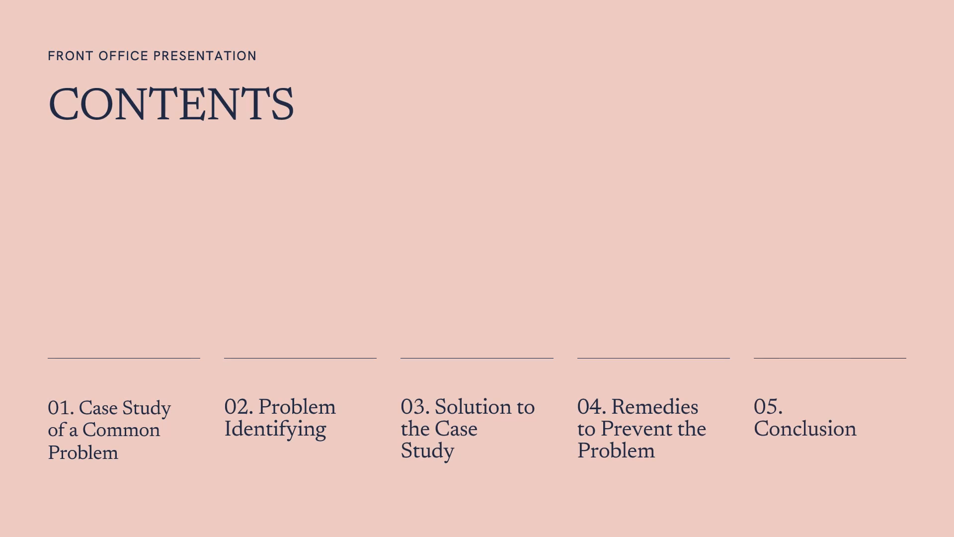
key("Return")
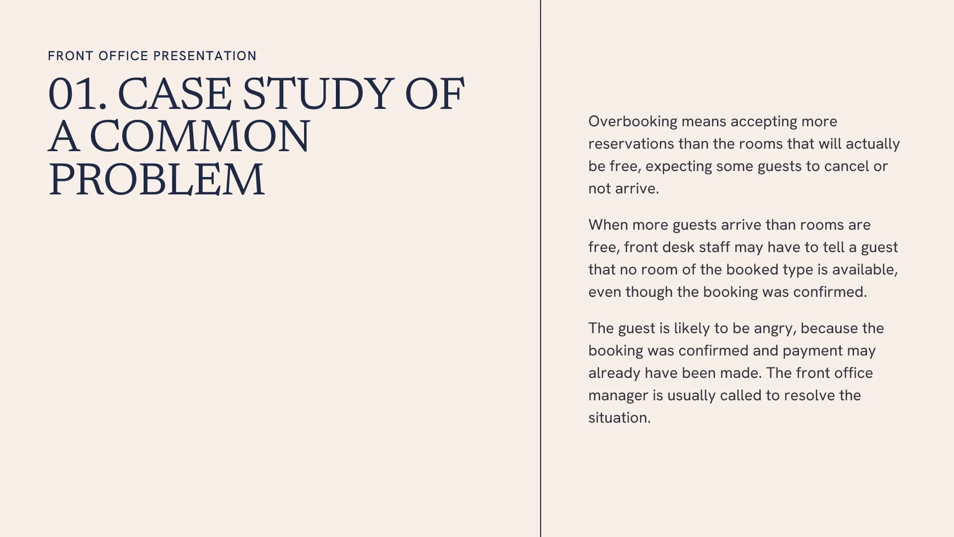
key("Return")
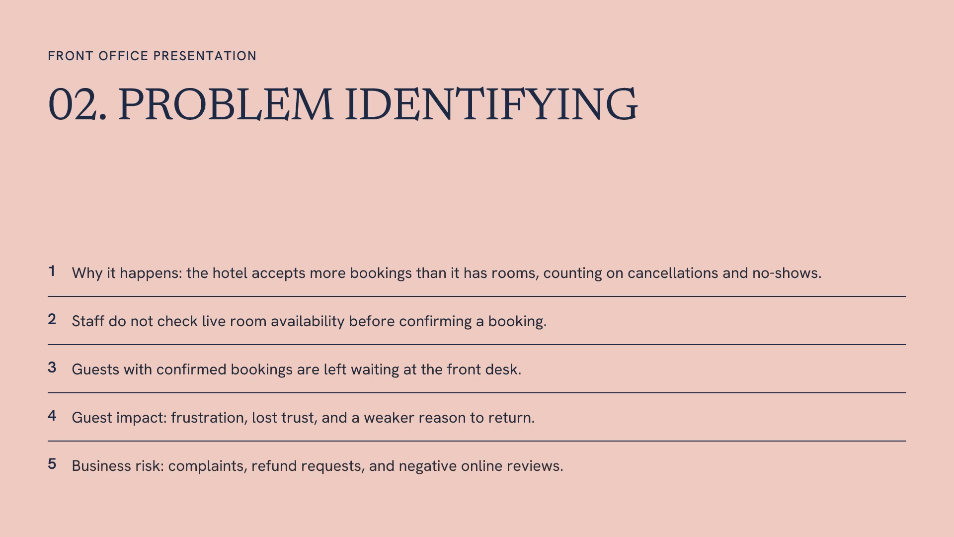
key("Return")
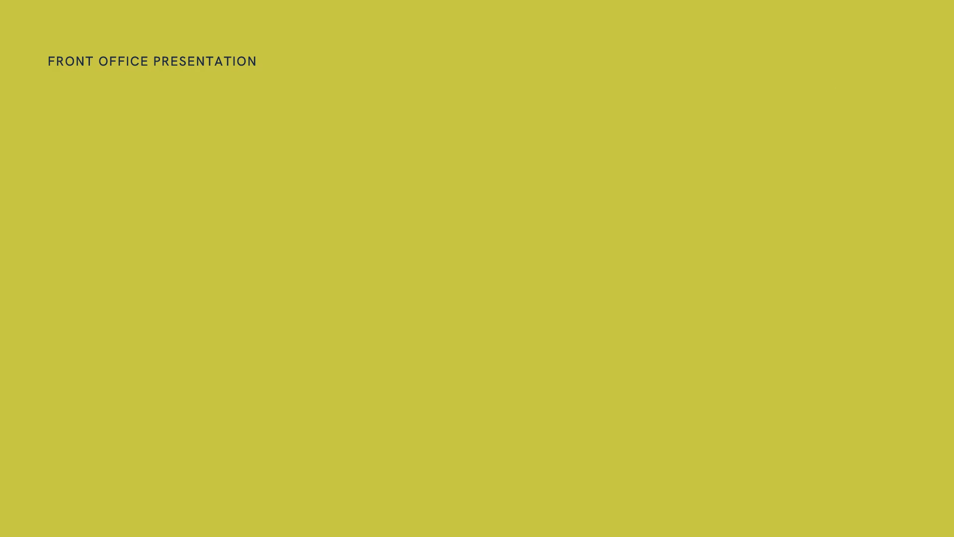
key("Escape")
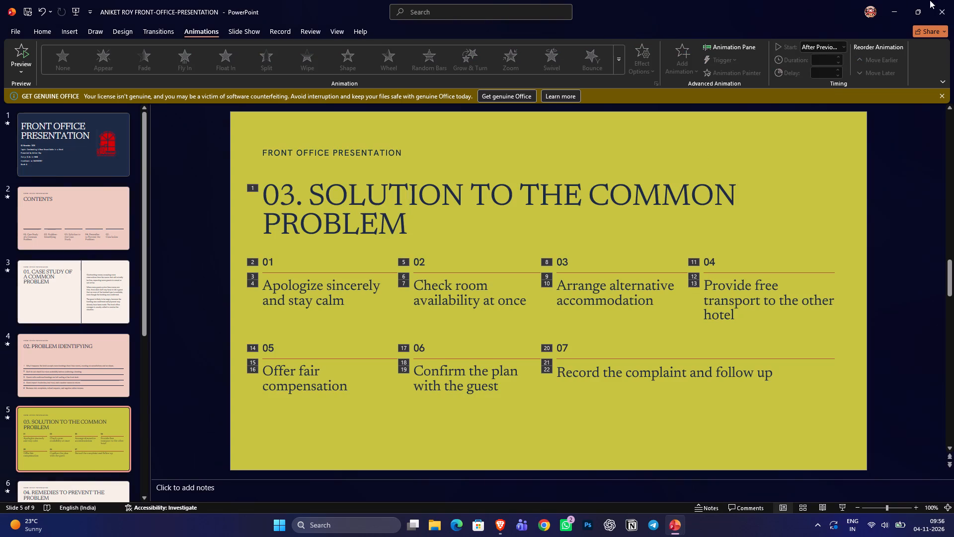
Set the Fade on slide 5's "03. SOLUTION TO THE COMMON PROBLEM" title to start After Previous.
left_click(272, 185)
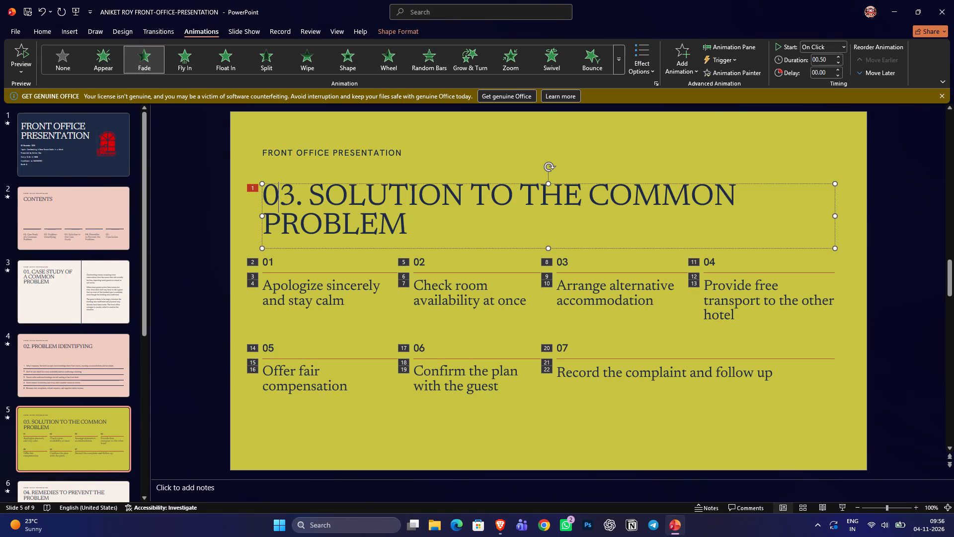
left_click(834, 49)
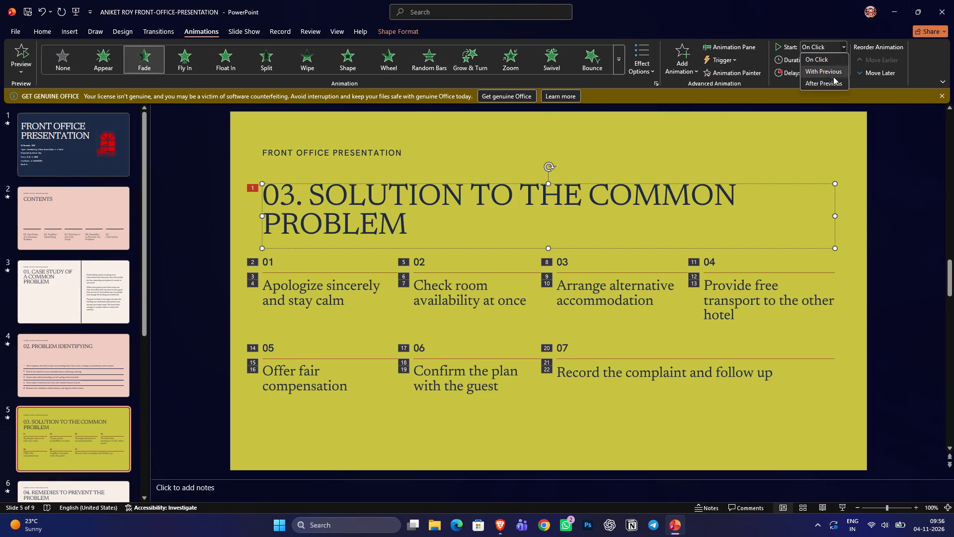
left_click(830, 86)
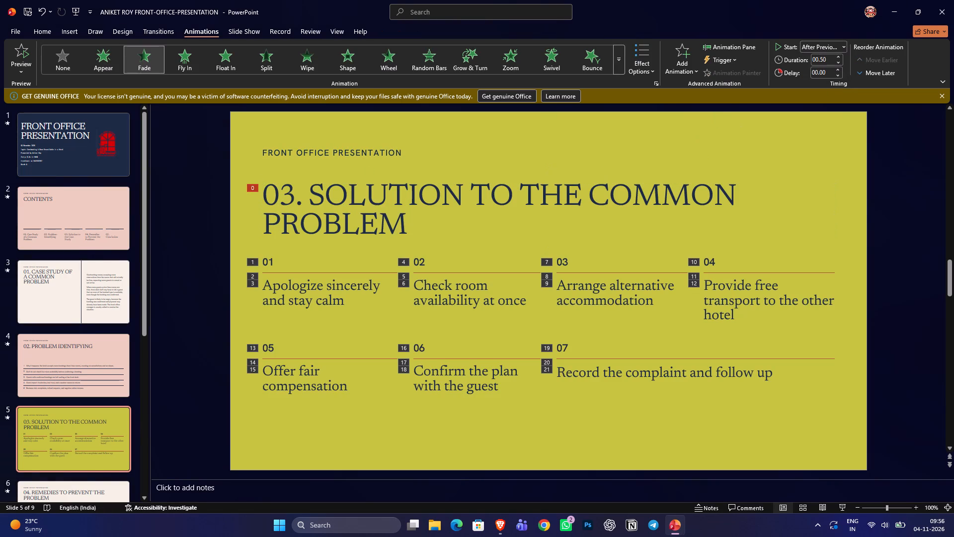
Set the three Fades of slide 5's item 01, "Apologize sincerely and stay calm", including its divider line, to start After Previous.
left_click(253, 264)
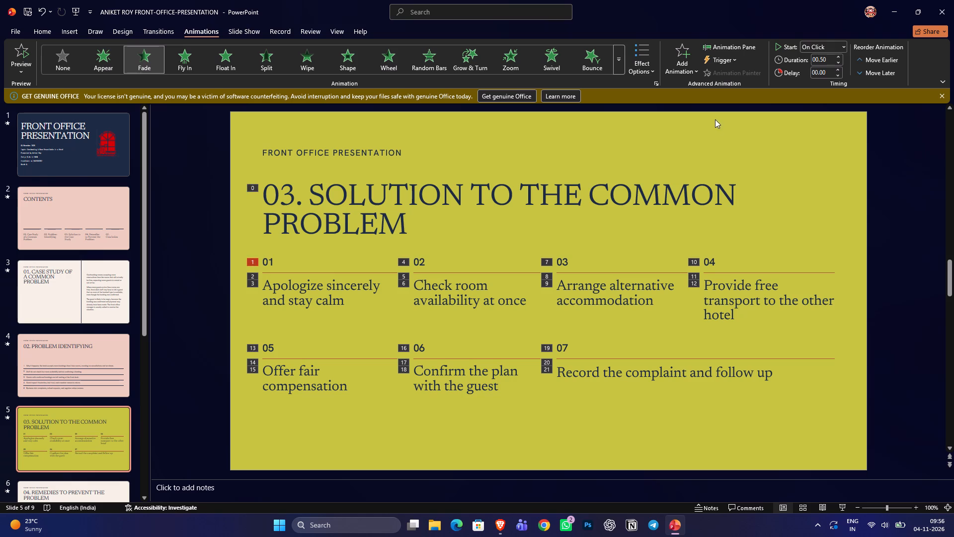
left_click(835, 43)
left_click(824, 84)
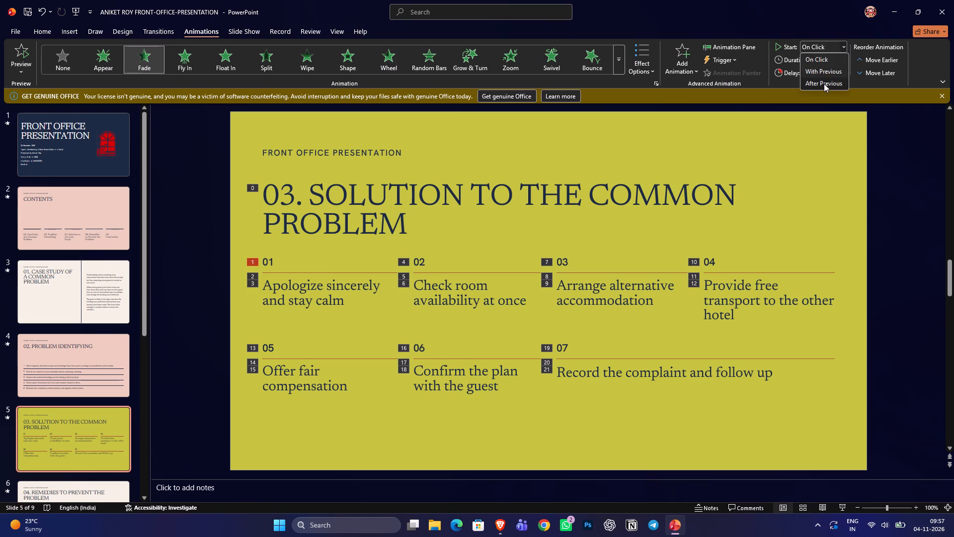
left_click(251, 277)
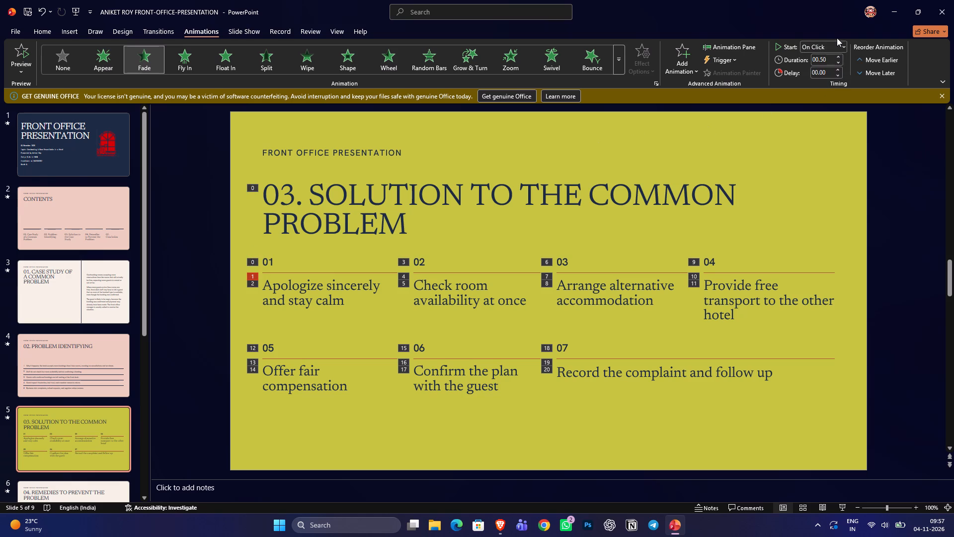
left_click(837, 51)
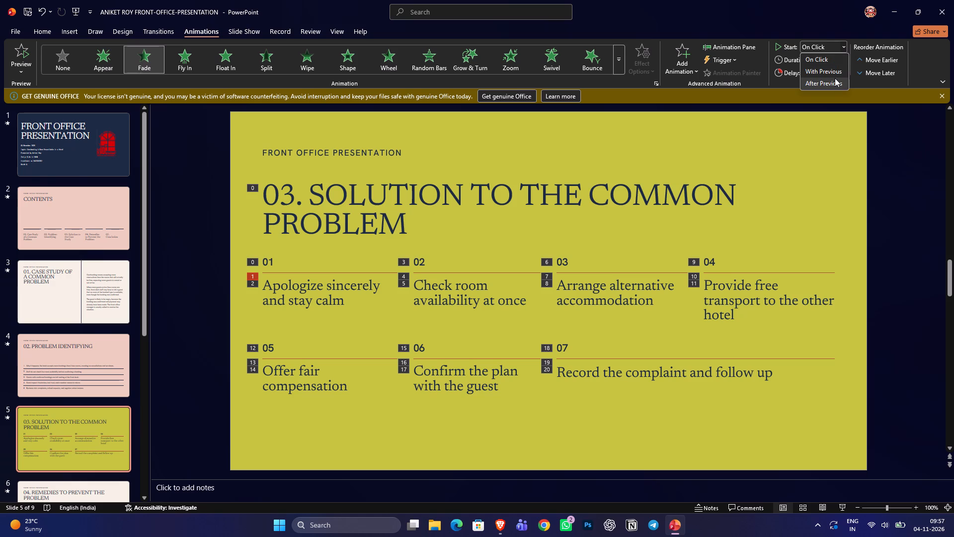
left_click(835, 78)
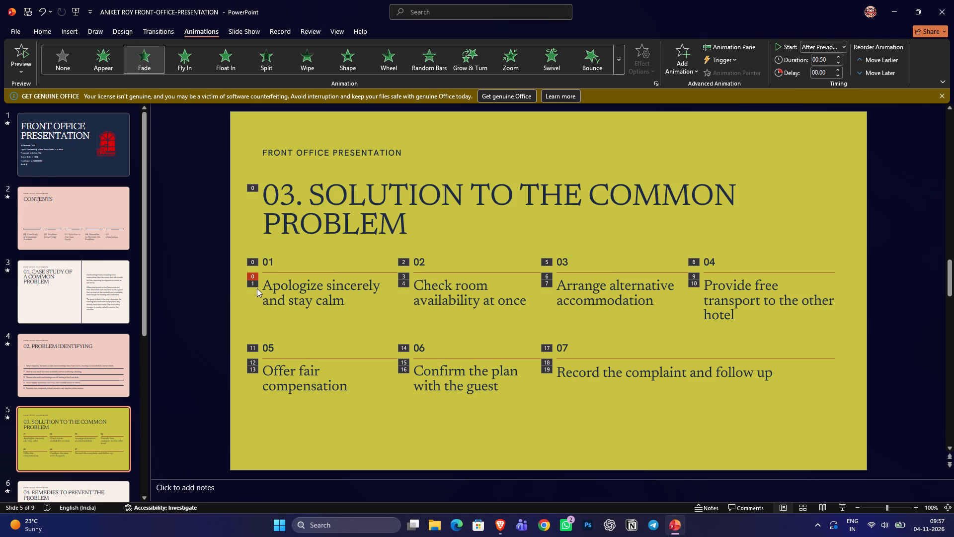
left_click(254, 287)
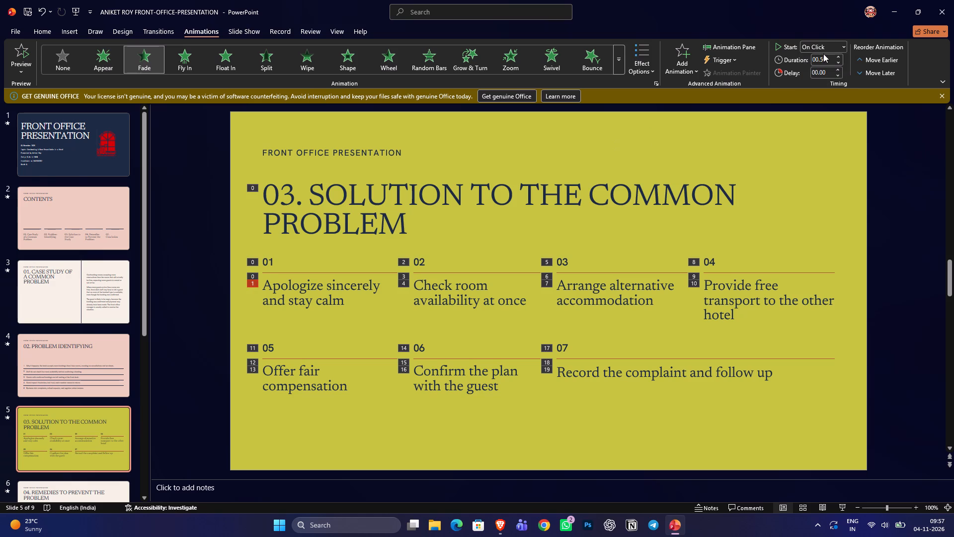
left_click(823, 46)
left_click(816, 85)
Set the three Fades of slide 5's item 02, "Check room availability at once", including its divider line, to start After Previous.
left_click(401, 263)
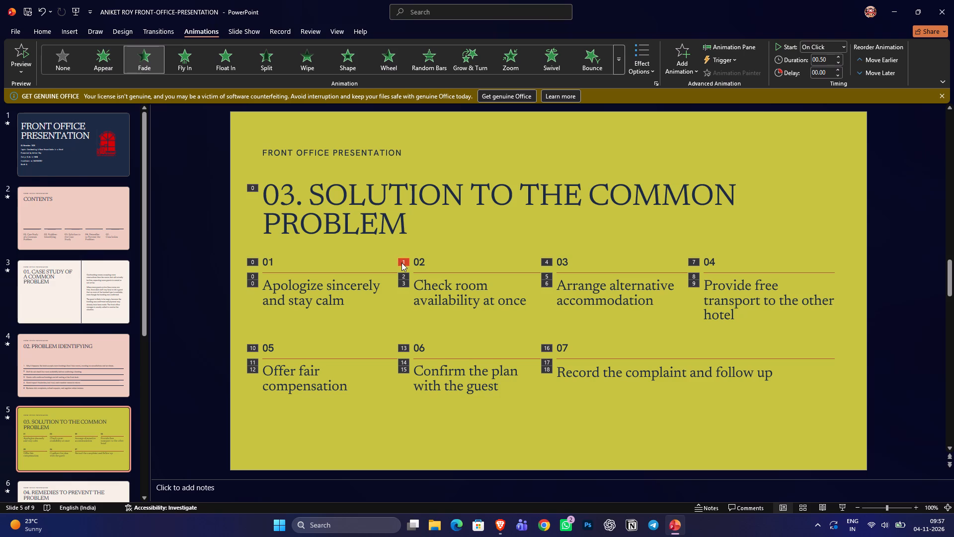
left_click(822, 45)
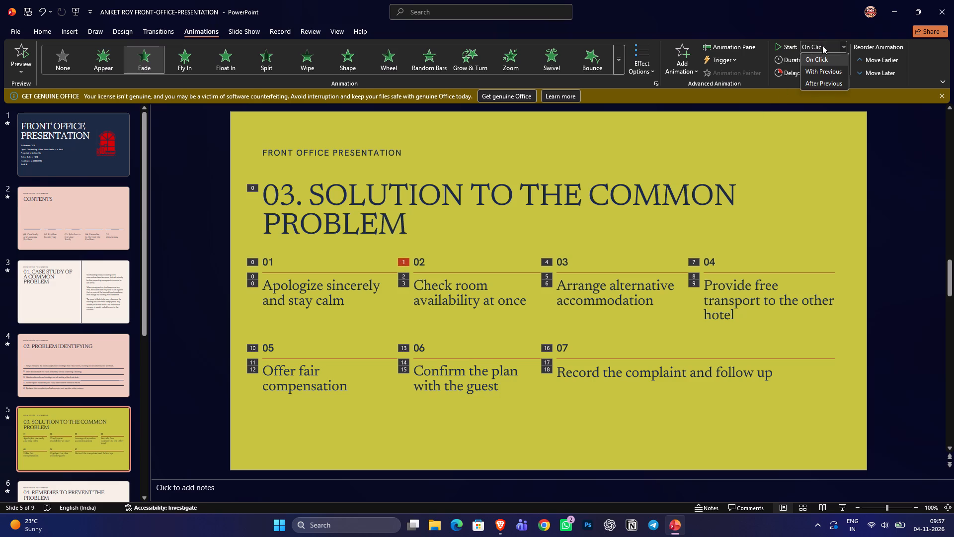
left_click(817, 82)
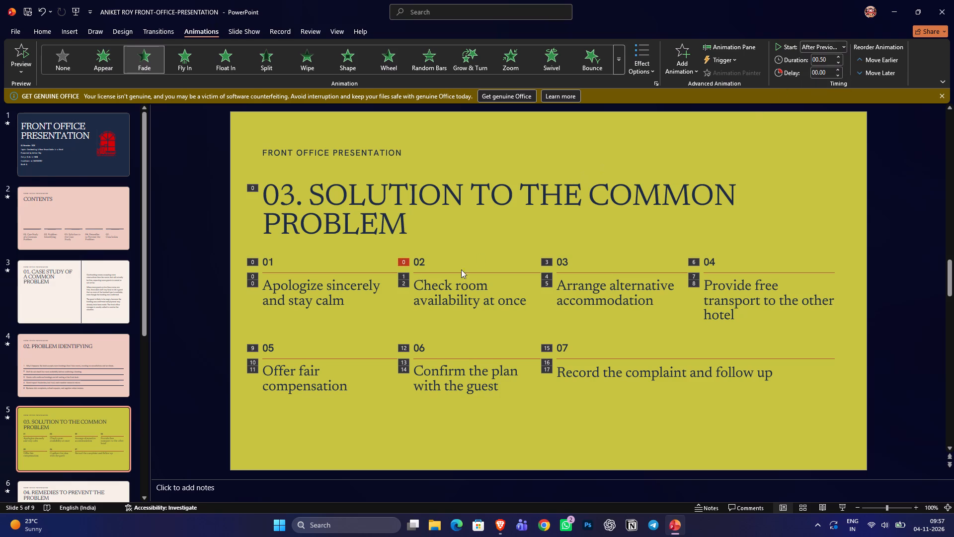
left_click(406, 275)
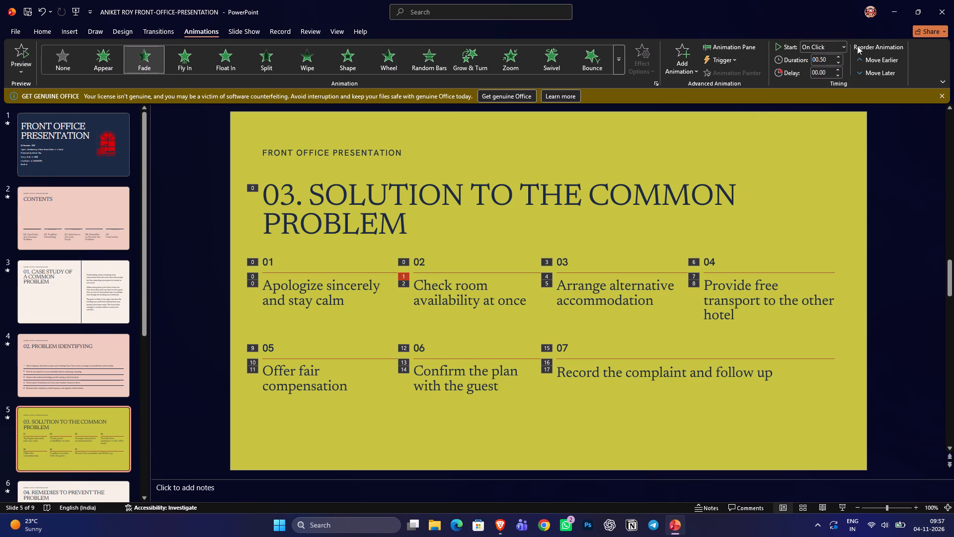
left_click_drag(835, 46, 834, 82)
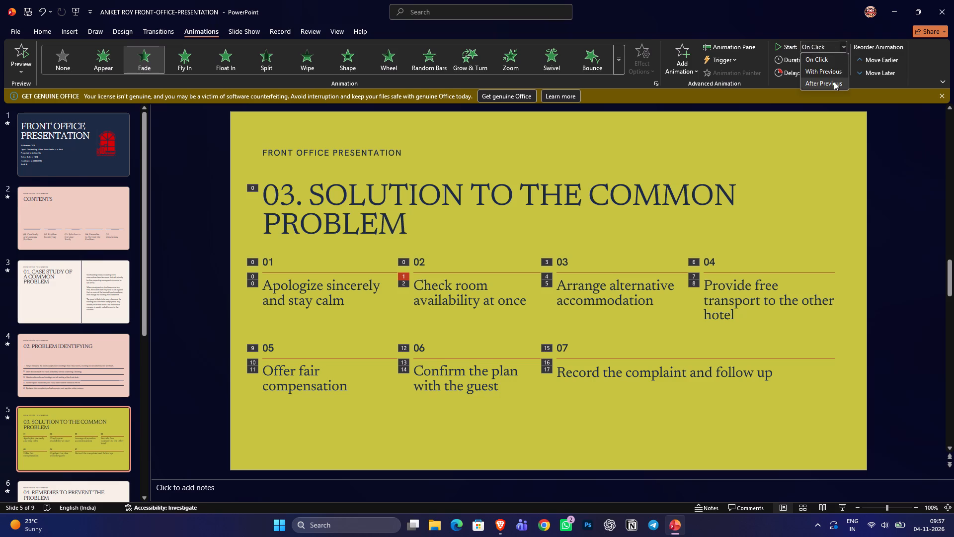
left_click_drag(834, 82, 834, 85)
left_click(834, 85)
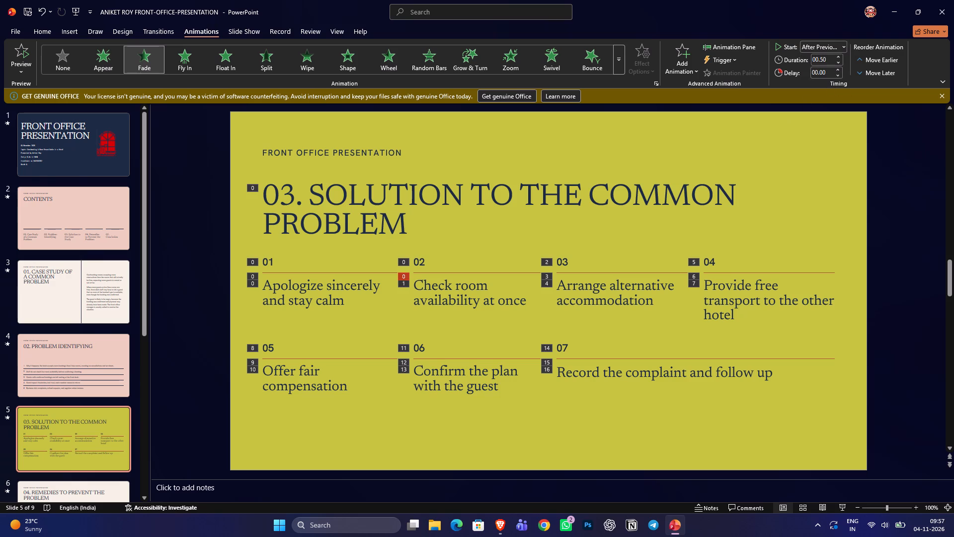
left_click(404, 284)
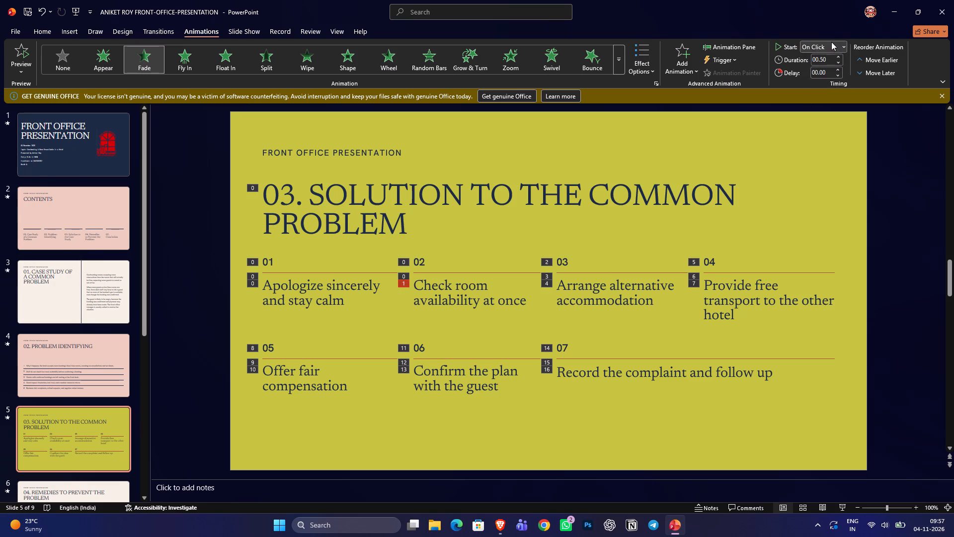
left_click(830, 44)
left_click(822, 82)
Set the three Fades of item 03, "Arrange alternative accommodation", including its divider line, to start After Previous.
left_click(549, 261)
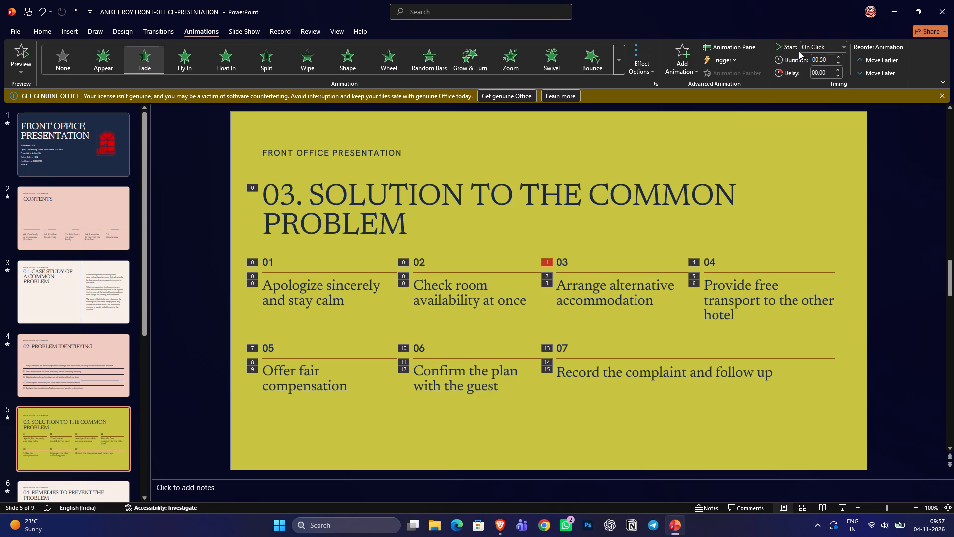
left_click(799, 51)
left_click(804, 47)
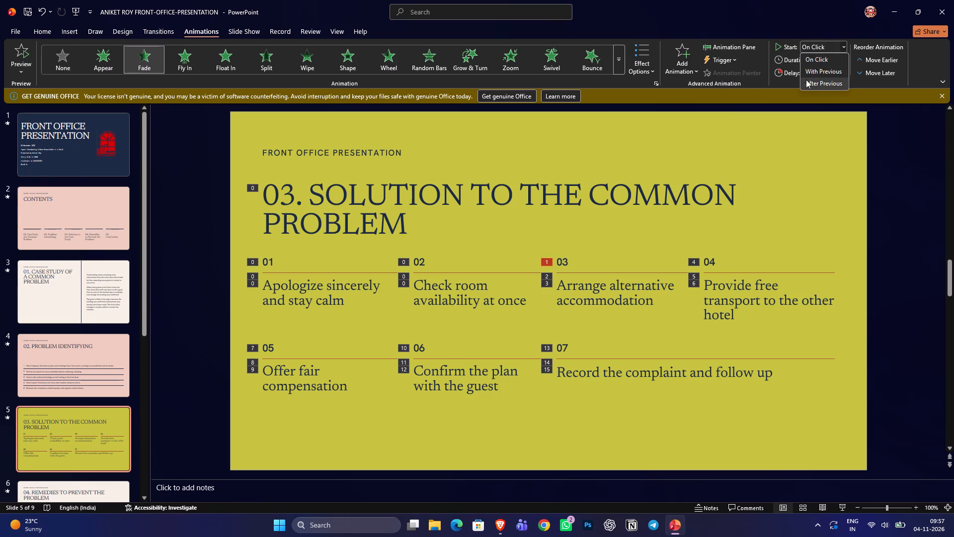
left_click(806, 80)
left_click(549, 280)
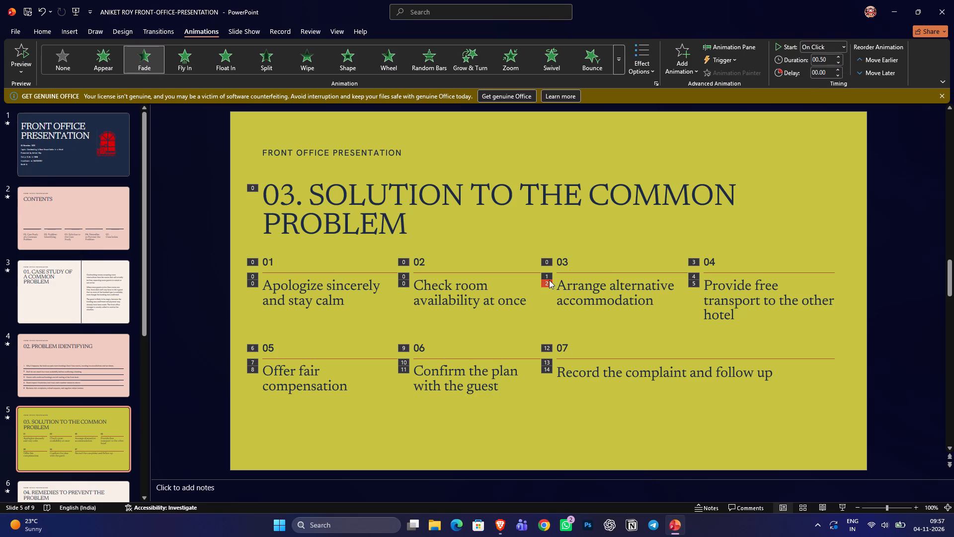
left_click(550, 273)
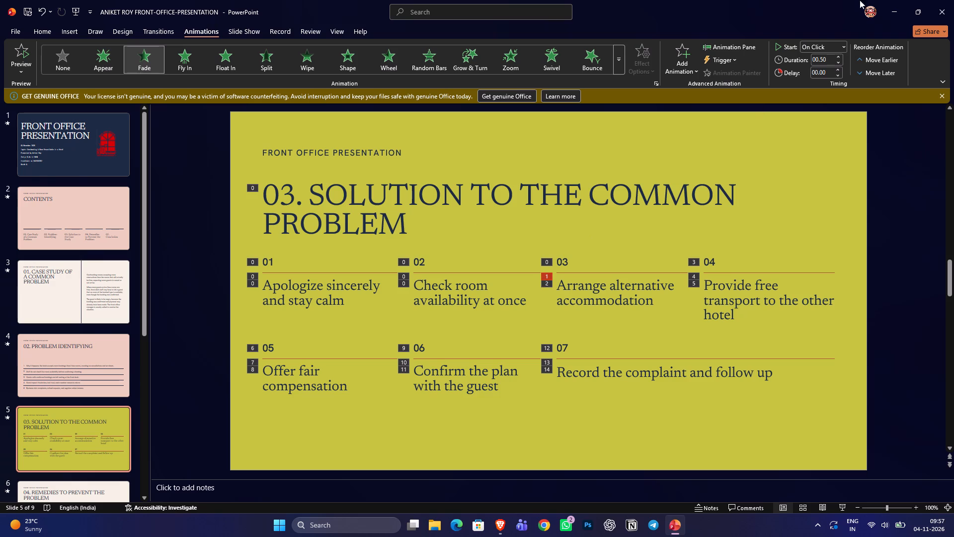
left_click(832, 44)
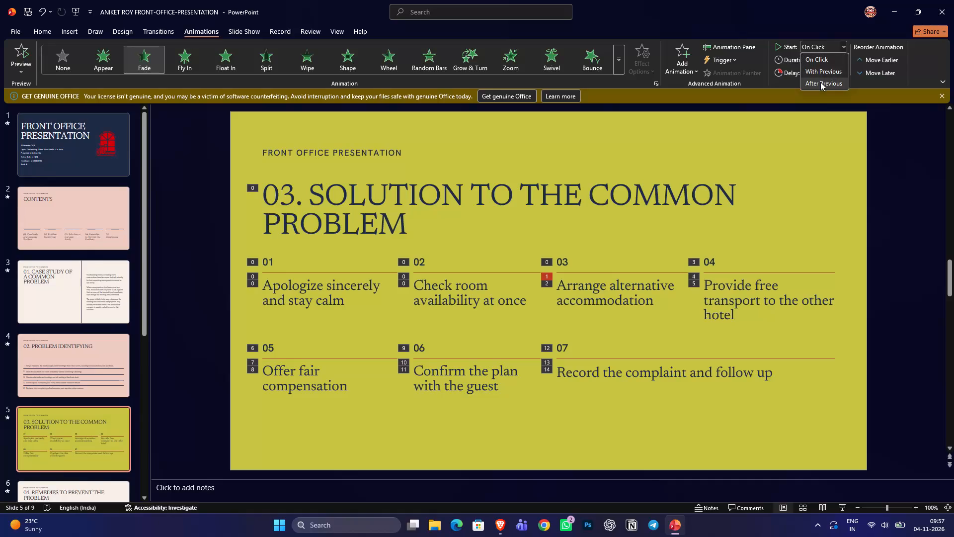
left_click(820, 82)
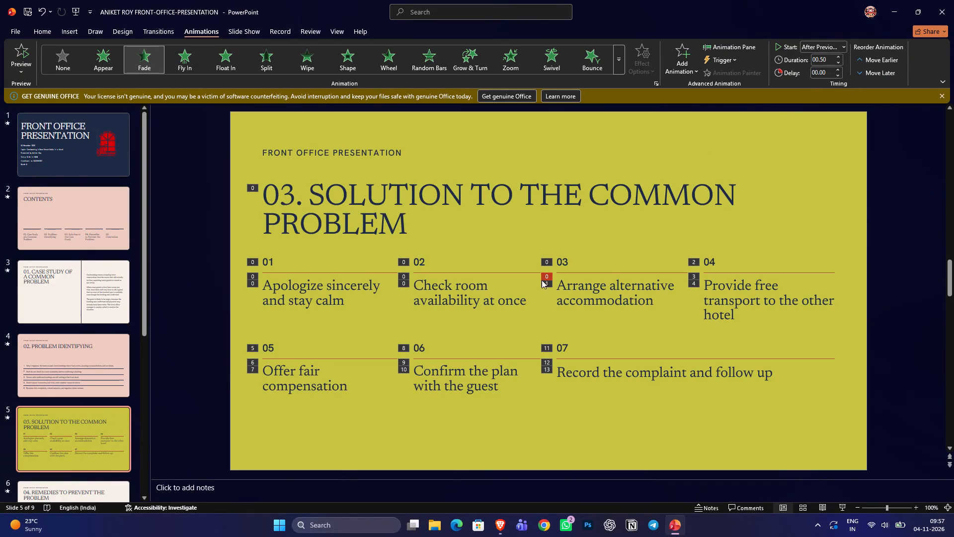
left_click(550, 284)
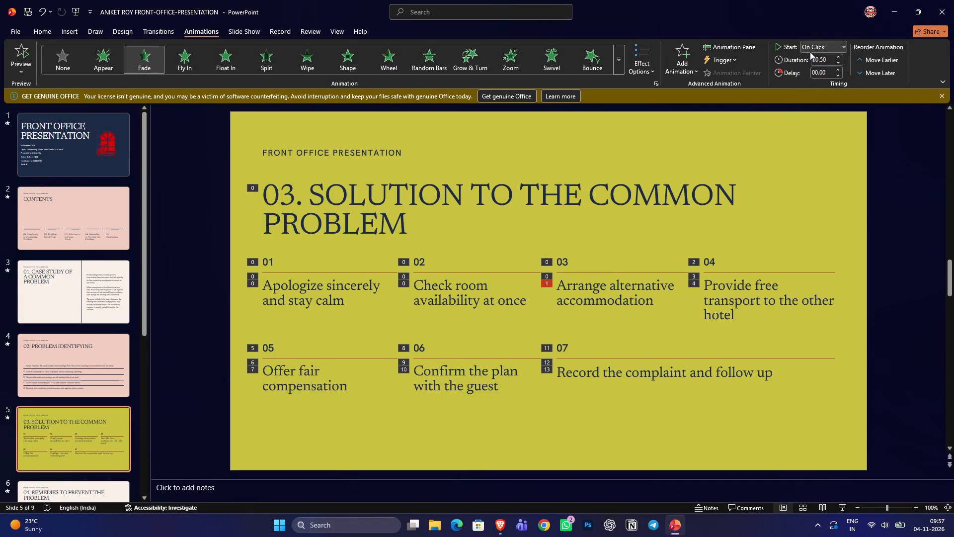
left_click_drag(811, 49, 806, 86)
left_click(806, 86)
Set the three Fades of item 04, "Provide free transport to the other hotel", including its divider line, to start After Previous.
left_click(690, 259)
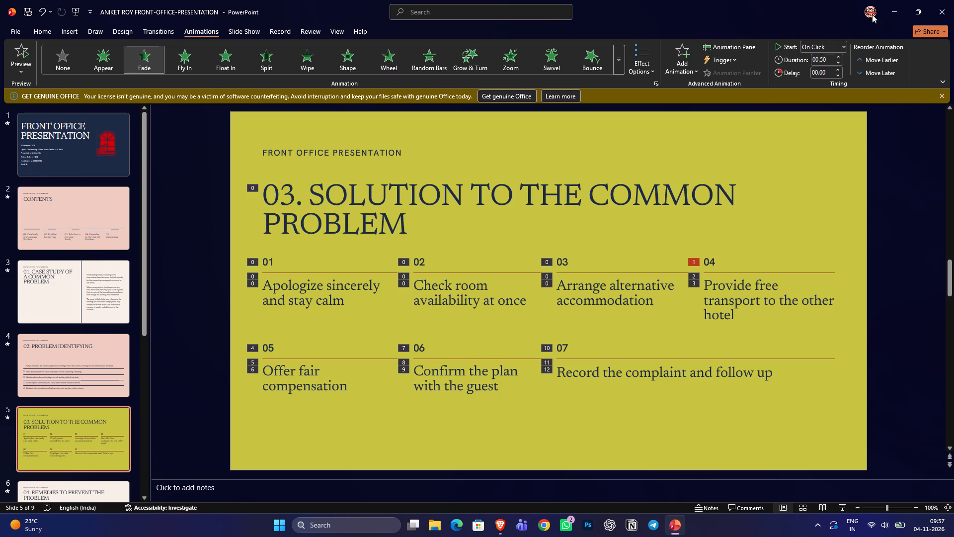
left_click(841, 42)
left_click_drag(841, 42, 838, 48)
left_click(838, 48)
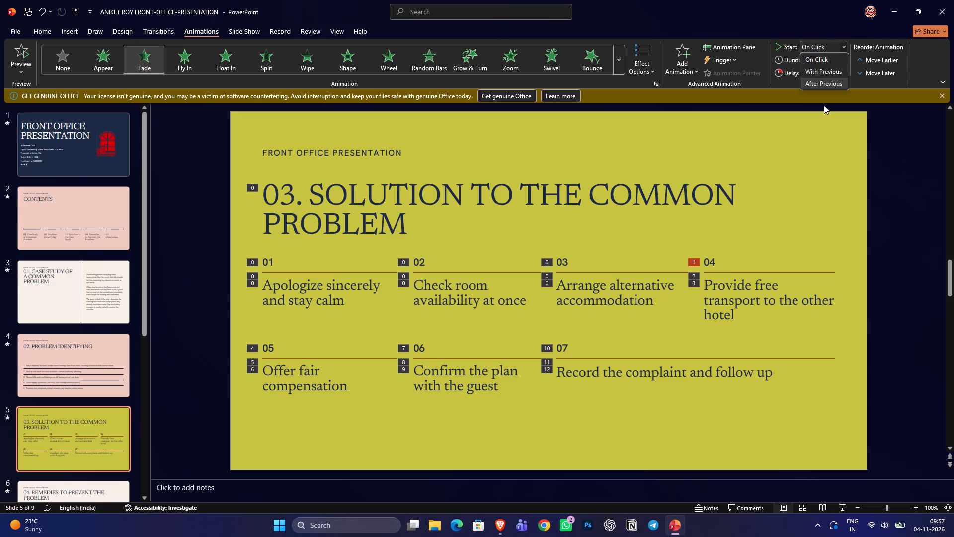
left_click(826, 81)
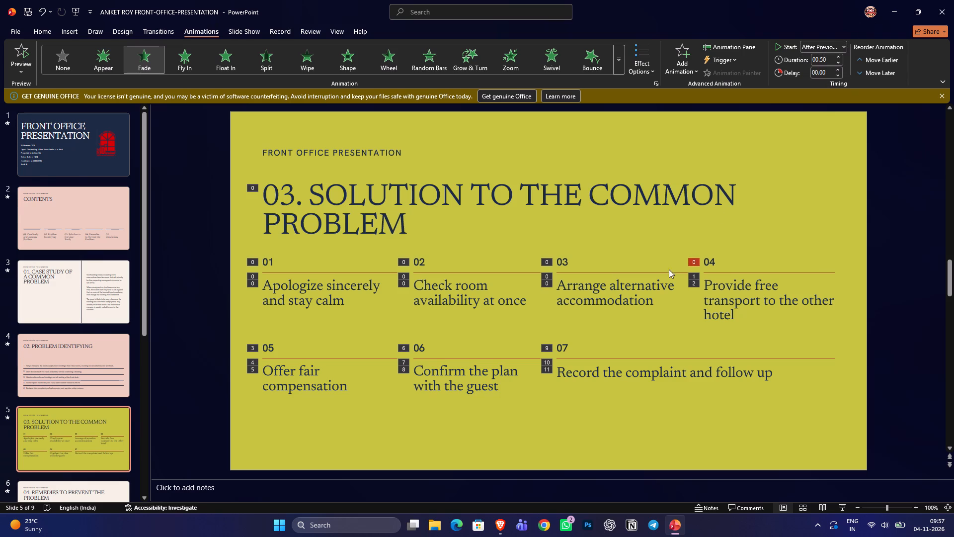
left_click(691, 278)
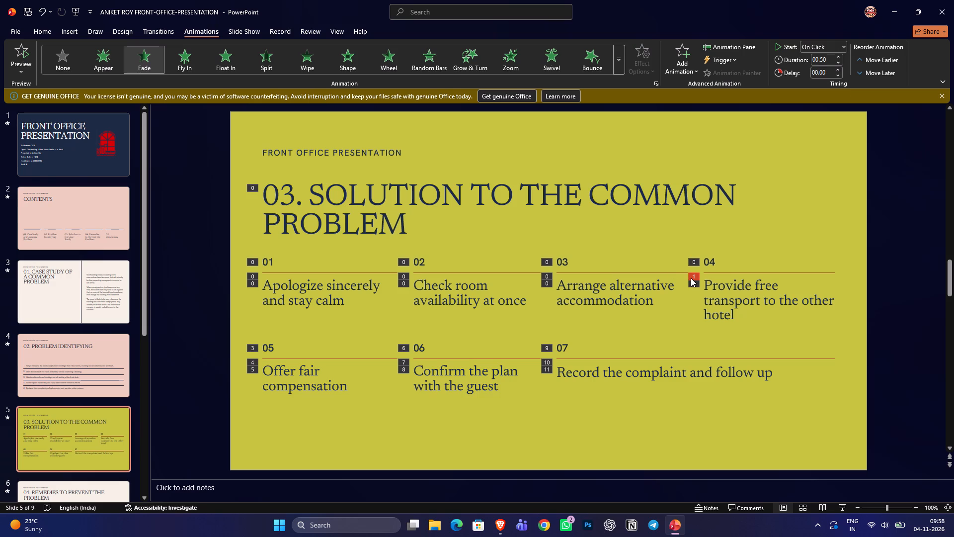
left_click(803, 49)
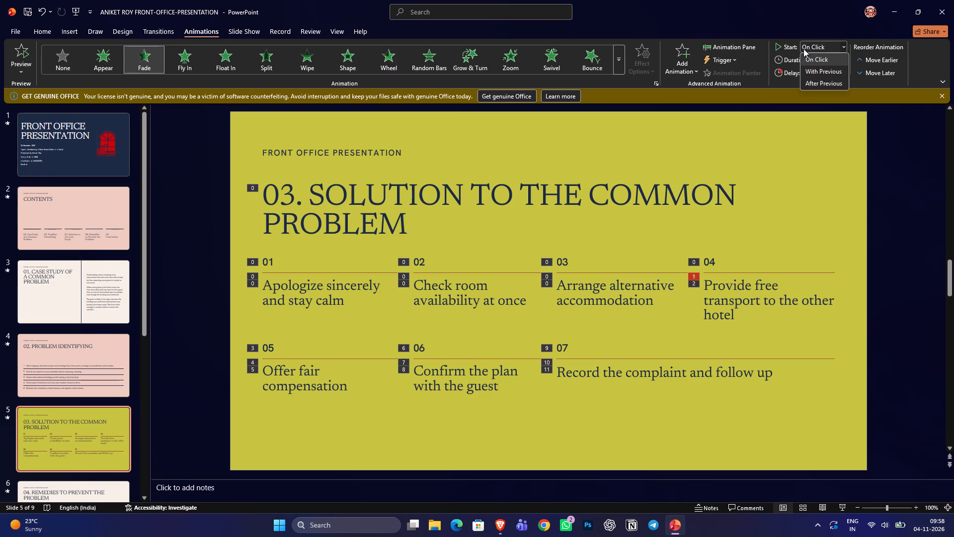
left_click(815, 84)
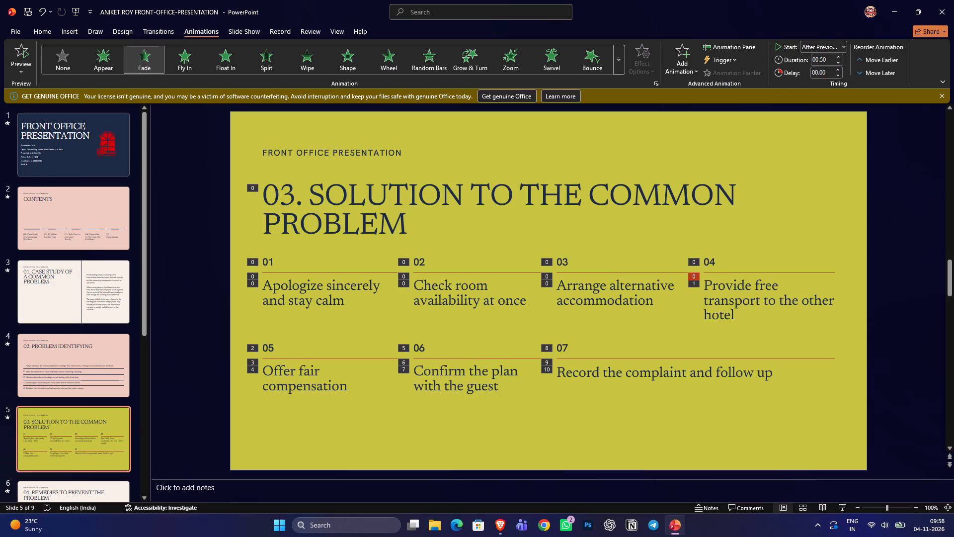
left_click(694, 285)
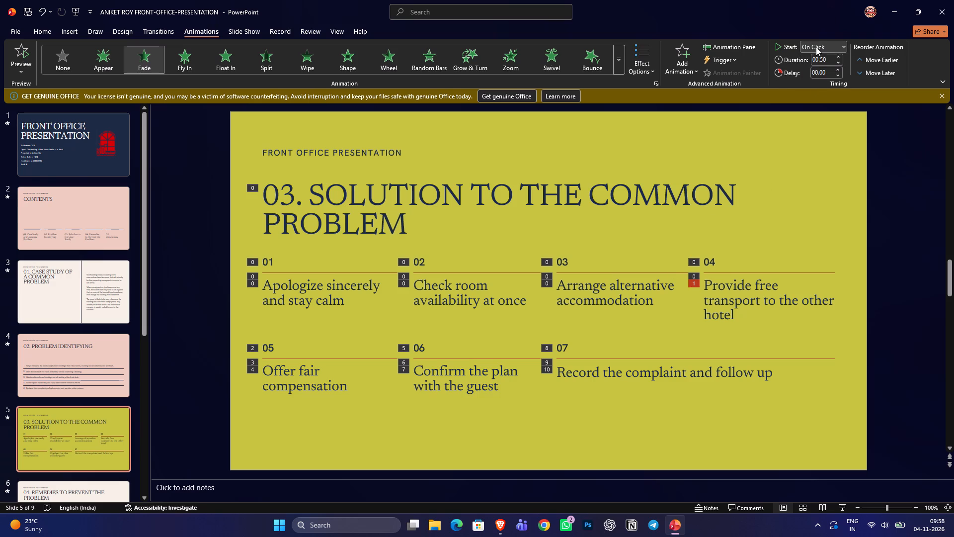
left_click(815, 50)
left_click(814, 81)
Set the three Fades of item 05, "Offer fair compensation", including its divider line, to start After Previous.
left_click(252, 348)
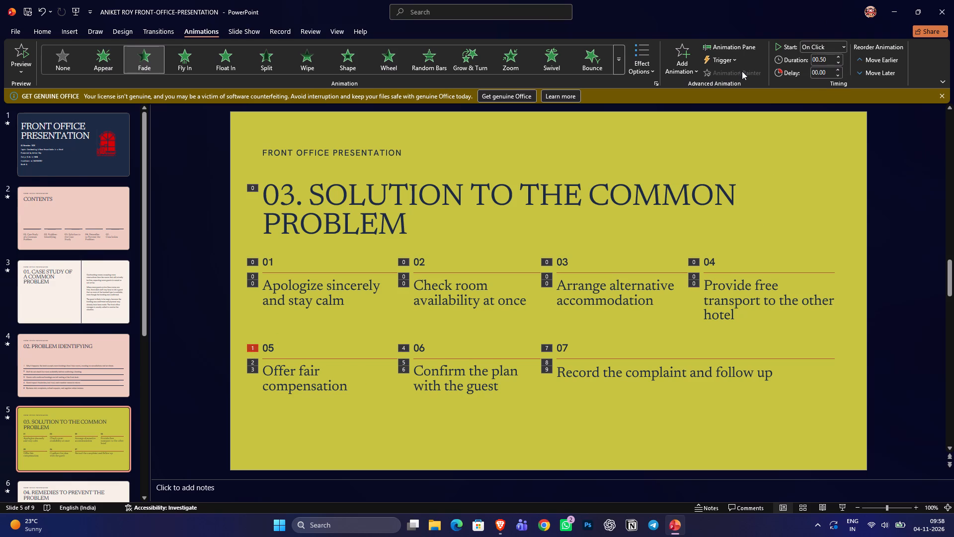
left_click(809, 43)
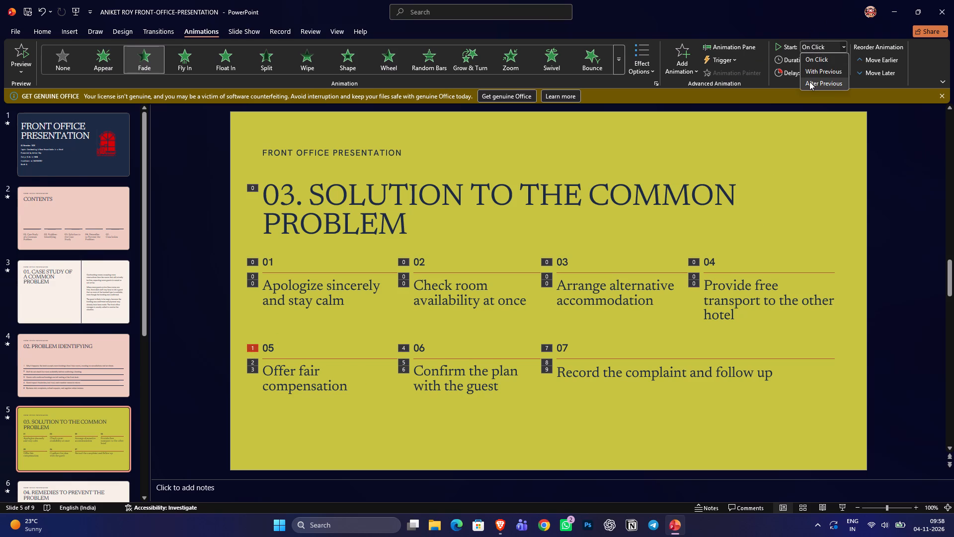
left_click(809, 82)
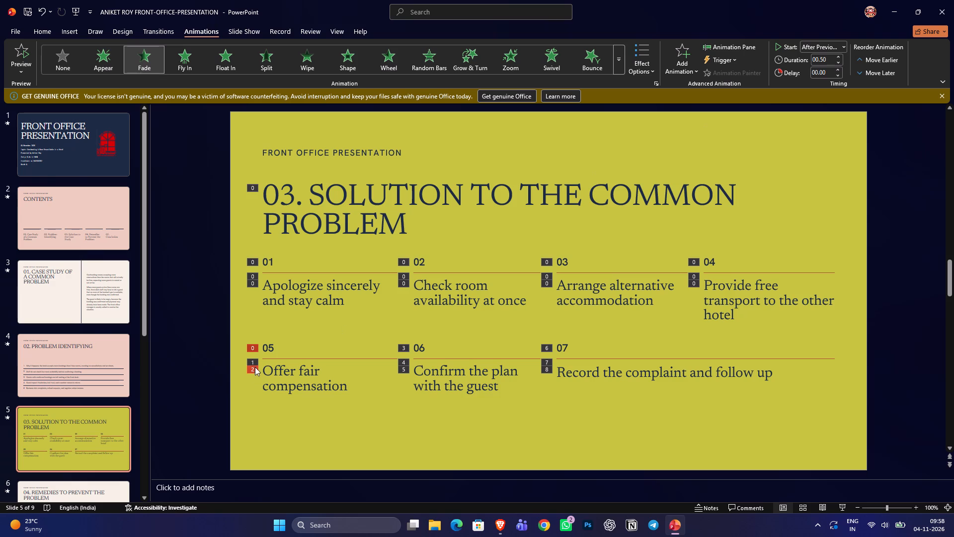
left_click(253, 358)
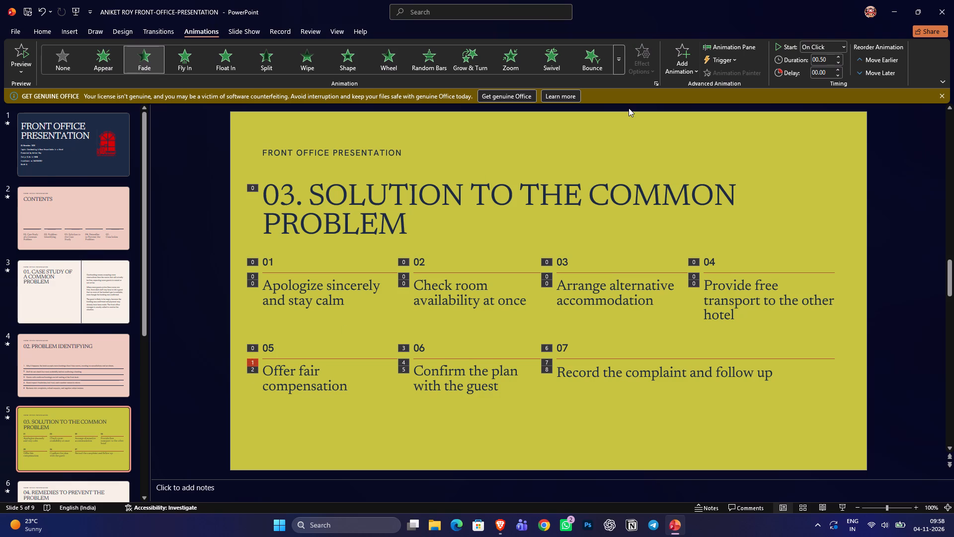
left_click(811, 48)
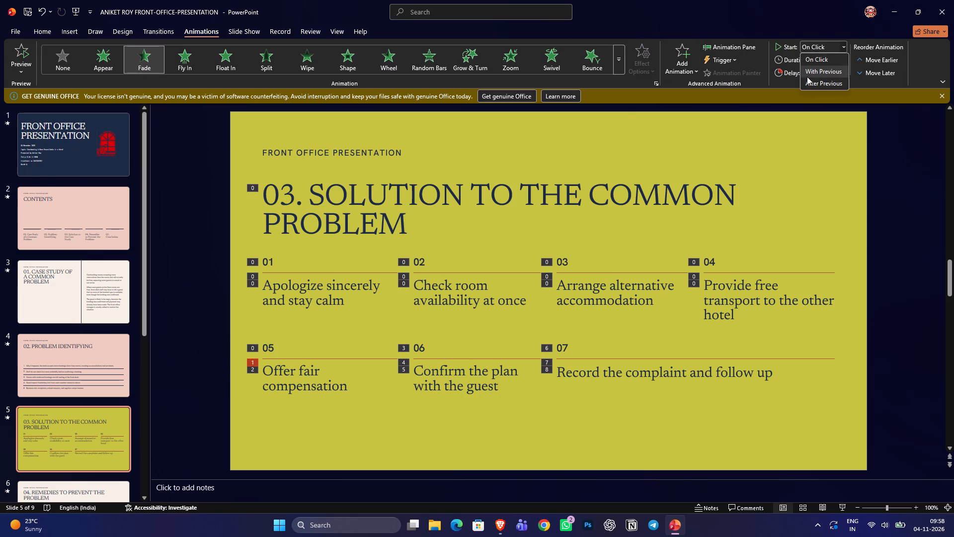
left_click(808, 83)
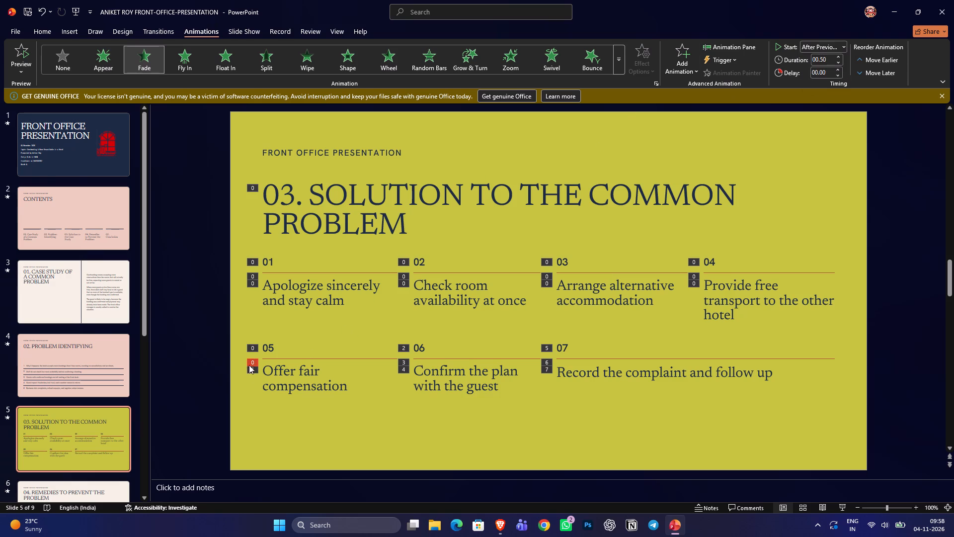
left_click(249, 371)
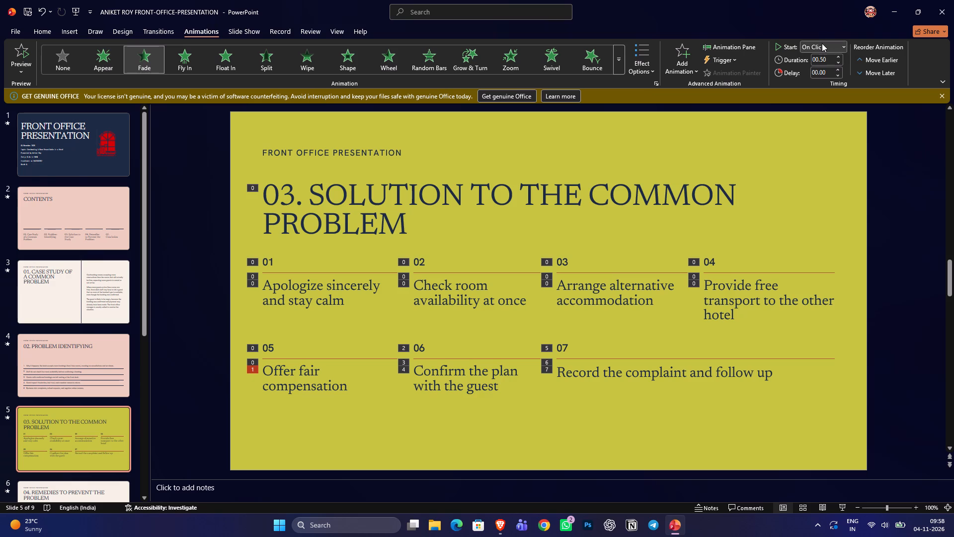
left_click_drag(822, 43, 817, 82)
left_click(817, 82)
Set the three Fades of item 06, "Confirm the plan with the guest", including its divider line, to start After Previous.
left_click(401, 351)
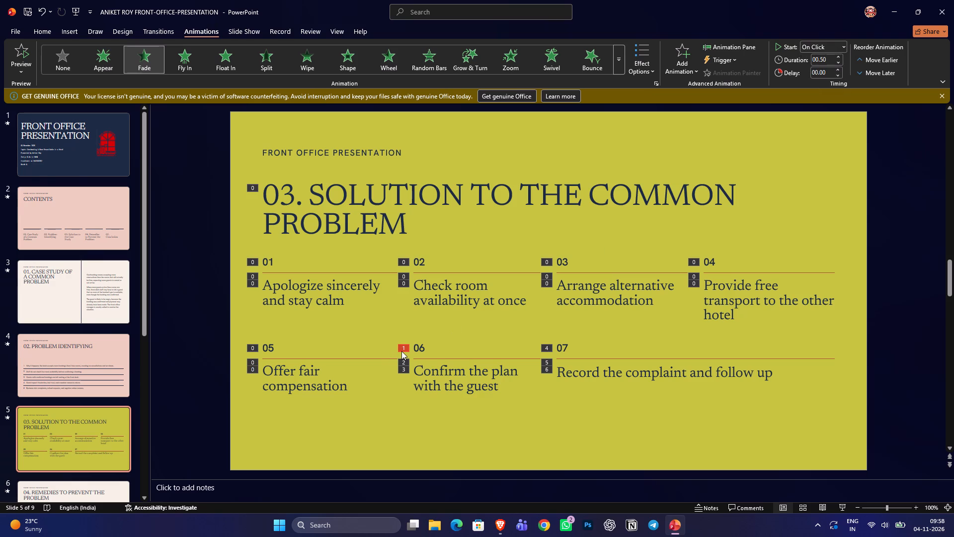
left_click(813, 47)
left_click(817, 77)
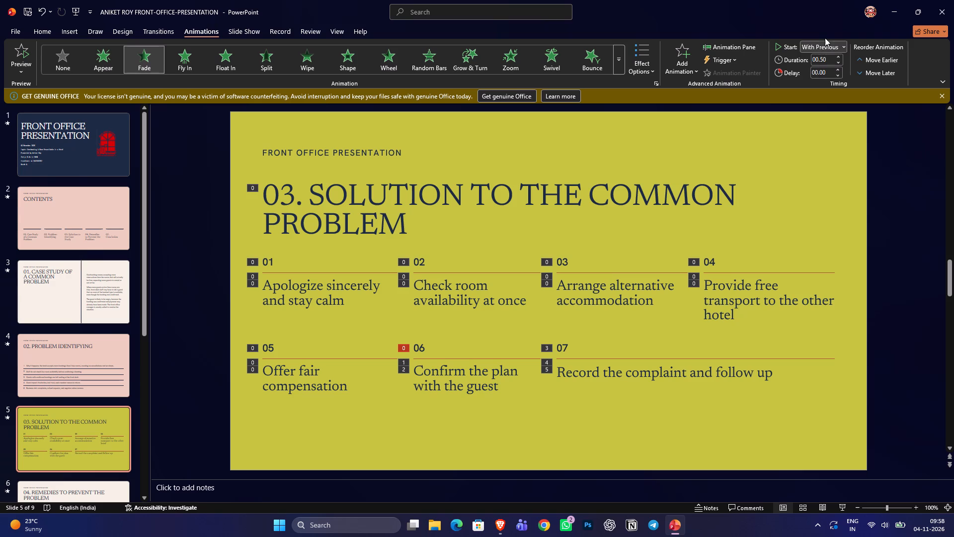
left_click(824, 46)
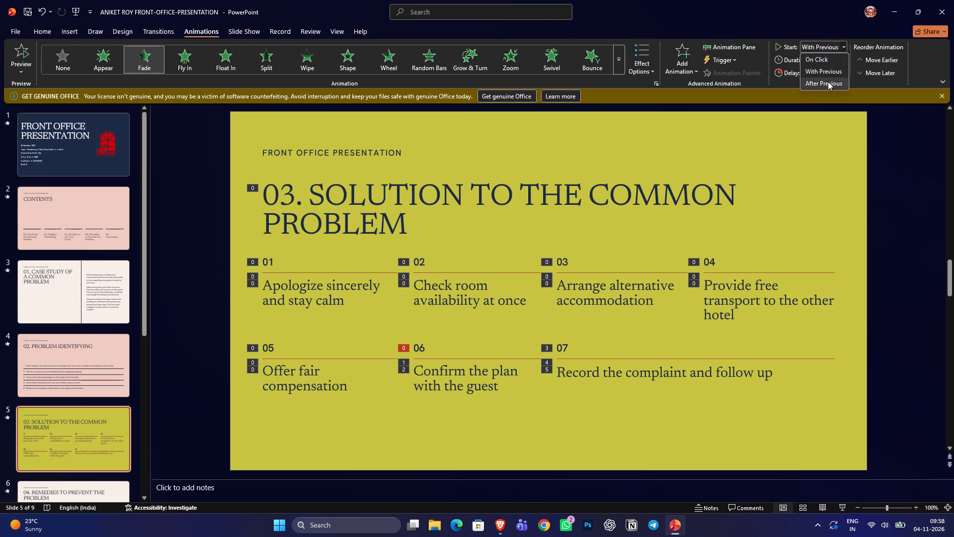
left_click(828, 86)
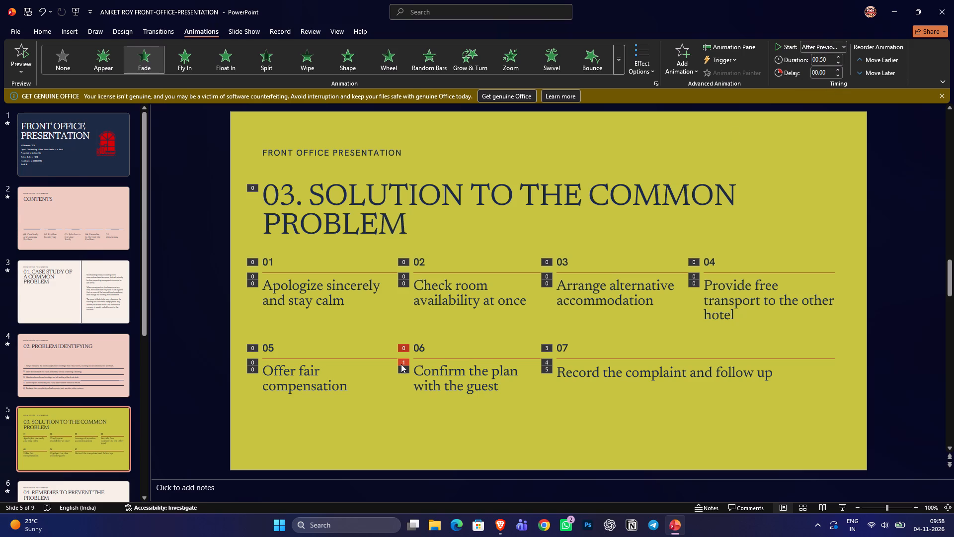
left_click(401, 363)
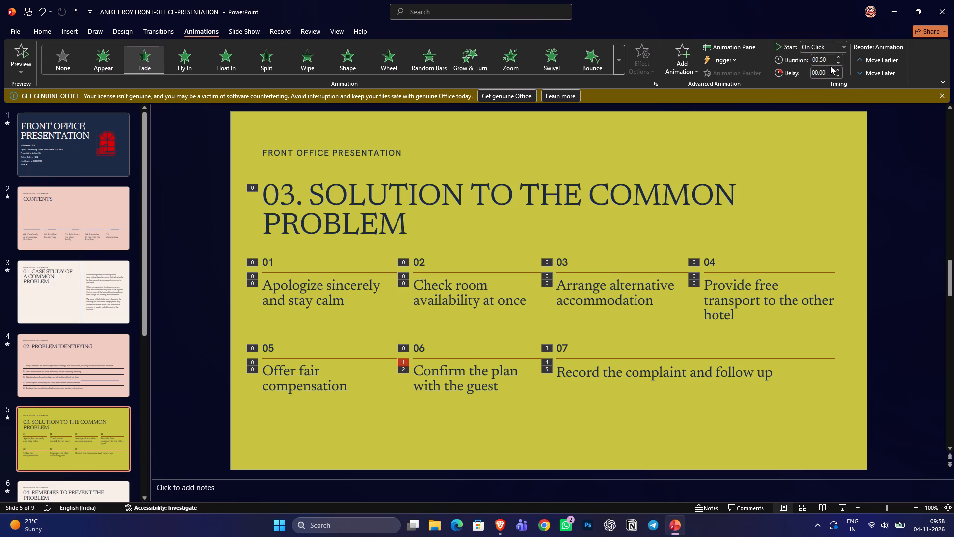
left_click(830, 51)
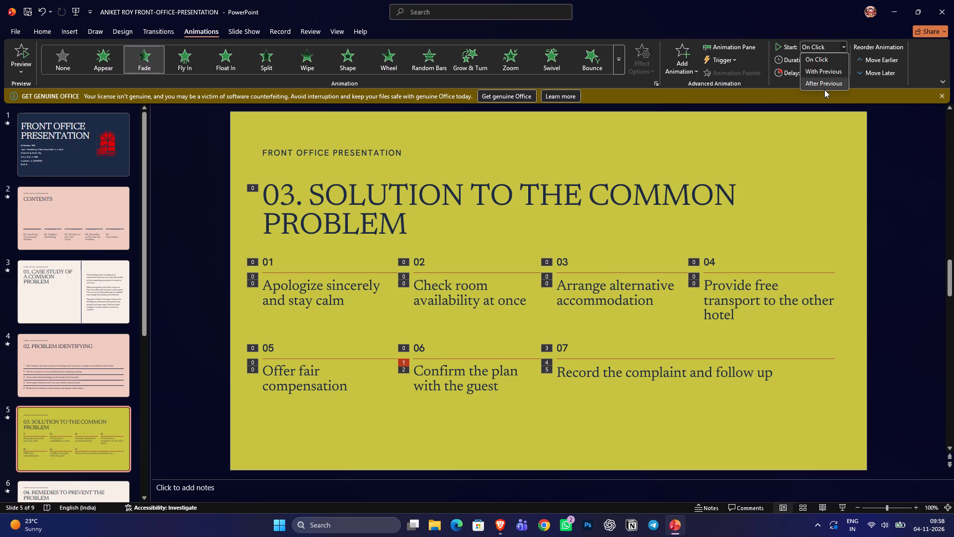
left_click(824, 88)
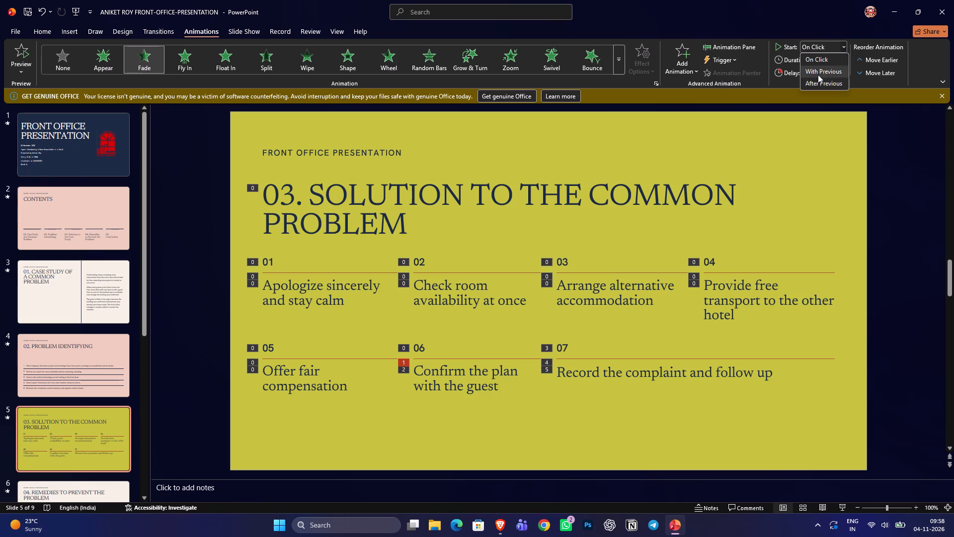
left_click(815, 83)
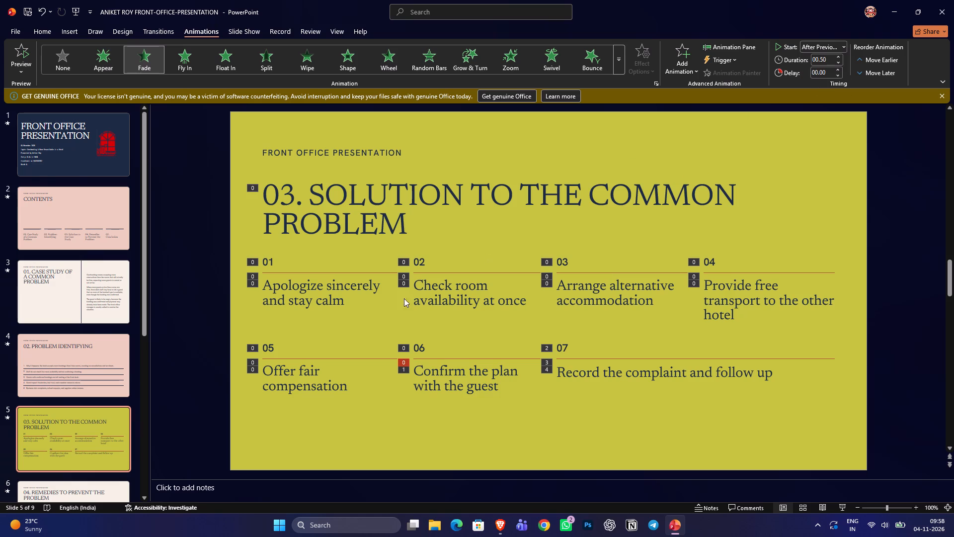
left_click(403, 372)
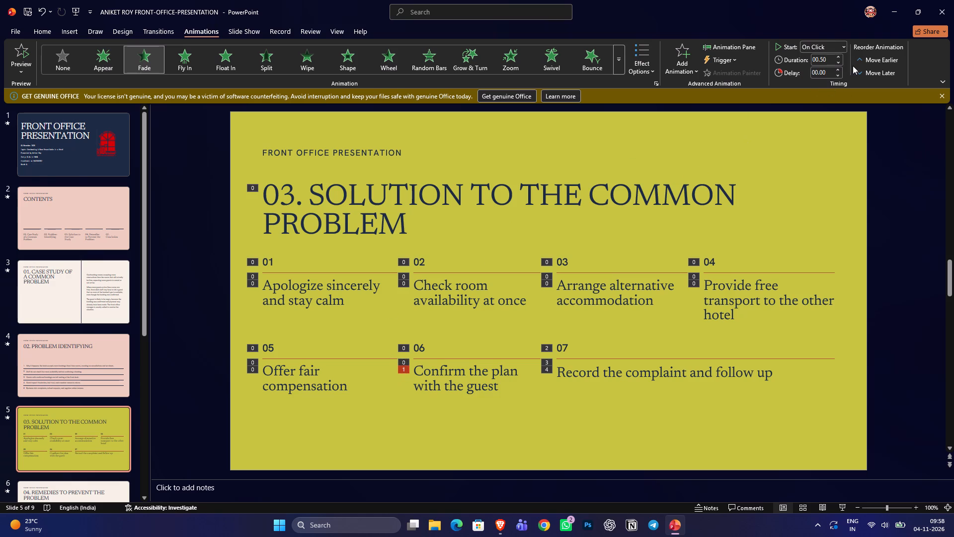
left_click(832, 46)
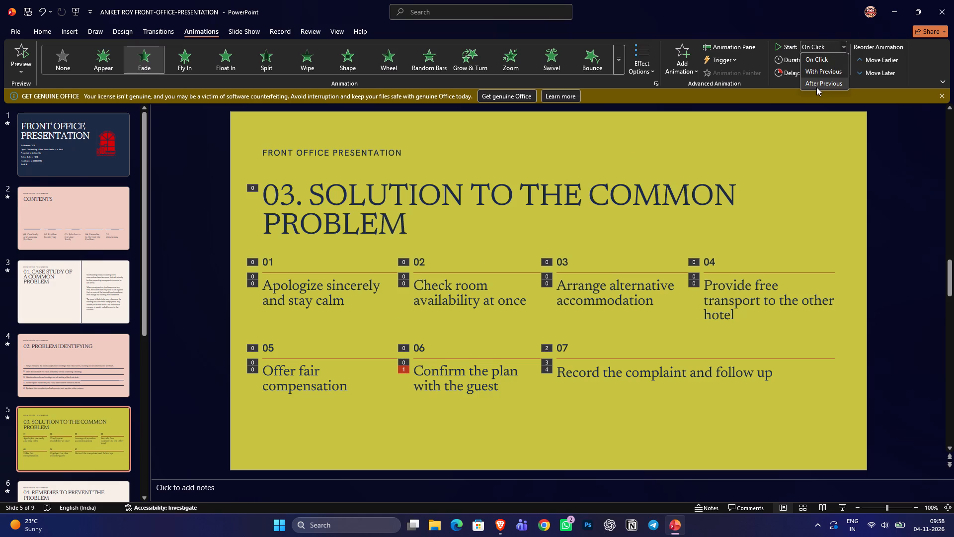
left_click(816, 87)
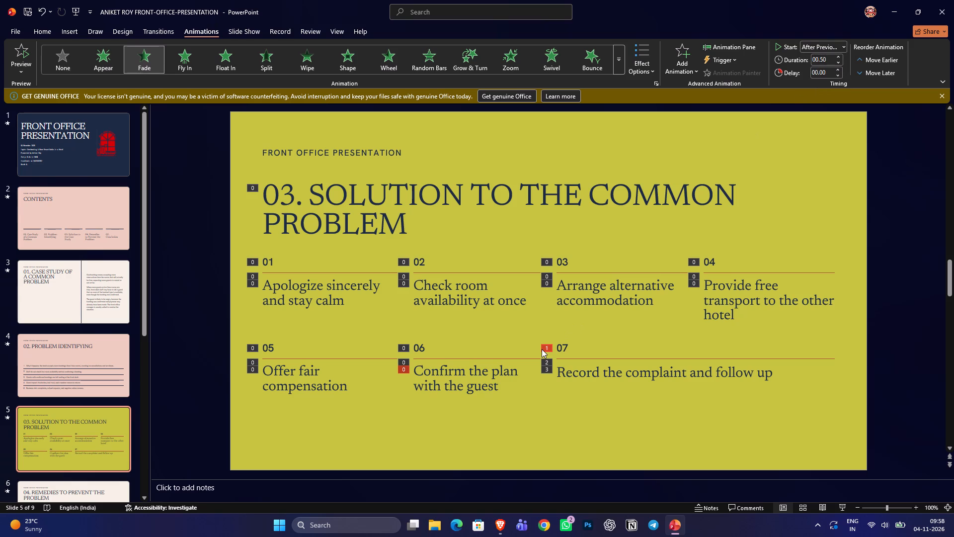
Set the three Fades of item 07, "Record the complaint and follow up", including its divider line, to start After Previous.
left_click(542, 349)
left_click(821, 47)
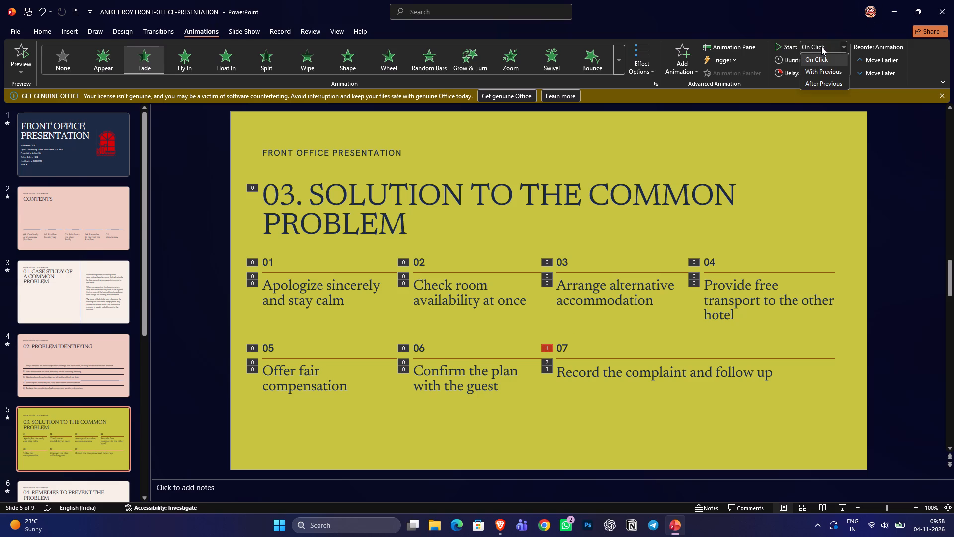
left_click(817, 79)
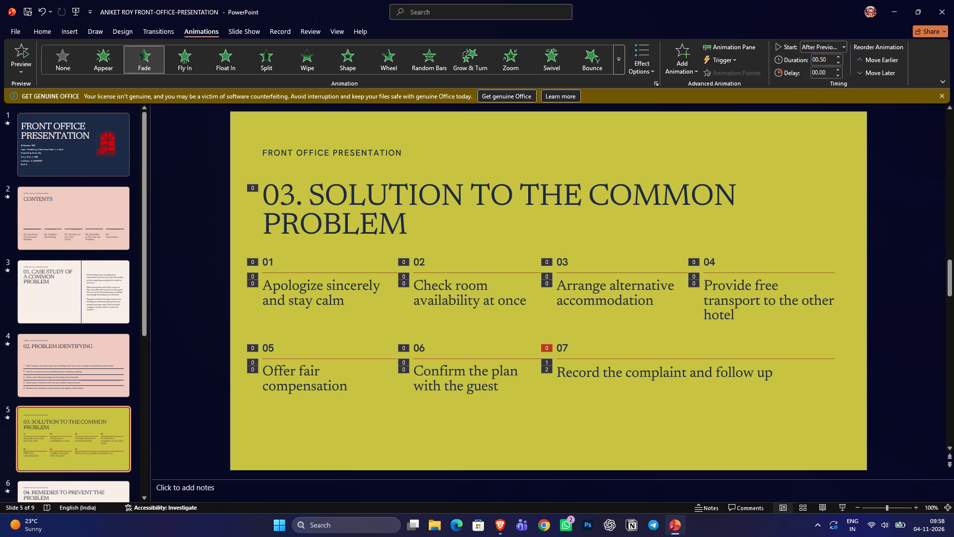
left_click(550, 360)
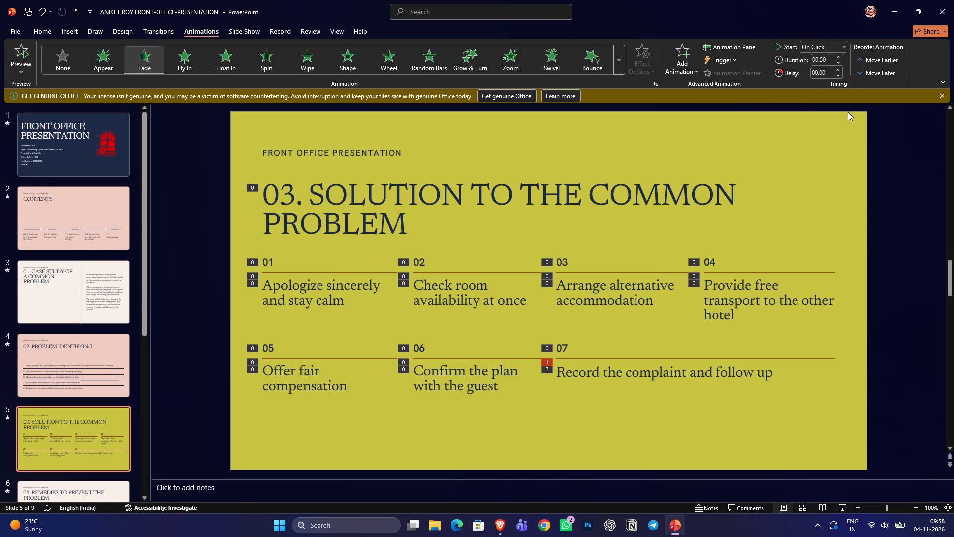
left_click(844, 50)
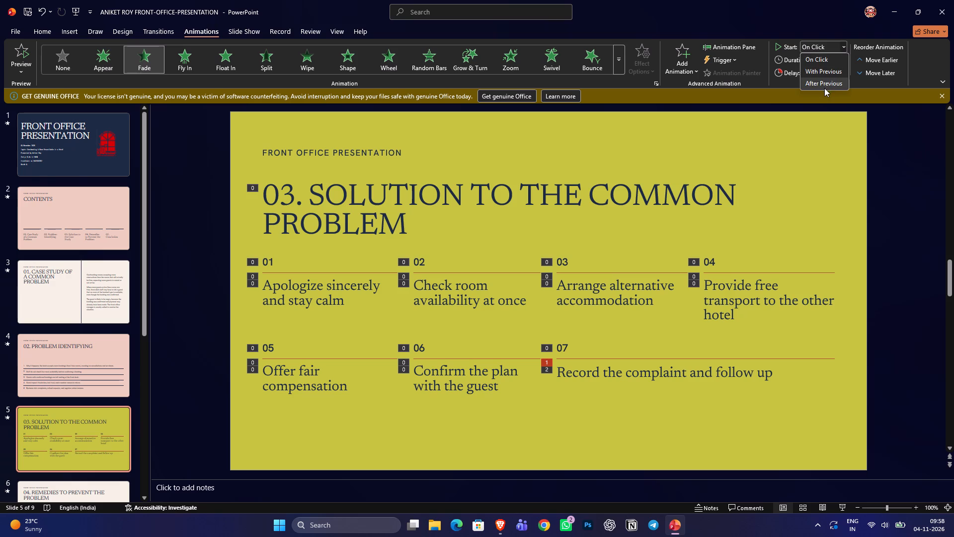
left_click(824, 88)
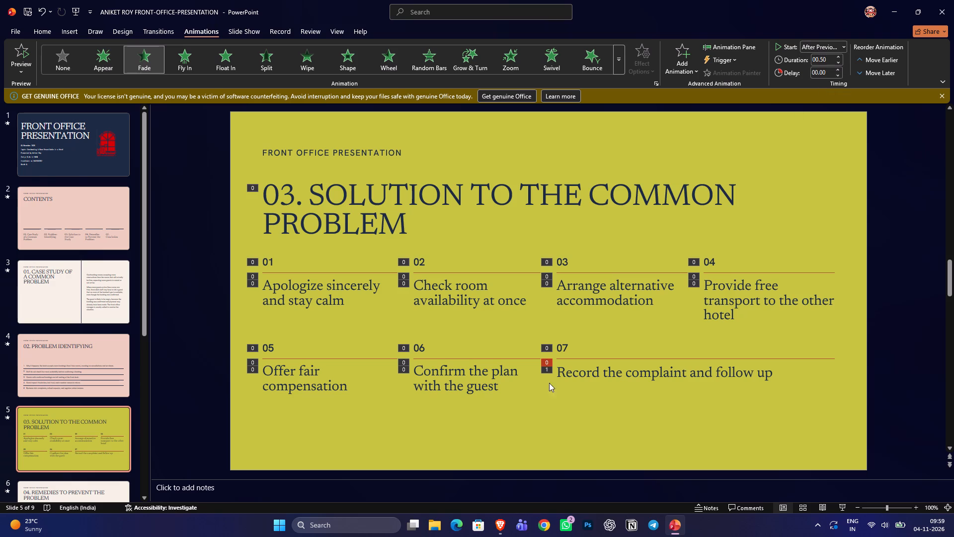
left_click(547, 371)
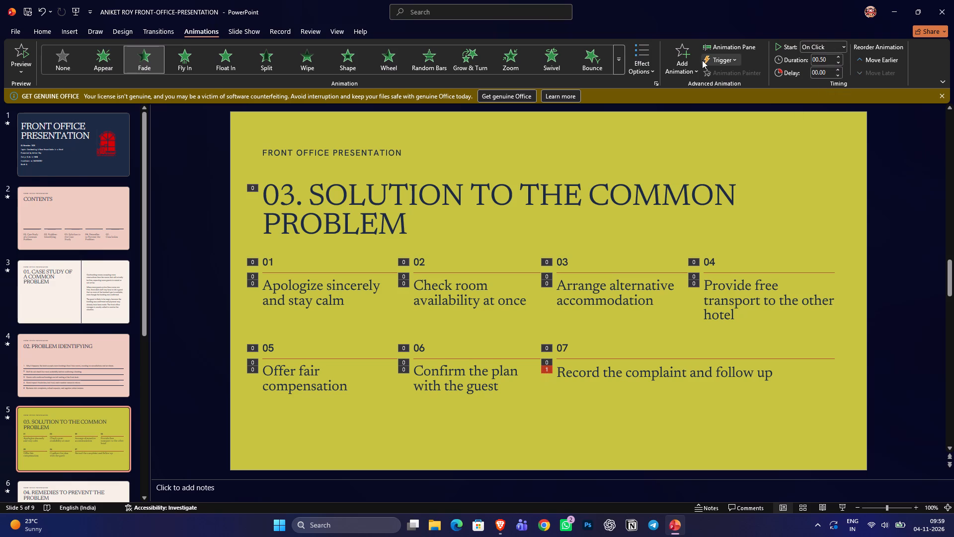
left_click(812, 42)
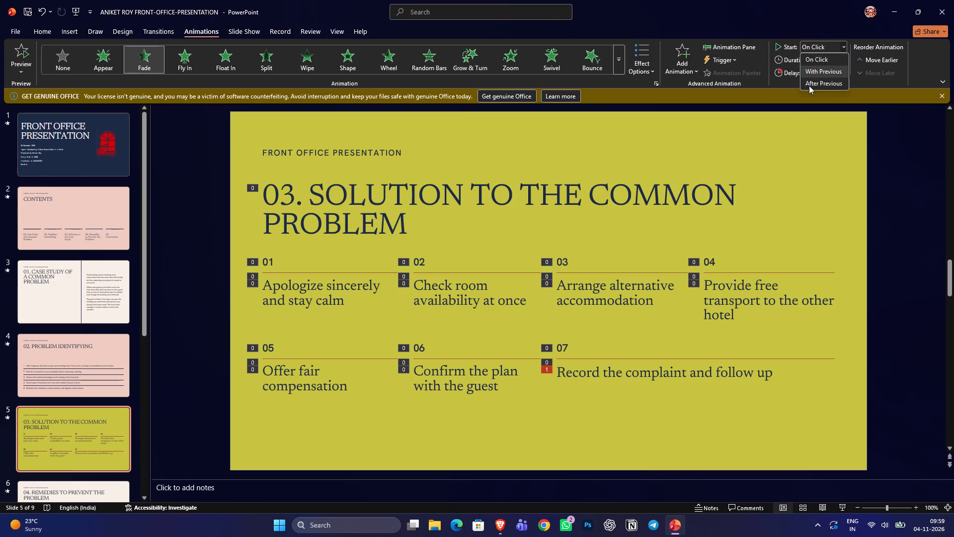
left_click(810, 85)
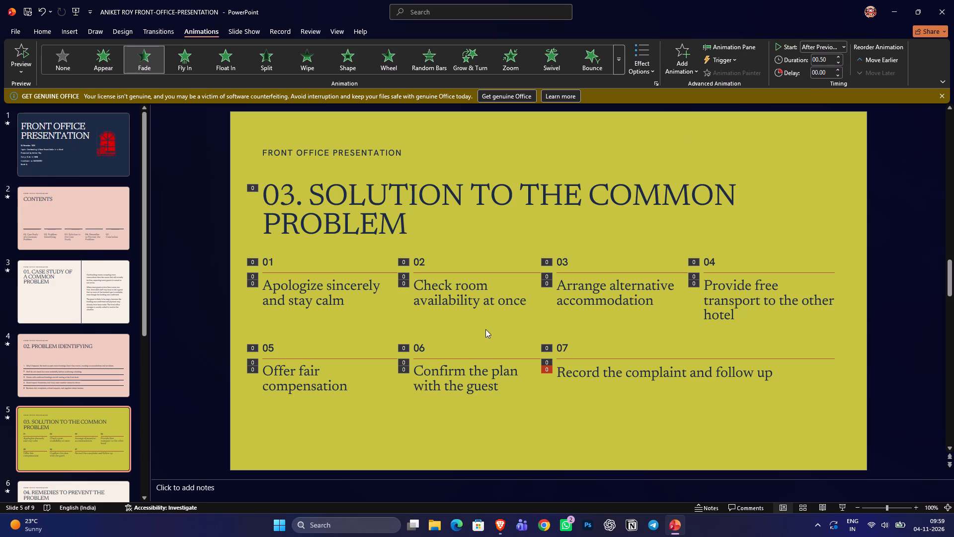
On slide 6, set the Fade of the title "04. Remedies to prevent the problem" to start After Previous.
scroll(485, 329, "down", 2)
scroll(485, 329, "up", 1)
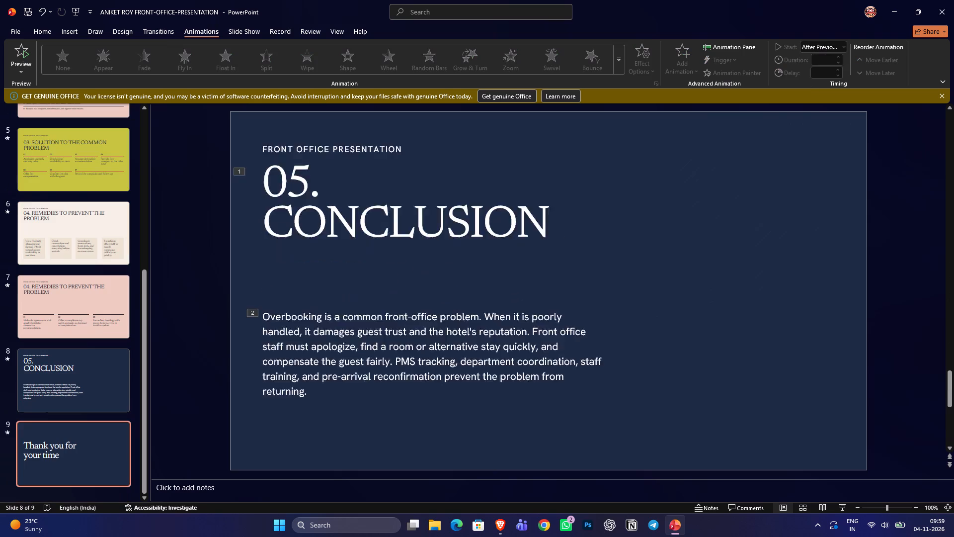
scroll(485, 329, "up", 1)
double_click(61, 239)
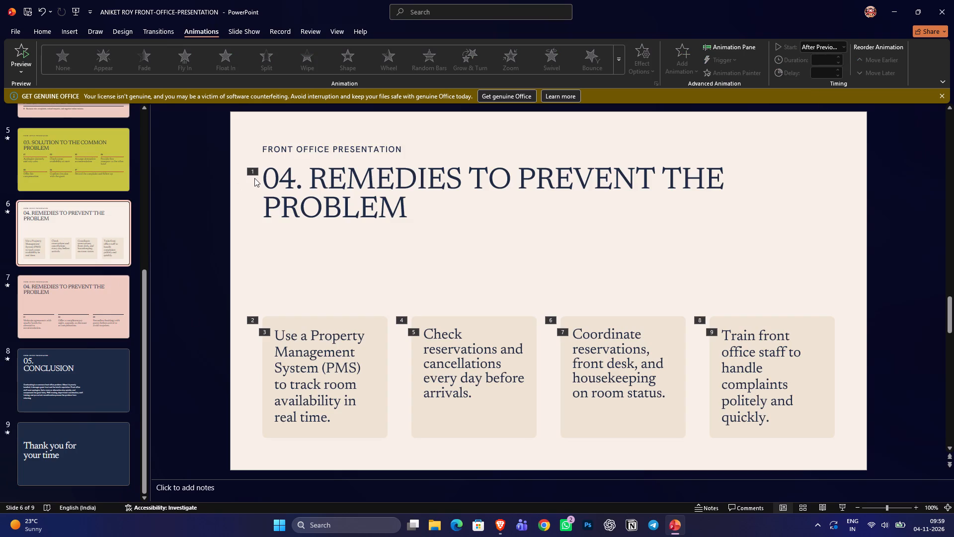
left_click(254, 178)
left_click(287, 185)
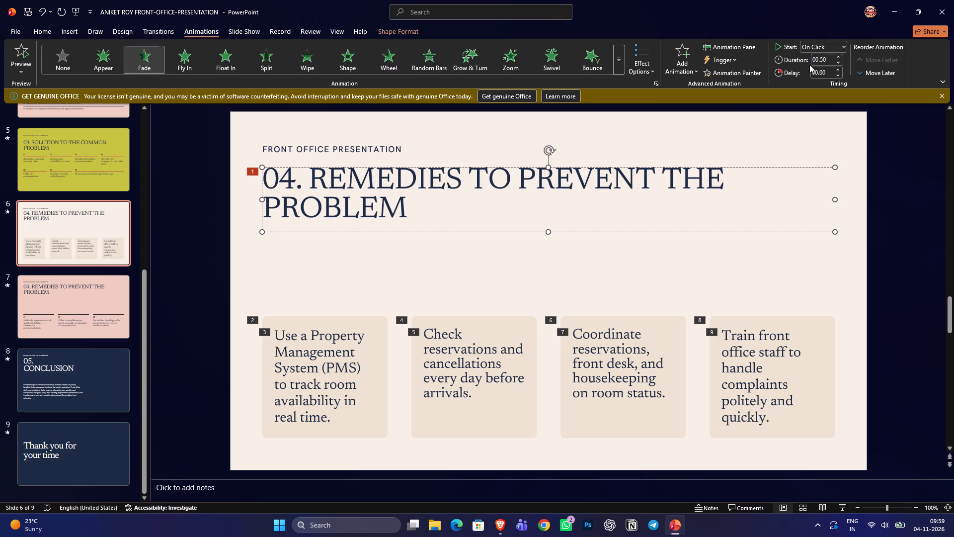
left_click(822, 47)
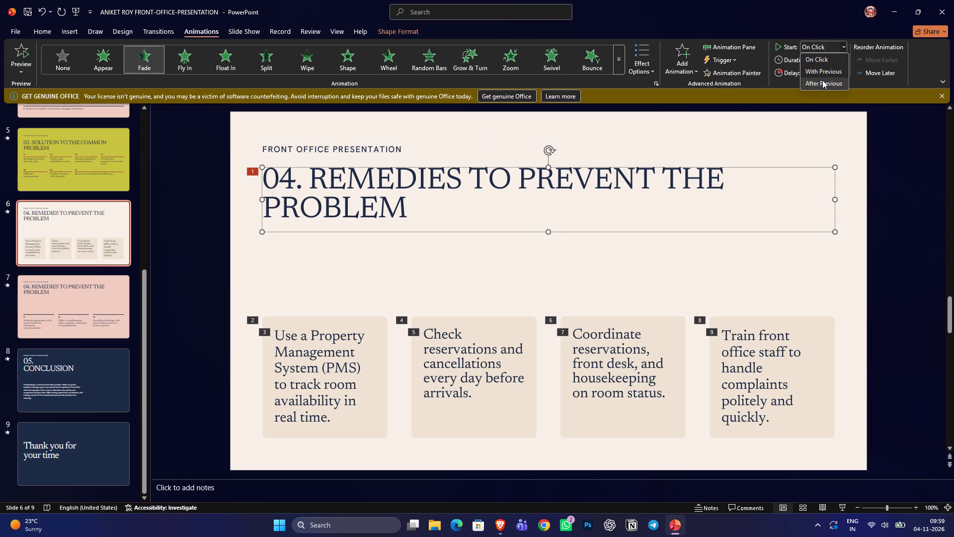
left_click(822, 80)
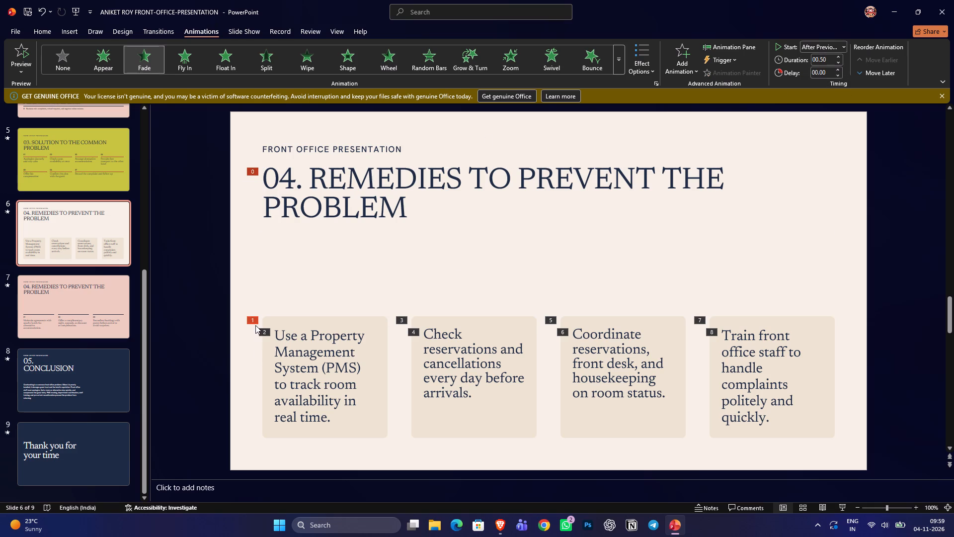
Set the Fades of slide 6's Property Management System card, both its background box and its text, to start After Previous.
left_click(255, 322)
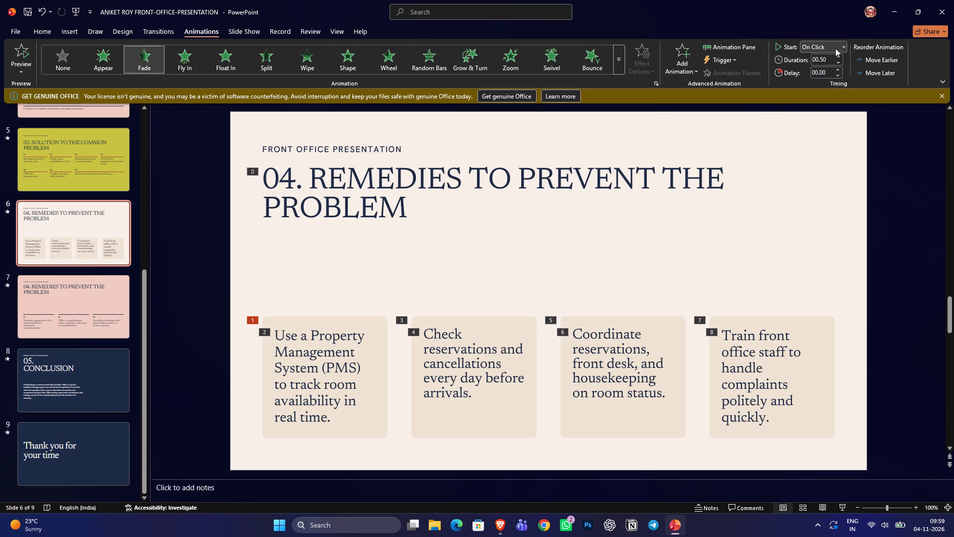
left_click(835, 48)
left_click(832, 85)
left_click(264, 329)
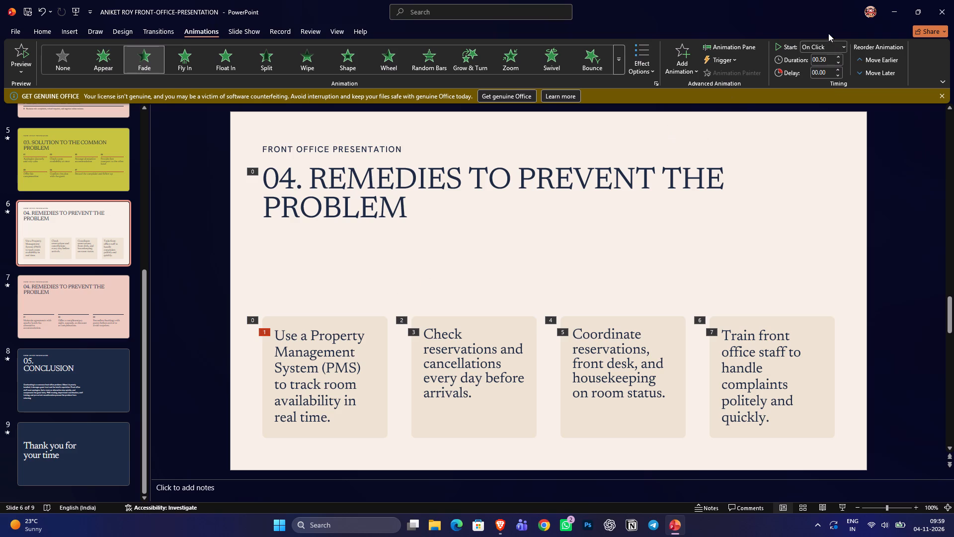
left_click_drag(824, 42, 814, 82)
Set the Fades of slide 6's "Check reservations and cancellations" card, both its background box and its text, to start After Previous.
left_click(404, 322)
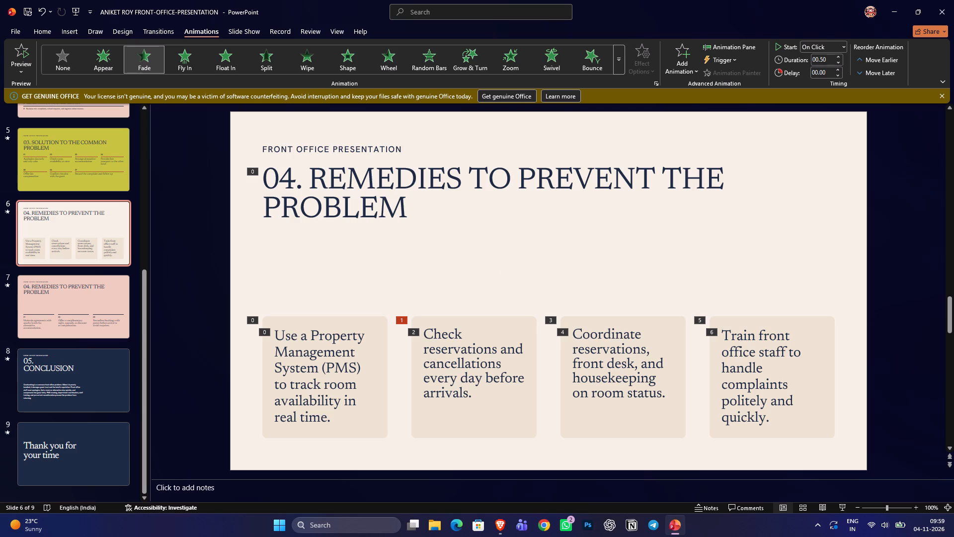
left_click(836, 43)
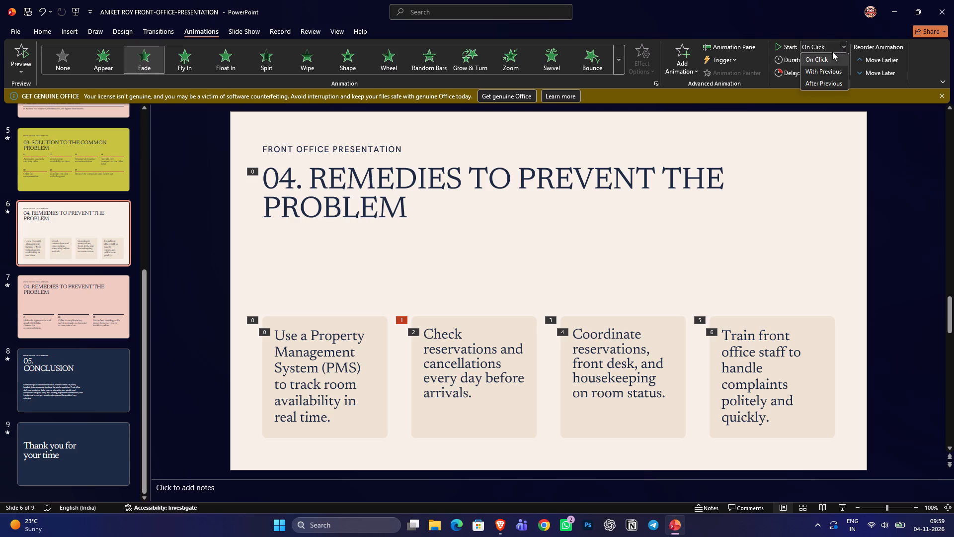
left_click_drag(820, 81, 615, 258)
left_click(819, 83)
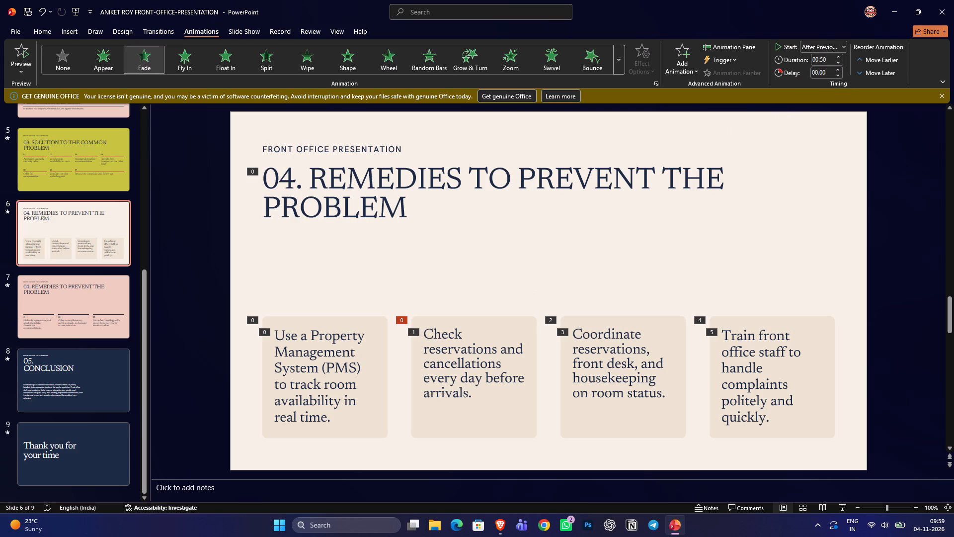
left_click(416, 337)
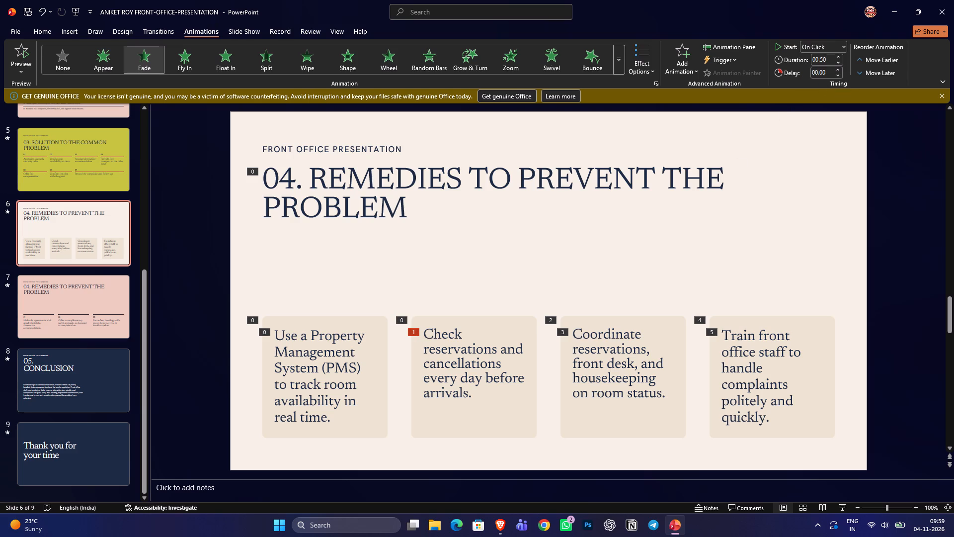
left_click(828, 45)
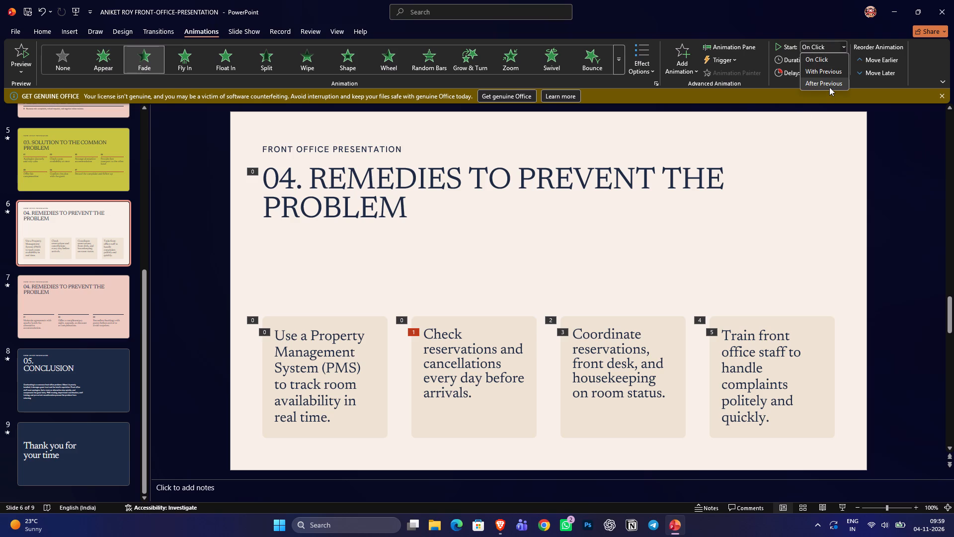
left_click(829, 87)
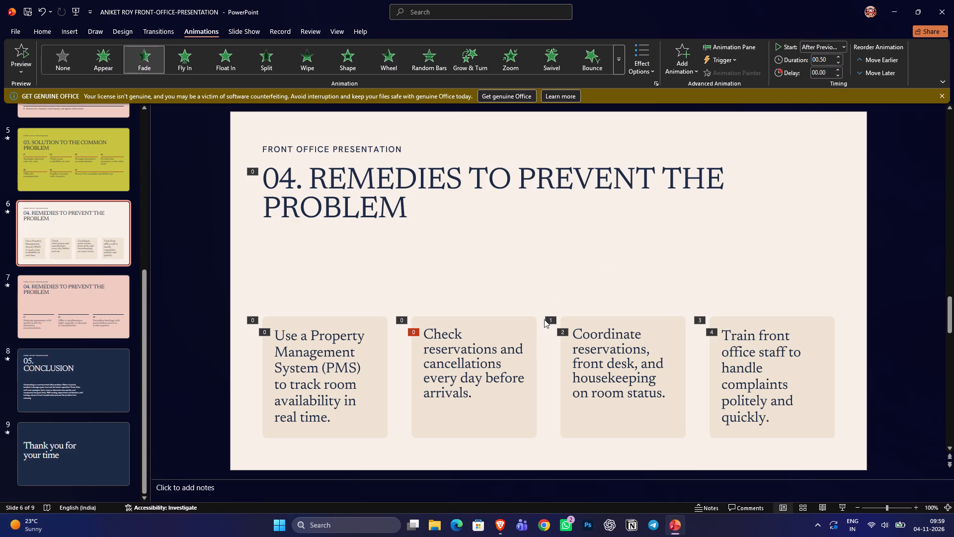
Set the Fades of the "Coordinate reservations, front desk, and housekeeping" card, both box and text, to start After Previous.
left_click(547, 320)
left_click_drag(809, 43, 807, 81)
left_click(807, 81)
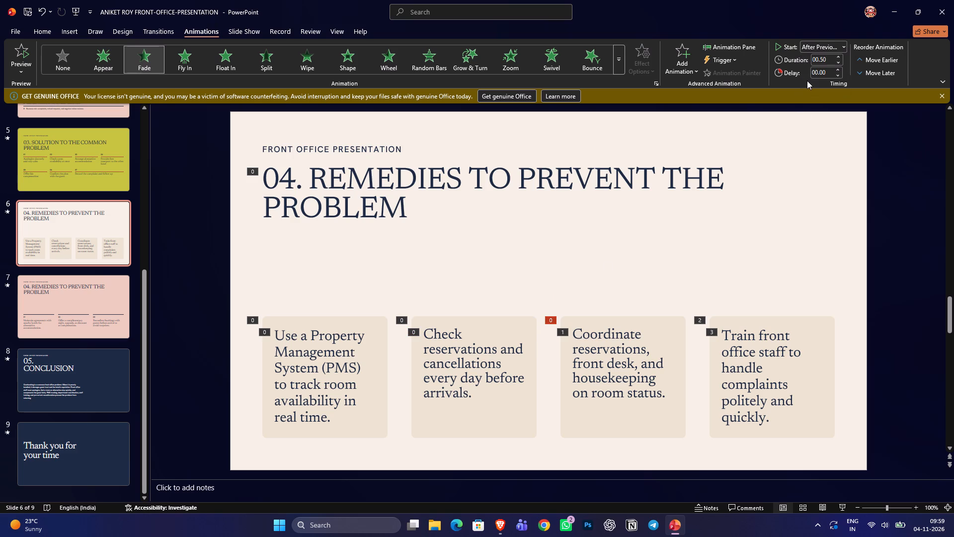
left_click(563, 332)
left_click(802, 43)
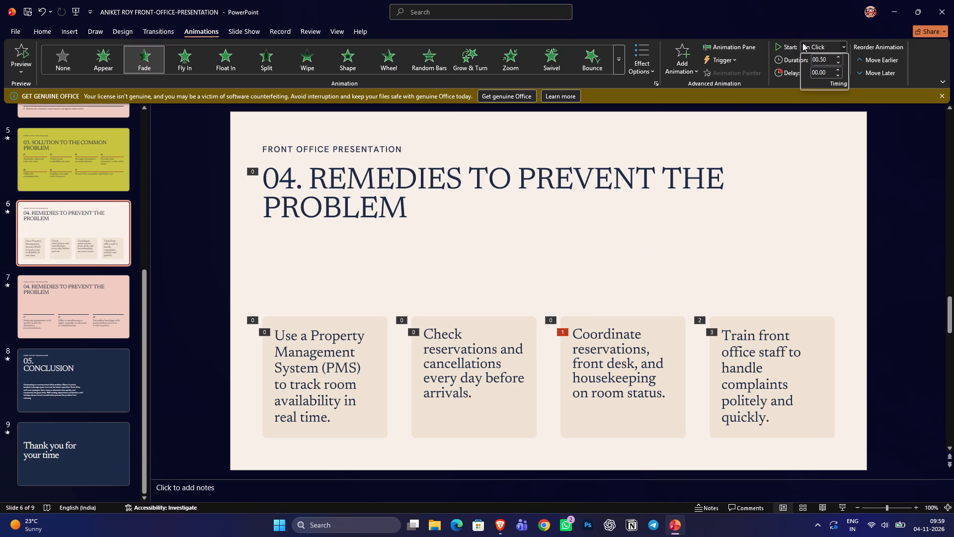
left_click(804, 81)
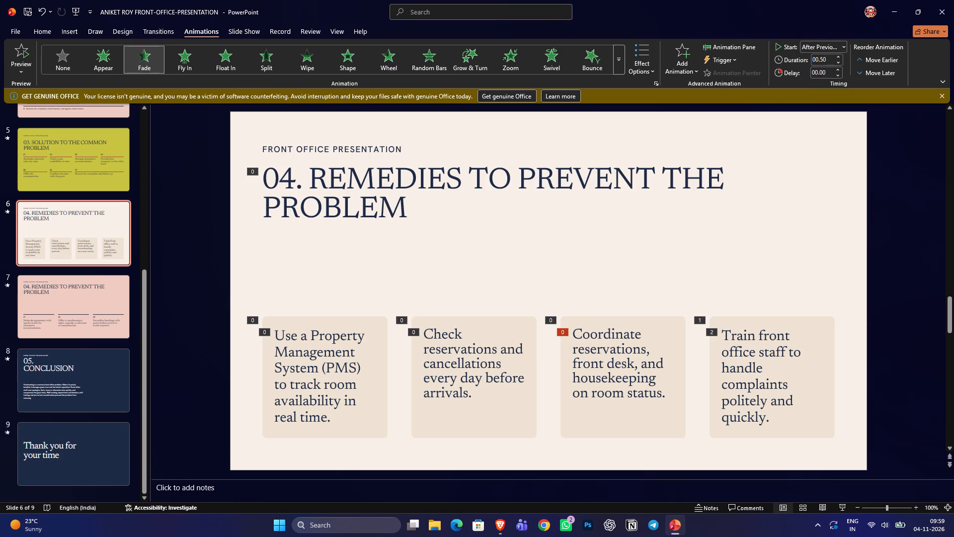
Set the Fades of the "Train front office staff" card, both its background box and its text, to start After Previous.
left_click(705, 322)
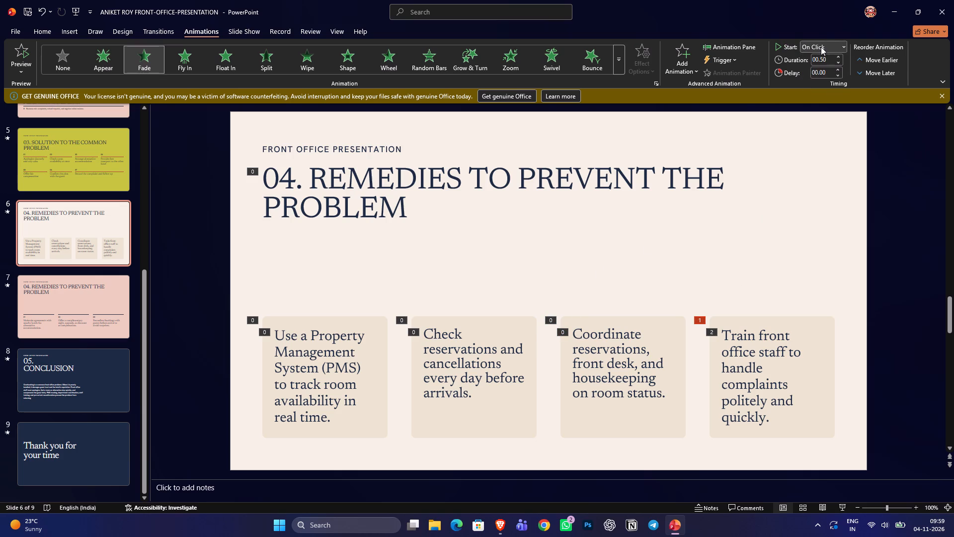
left_click(821, 47)
left_click(819, 88)
left_click(716, 337)
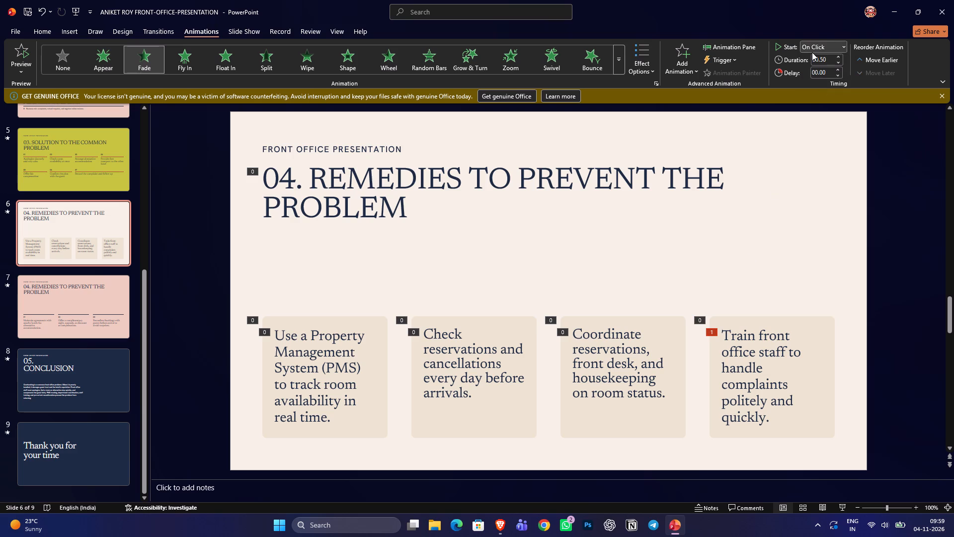
left_click(812, 52)
left_click(824, 79)
On slide 8, set the Fades of the title "05. Conclusion" and the overbooking summary paragraph to start After Previous.
left_click(91, 374)
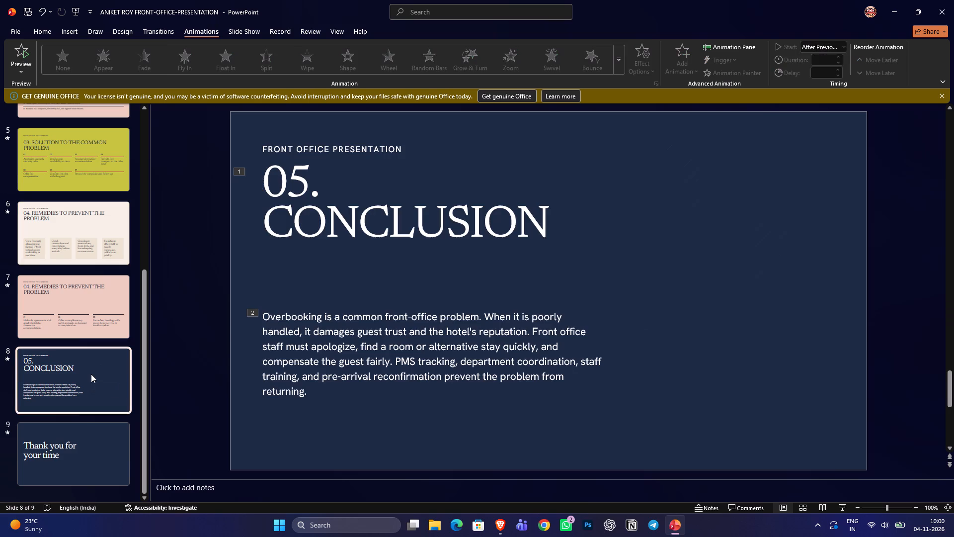
left_click(273, 221)
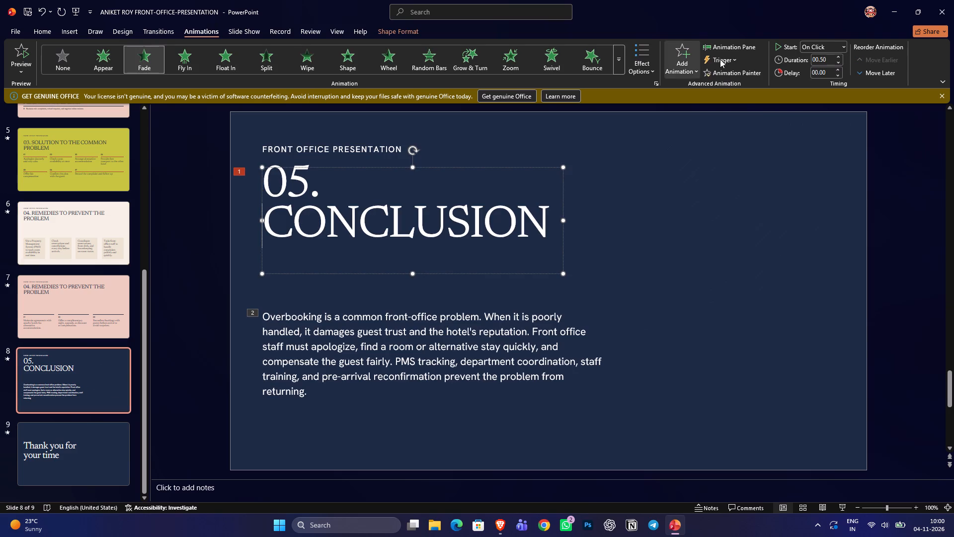
left_click(838, 48)
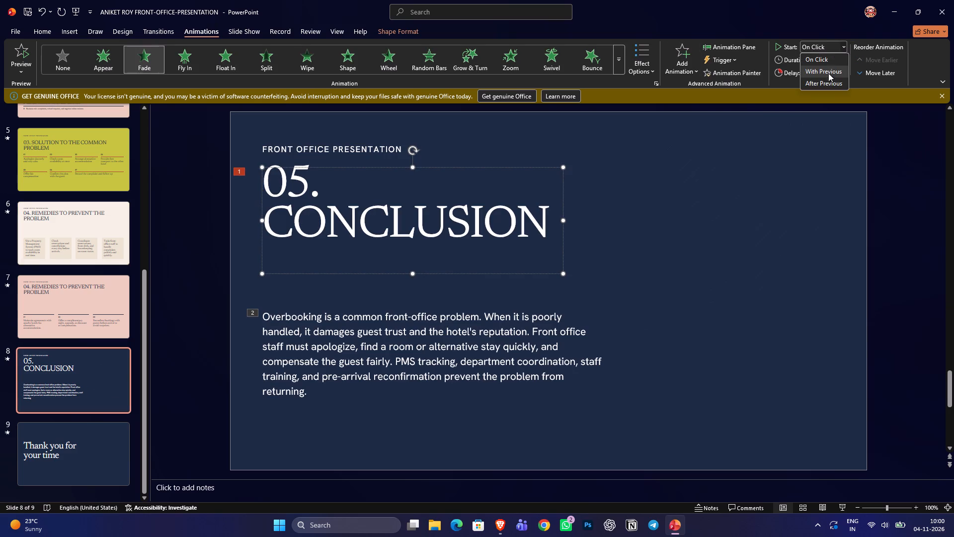
left_click(826, 83)
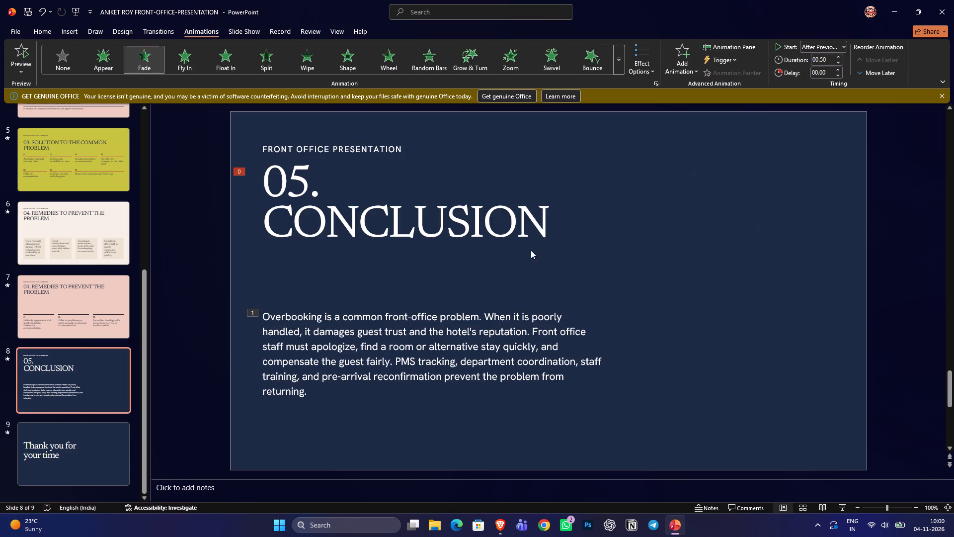
left_click(262, 332)
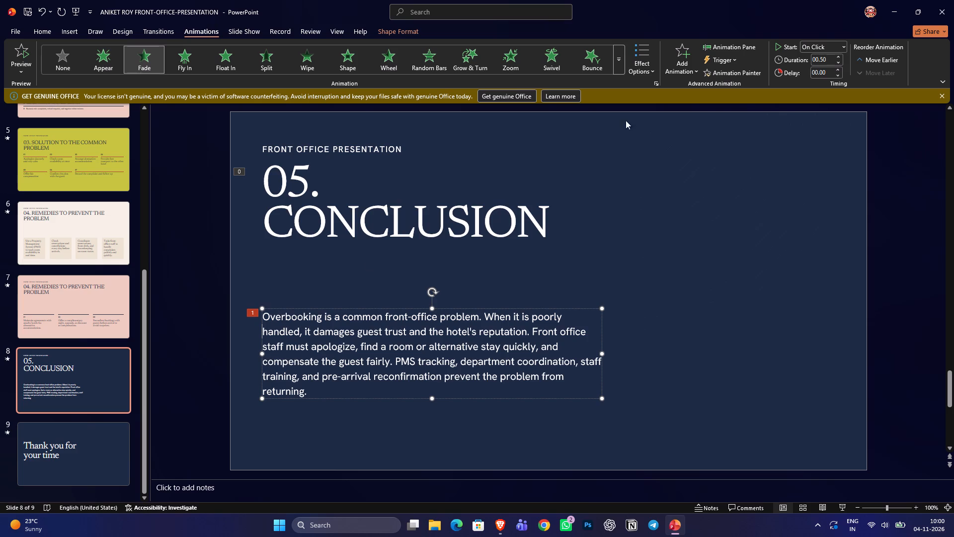
left_click(835, 47)
left_click(828, 81)
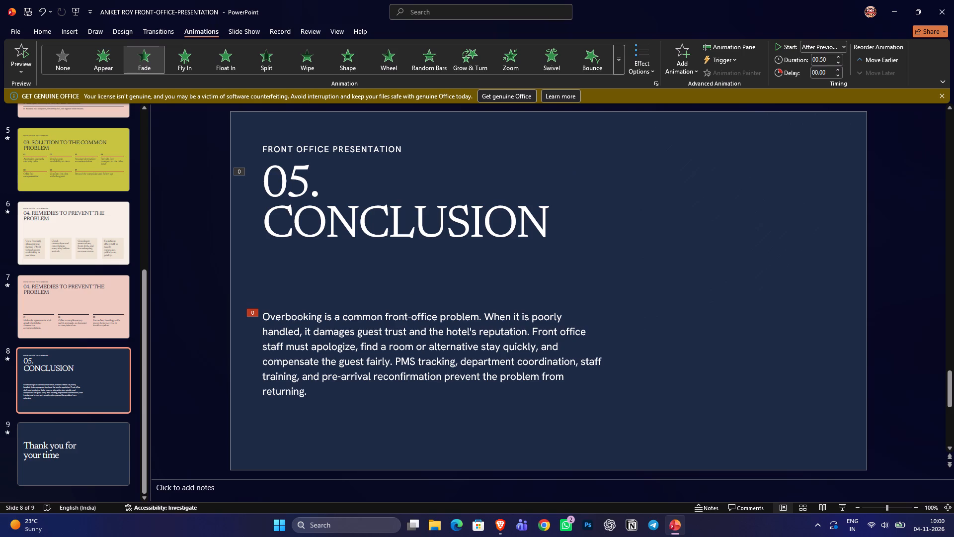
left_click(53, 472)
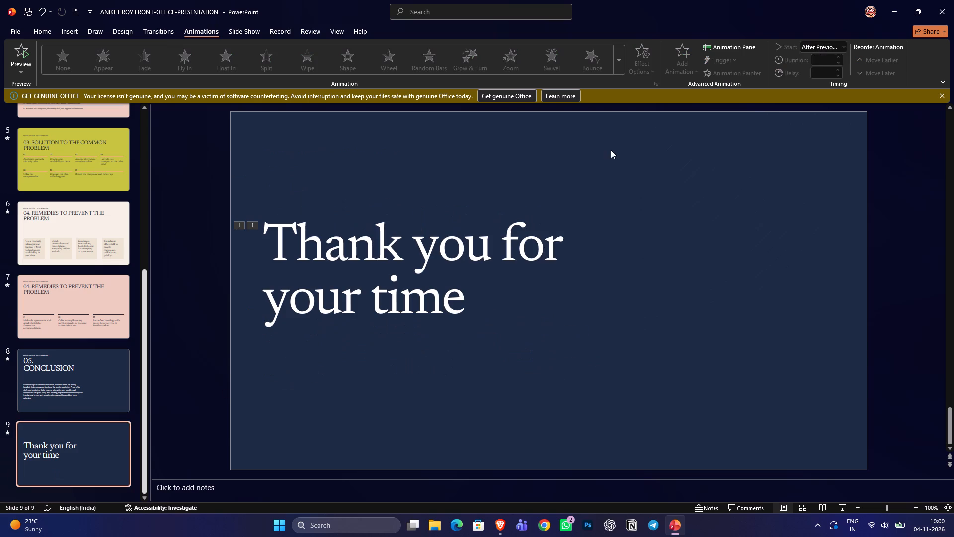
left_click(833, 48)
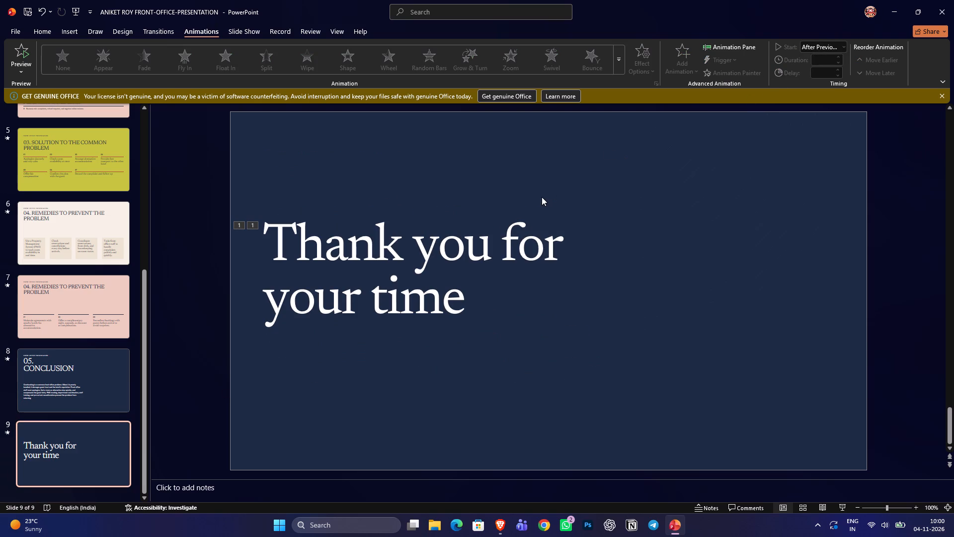
Play the slide show from the first slide through to the closing "Thank you for your time" slide, checking how the animations start, and exit.
scroll(80, 281, "up", 3)
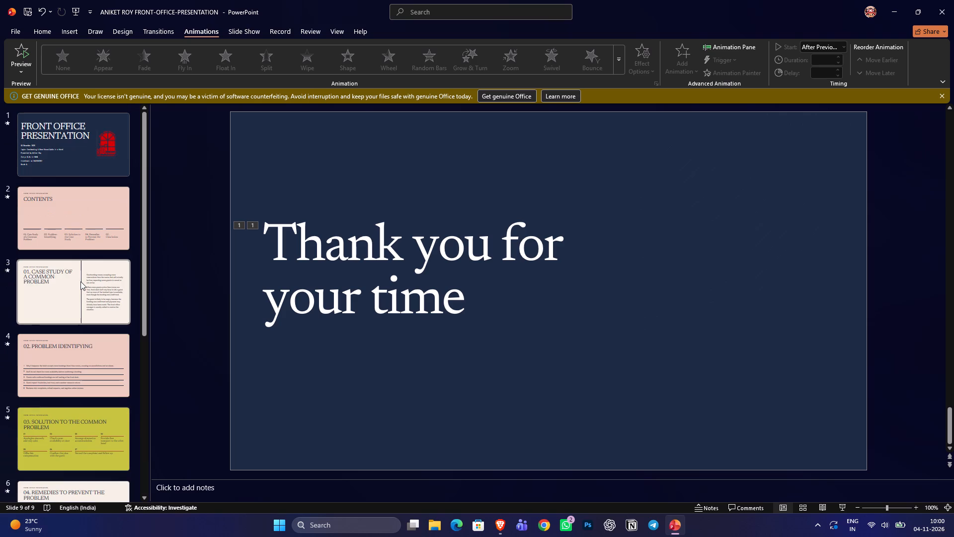
scroll(80, 281, "up", 1)
key("F5")
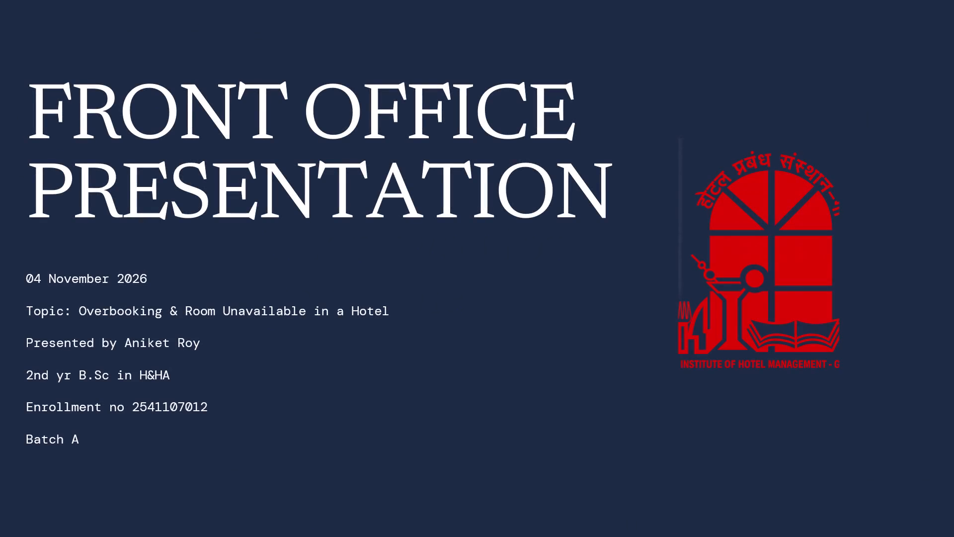
key("Return")
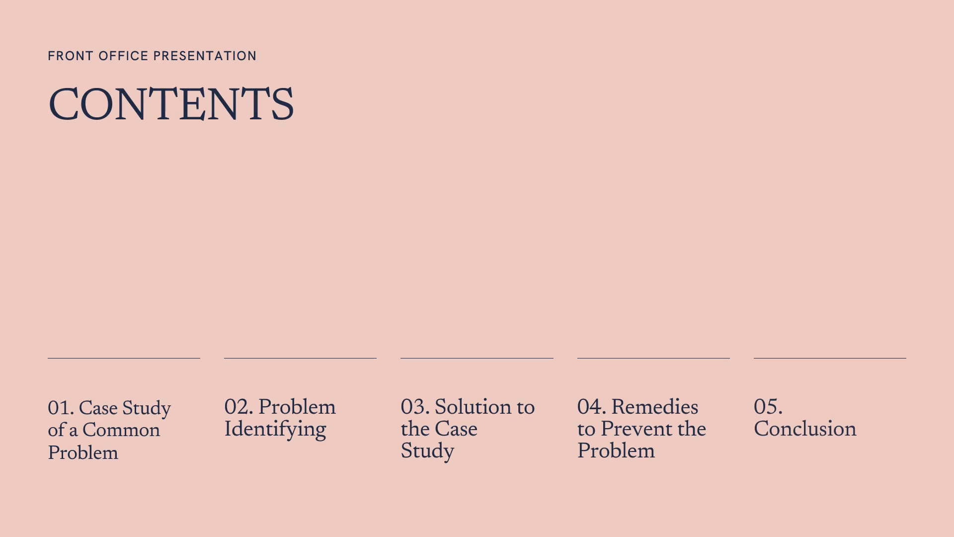
key("Return")
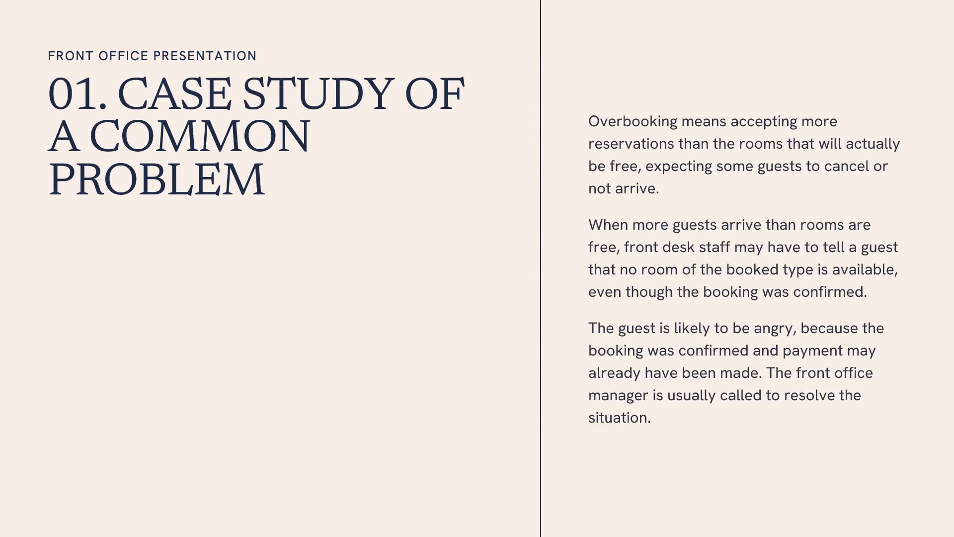
key("Return")
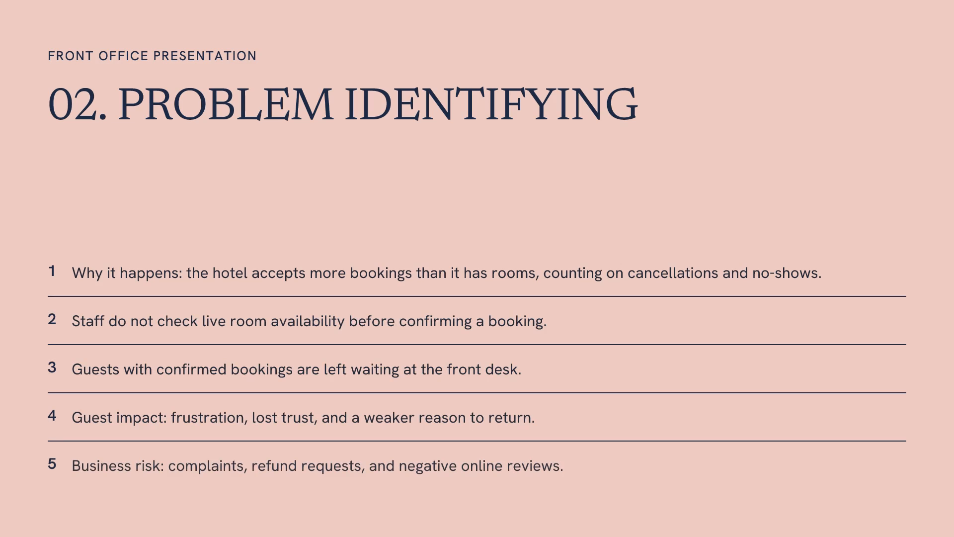
key("Return")
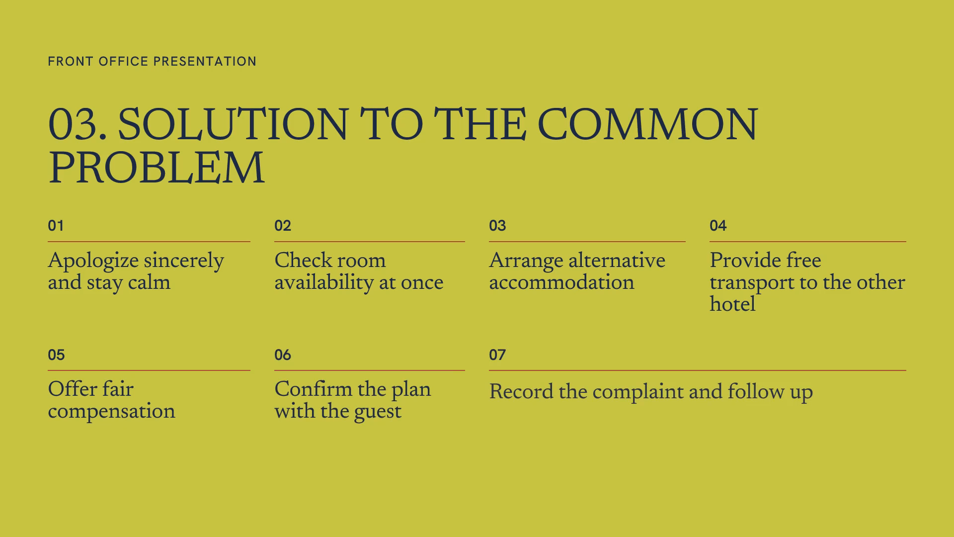
key("Return")
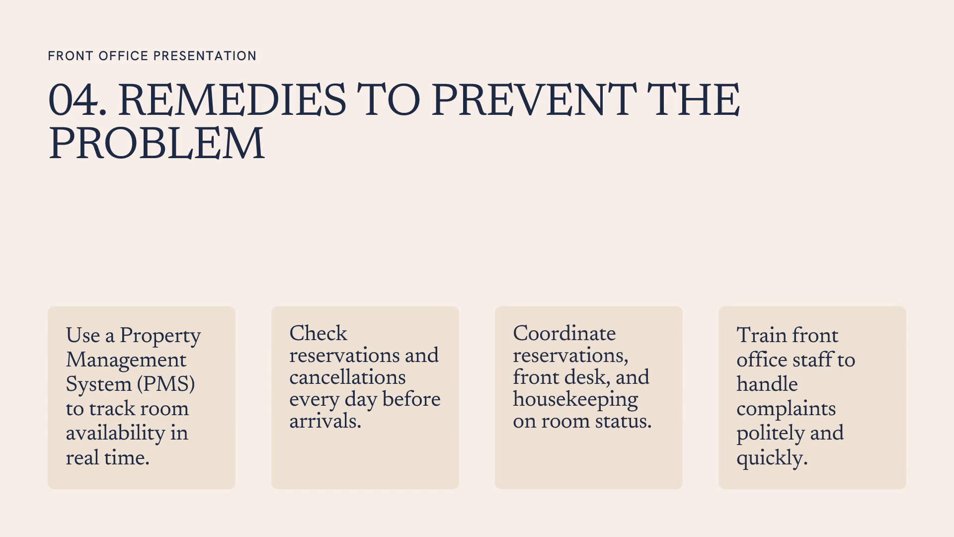
key("Return")
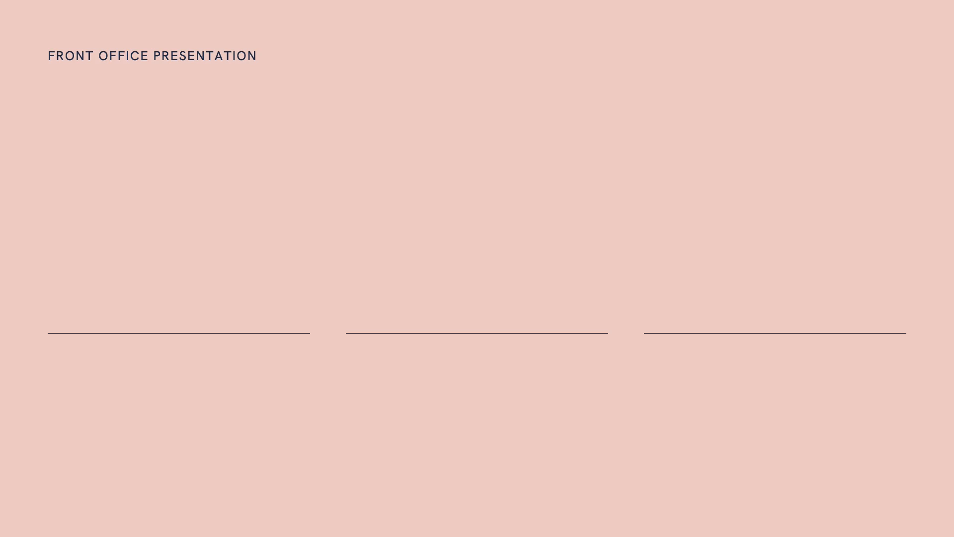
key("Return")
key("Return")
key("Return")
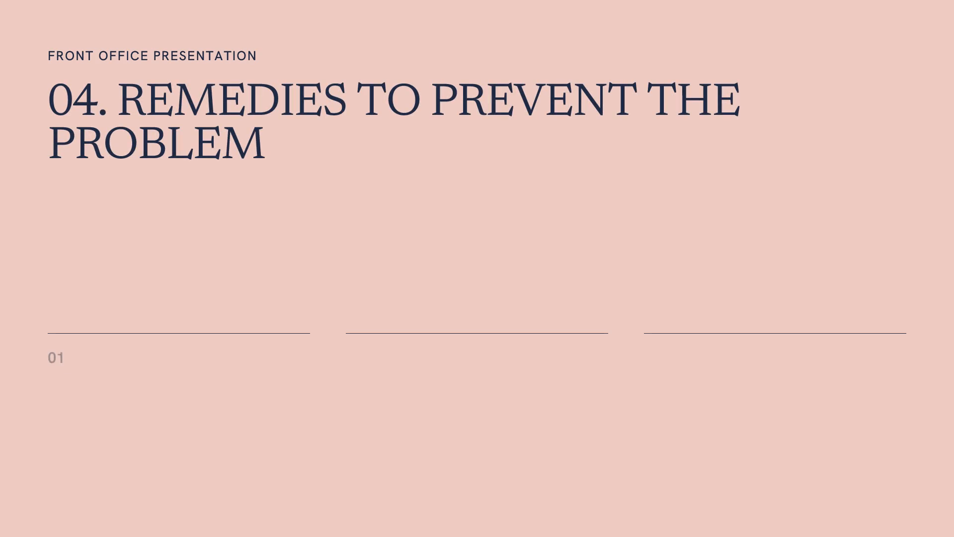
key("Return")
key("Return")
key("Return")
key("Return")
key("Return")
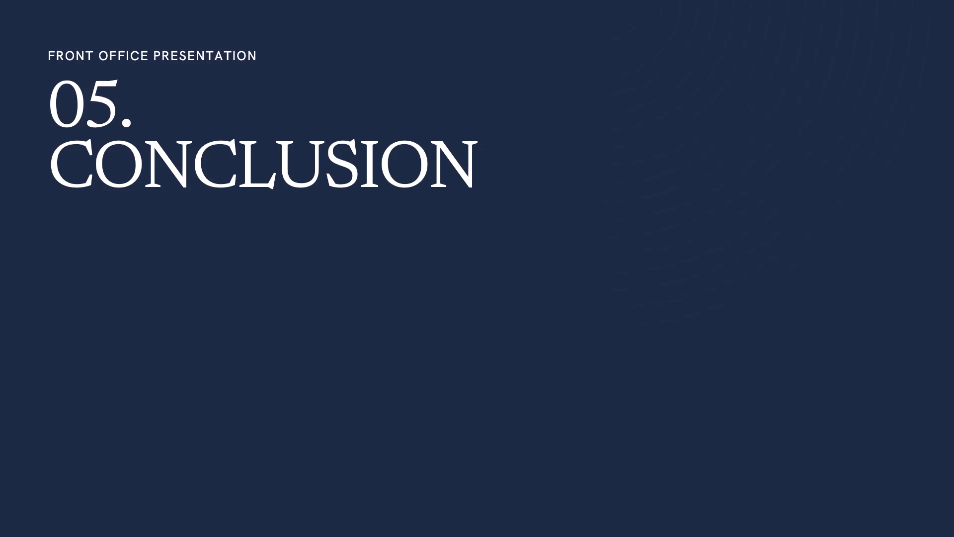
key("Return")
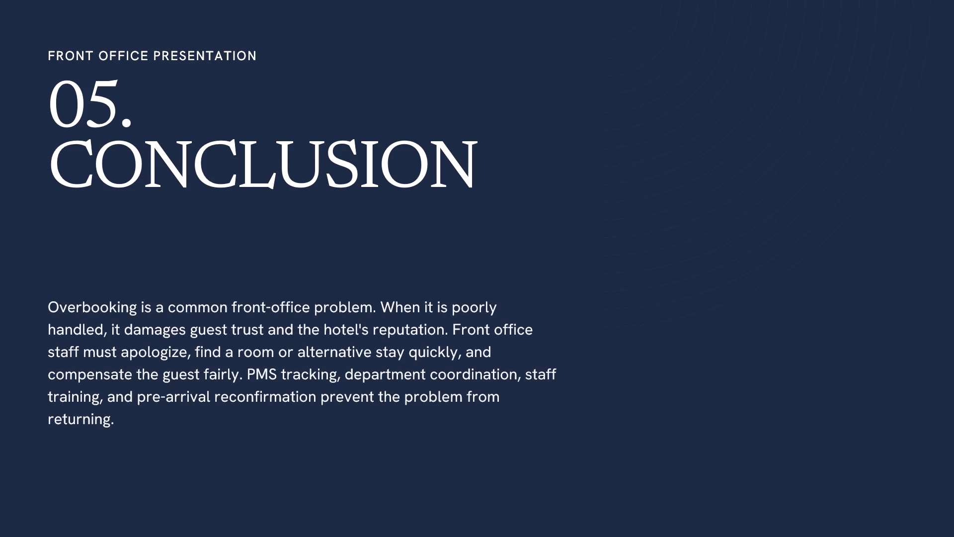
key("Return")
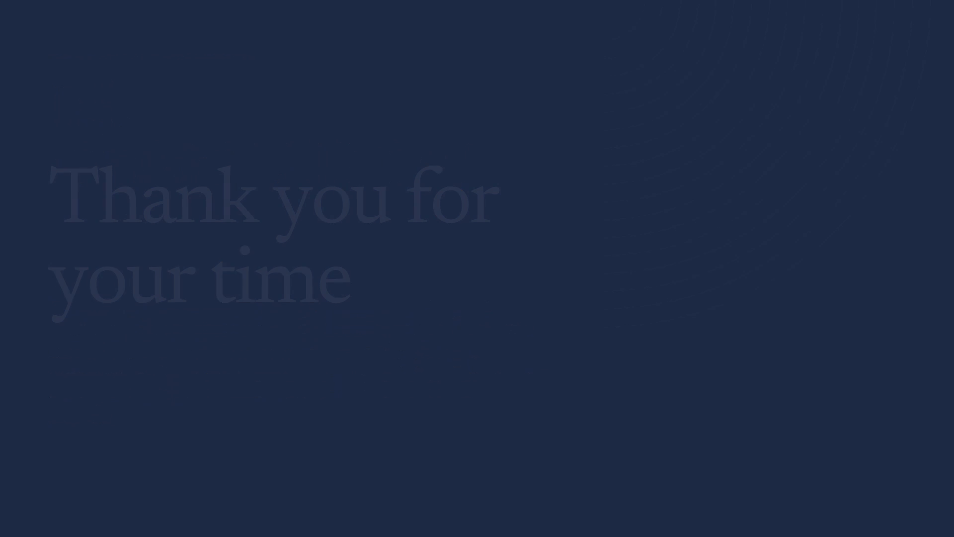
key("Escape")
key("Escape")
On slide 7, set the Fade of the title "04. Remedies to Prevent the Problem" to start After Previous.
left_click(62, 281)
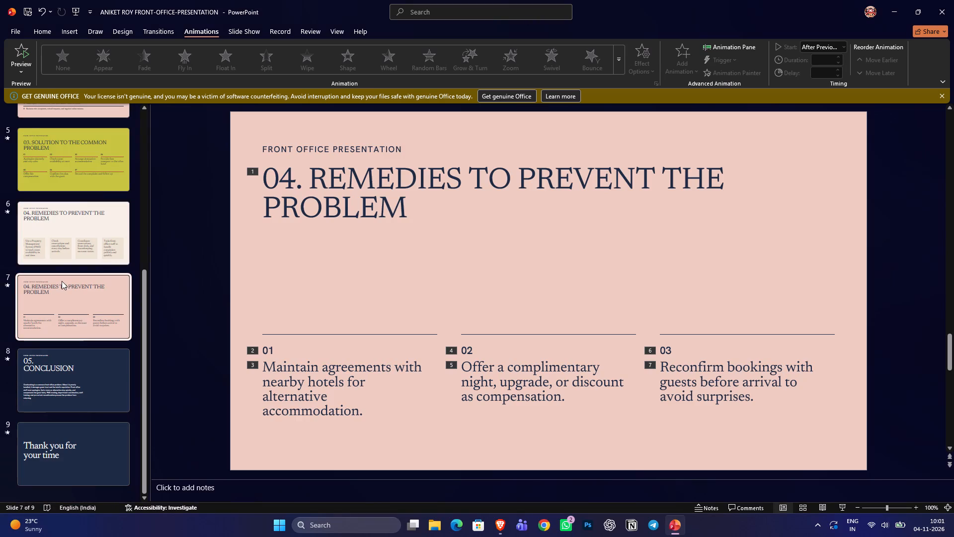
left_click(300, 172)
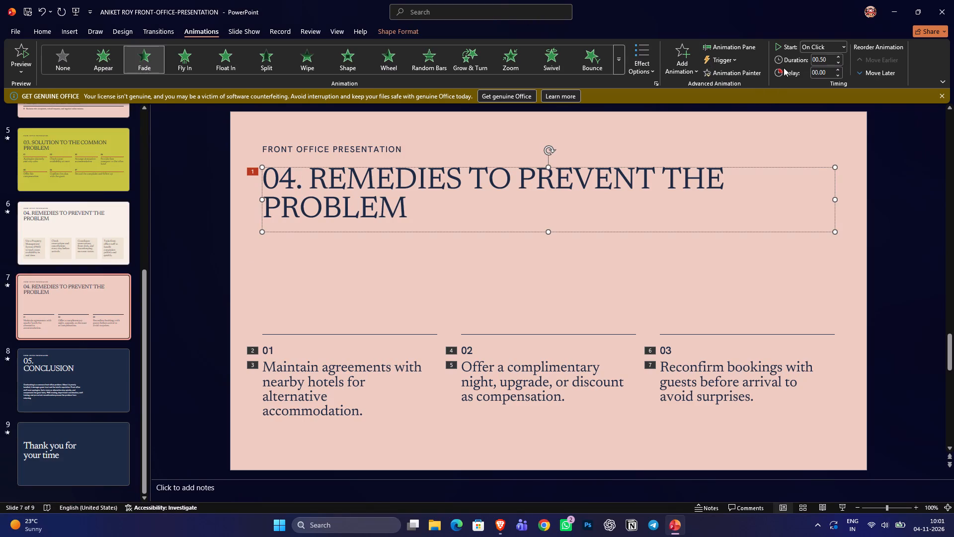
left_click(831, 46)
left_click(822, 84)
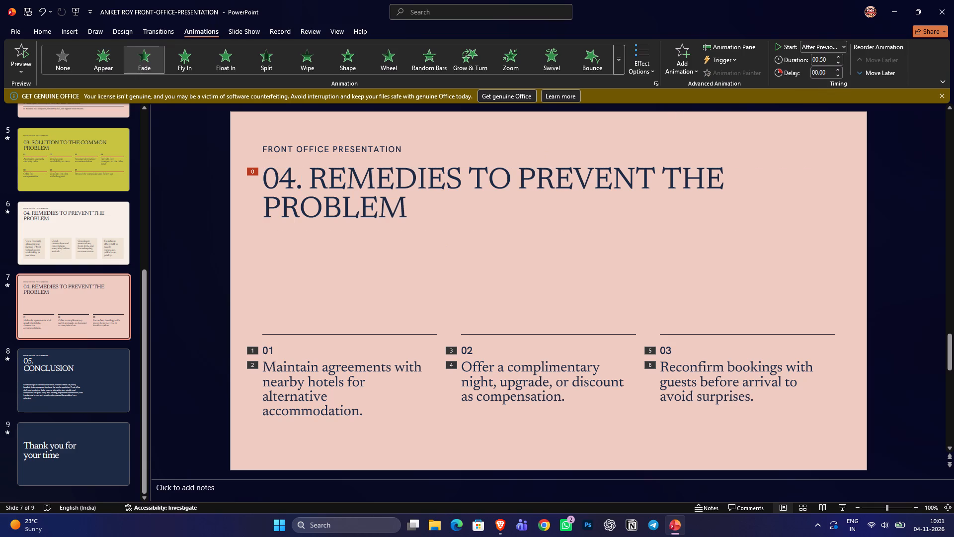
Set the Fades of slide 7's number 01 and its "Maintain agreements with nearby hotels" text to start After Previous.
left_click(259, 349)
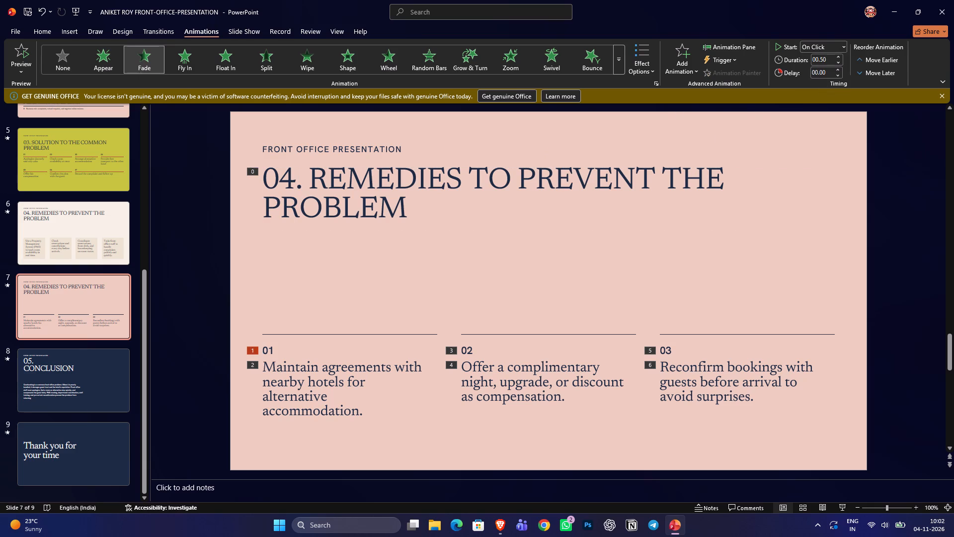
left_click(825, 51)
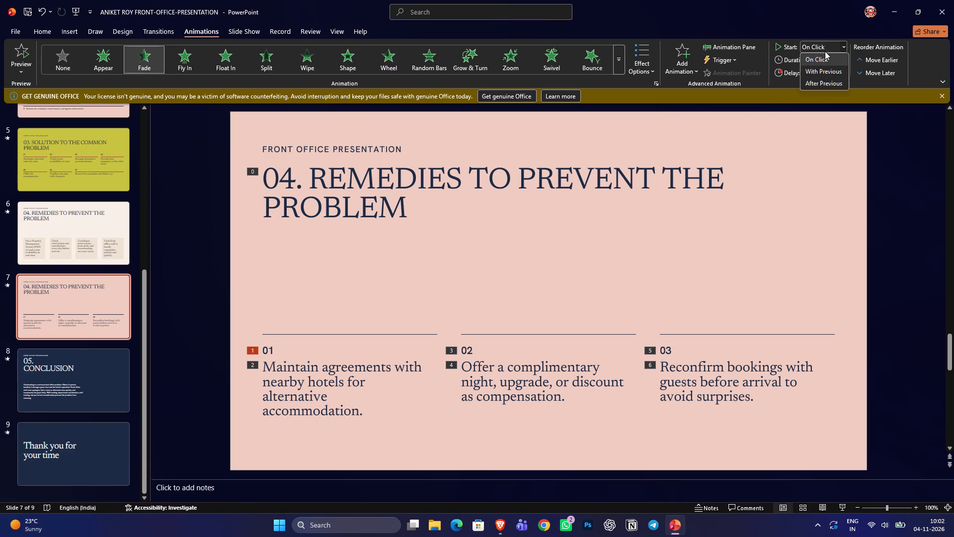
left_click(829, 83)
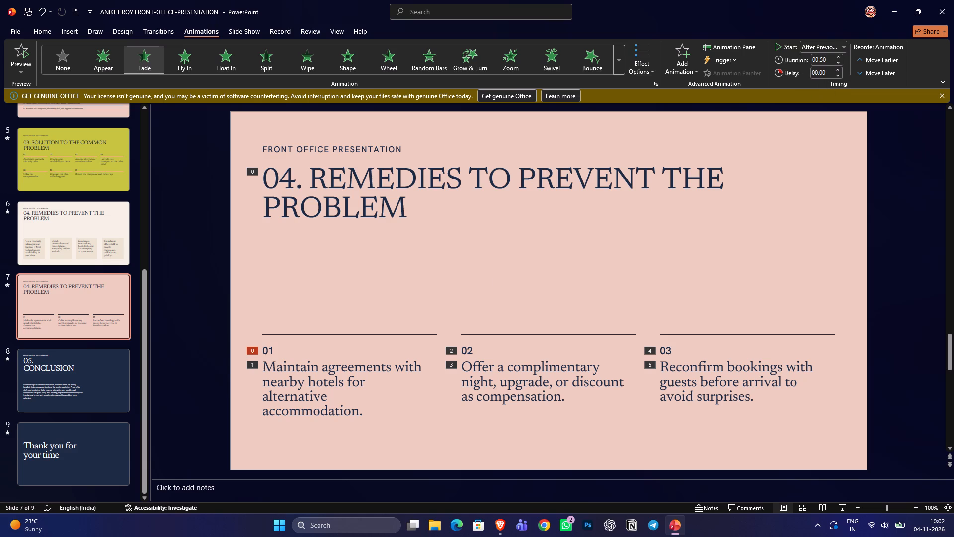
left_click(255, 360)
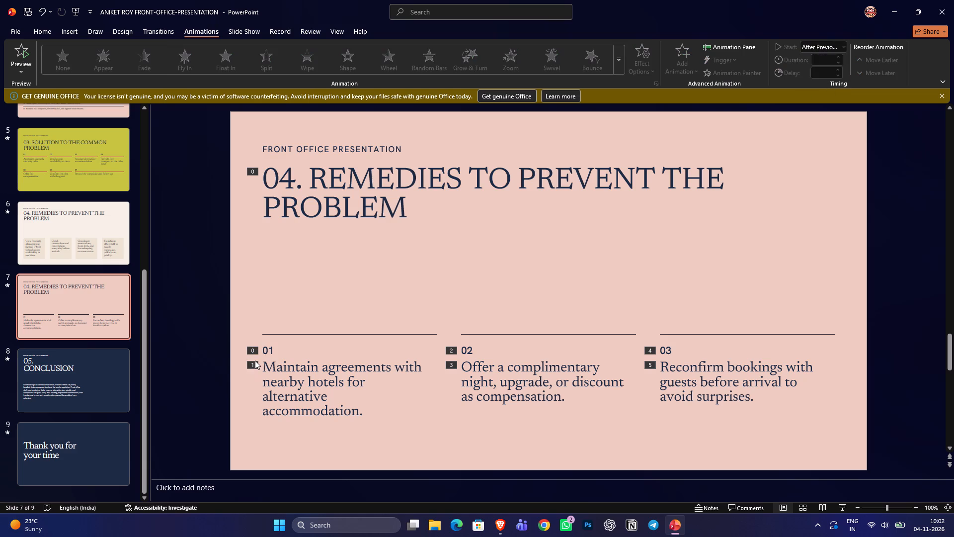
left_click(254, 361)
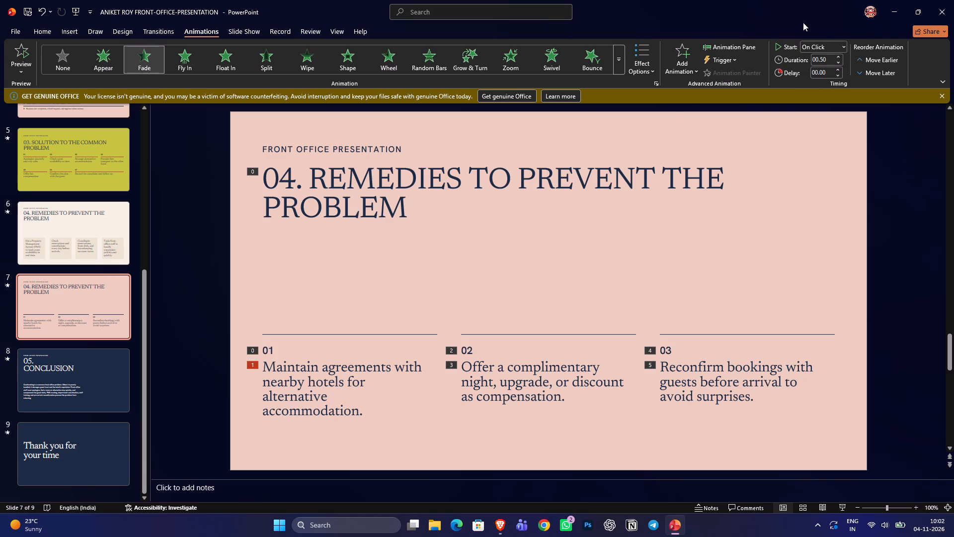
left_click(807, 41)
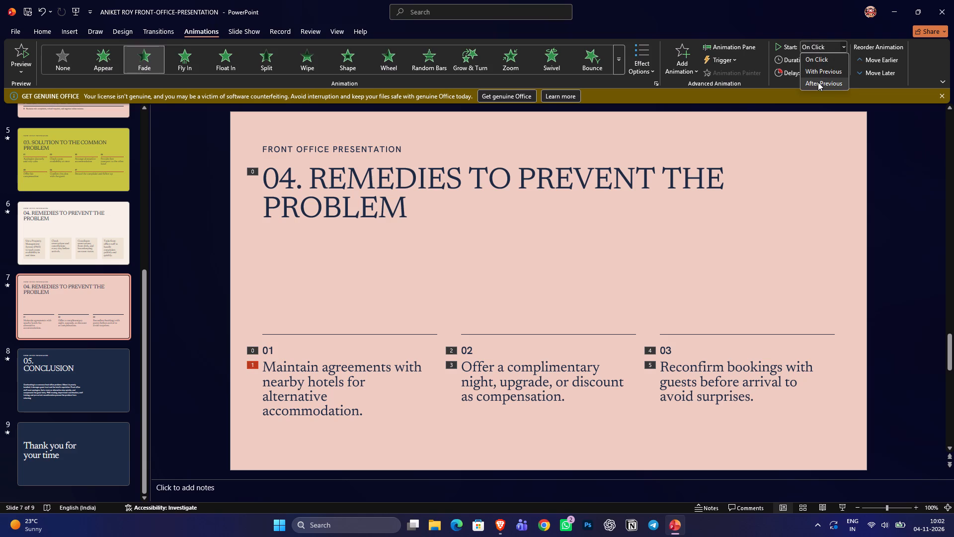
left_click(818, 82)
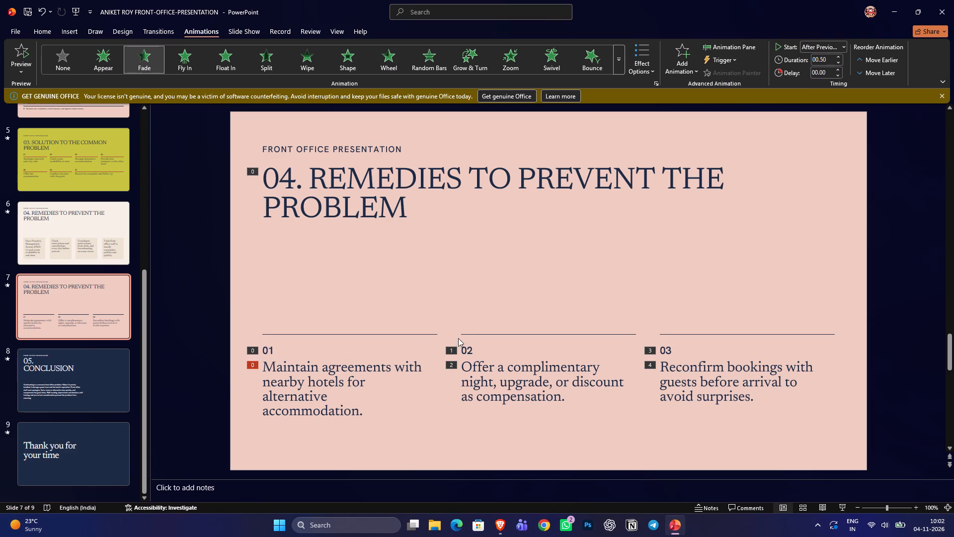
Set the Fades of number 02 and its "Offer a complimentary night, upgrade, or discount" text to start After Previous.
left_click(451, 349)
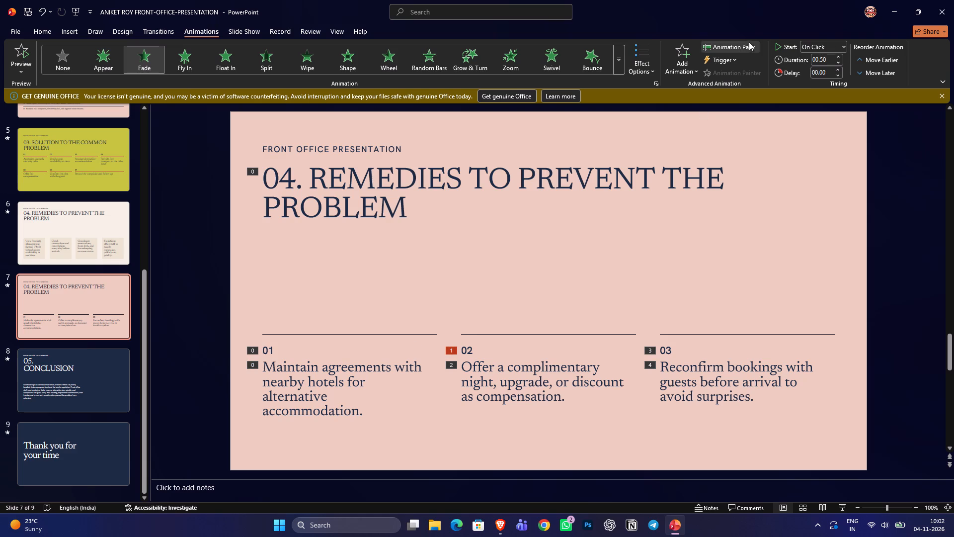
left_click(812, 52)
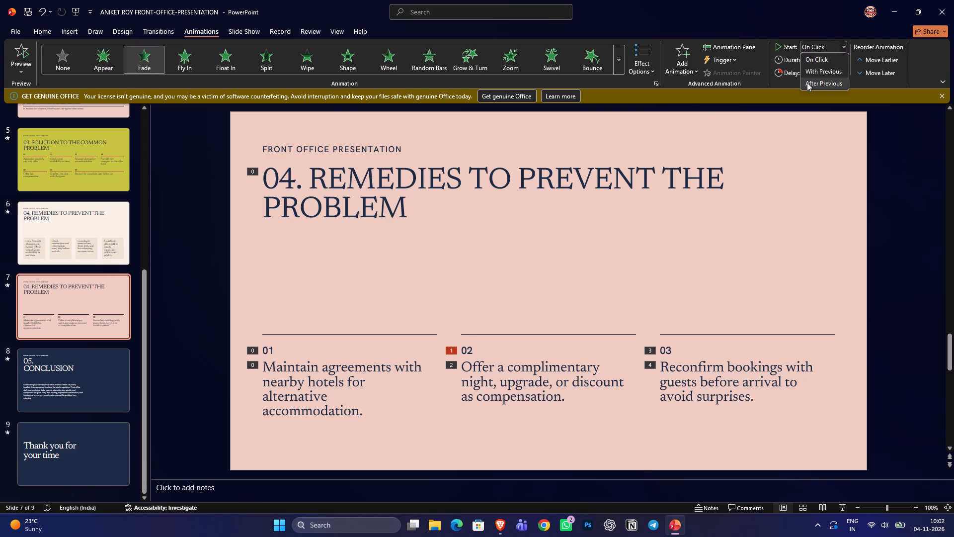
left_click(807, 83)
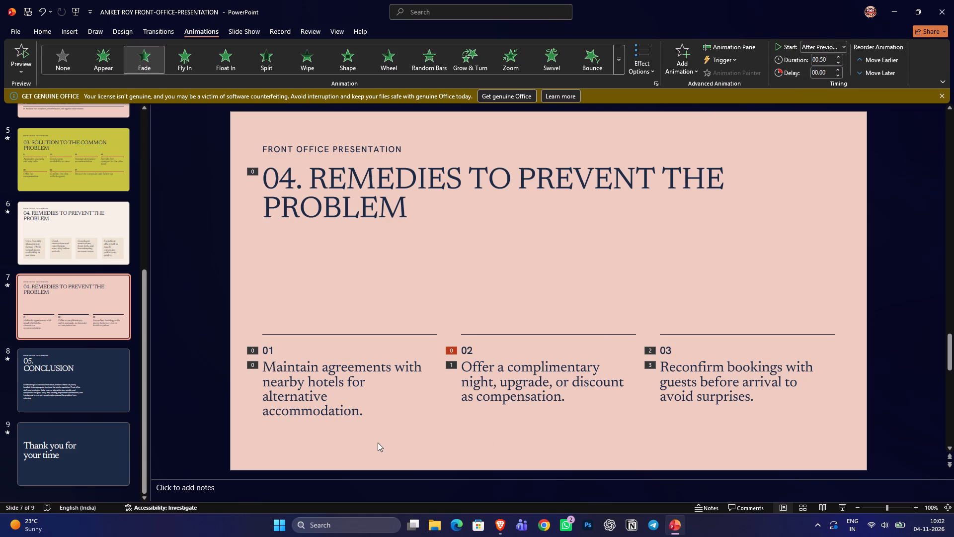
left_click(453, 364)
left_click(804, 46)
left_click(809, 82)
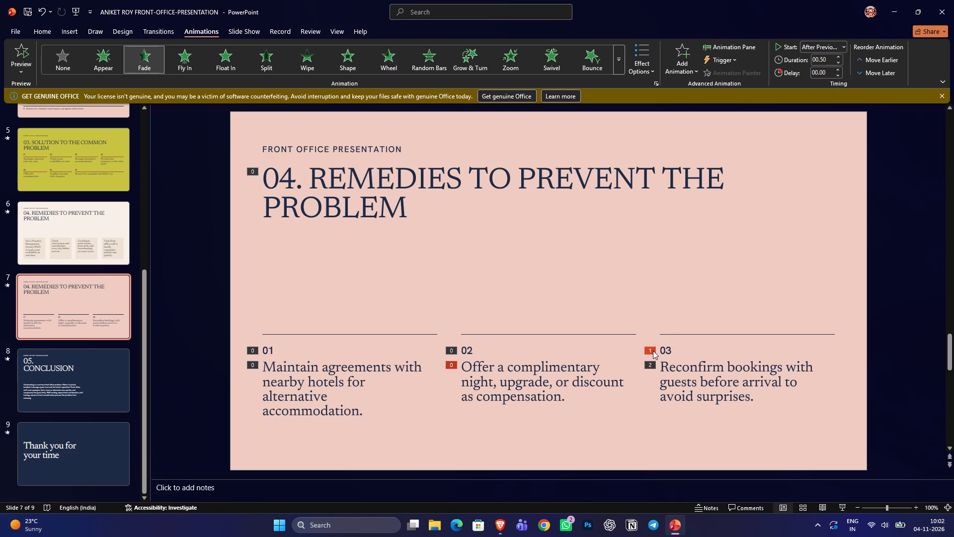
left_click(817, 49)
left_click(814, 86)
Set the Fades of number 03 and its "Reconfirm bookings with guests before arrival" text to start After Previous.
left_click(654, 362)
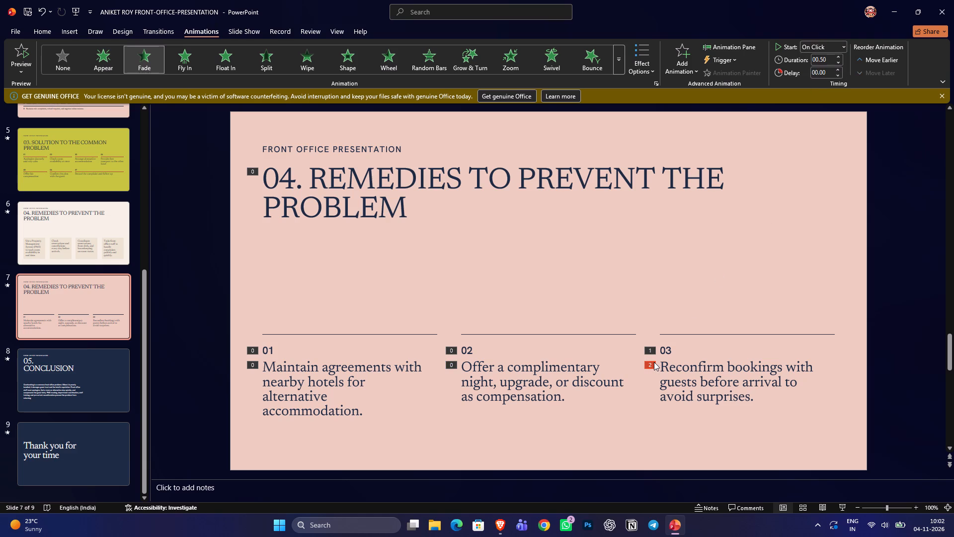
left_click(651, 353)
left_click(823, 41)
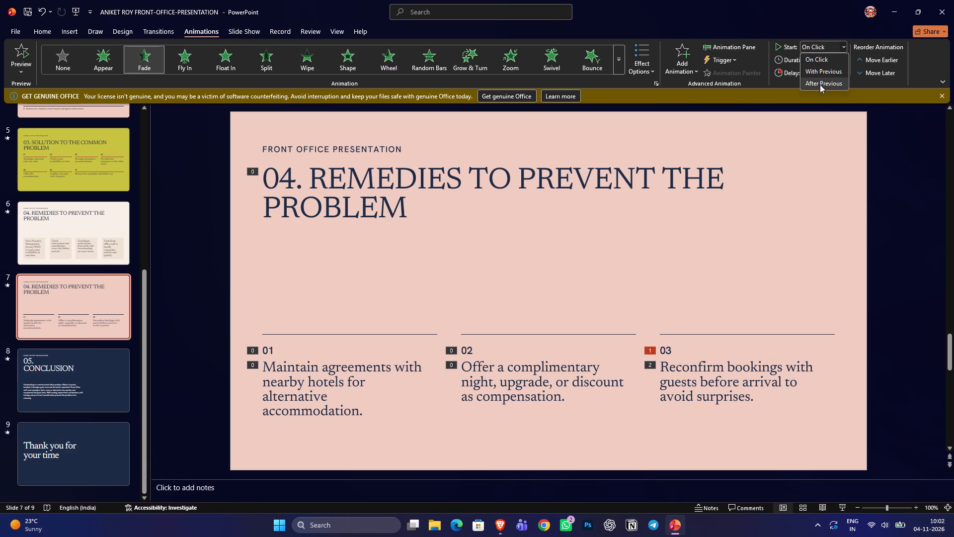
left_click(820, 85)
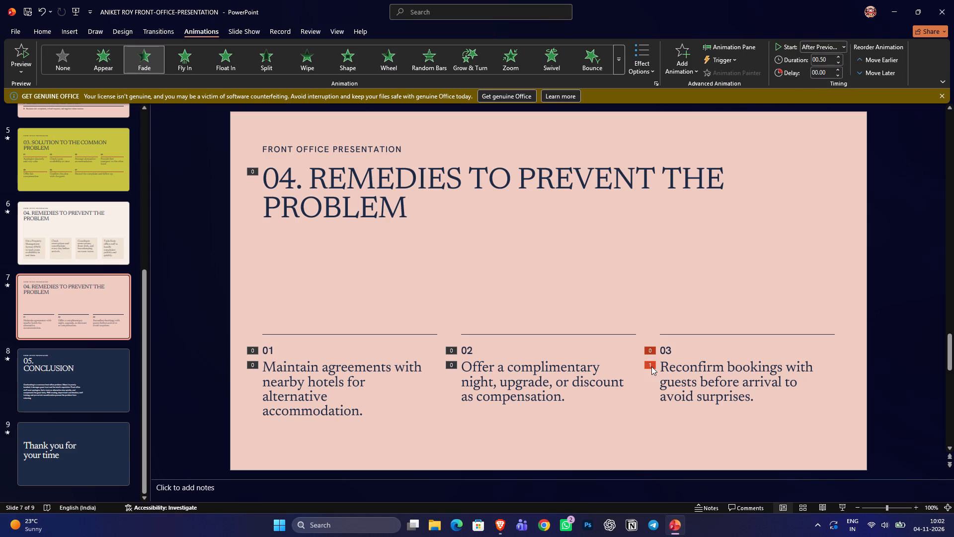
left_click(651, 366)
left_click(817, 42)
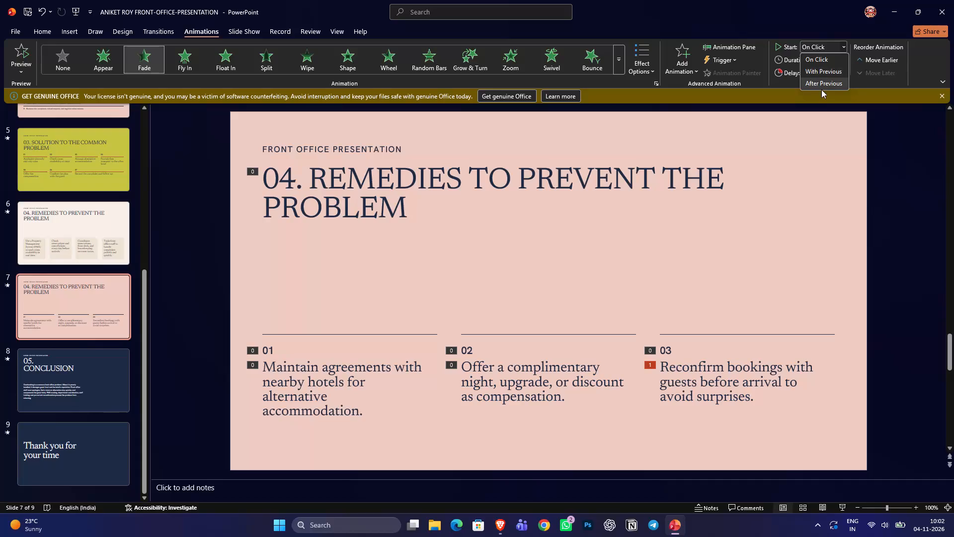
left_click(821, 91)
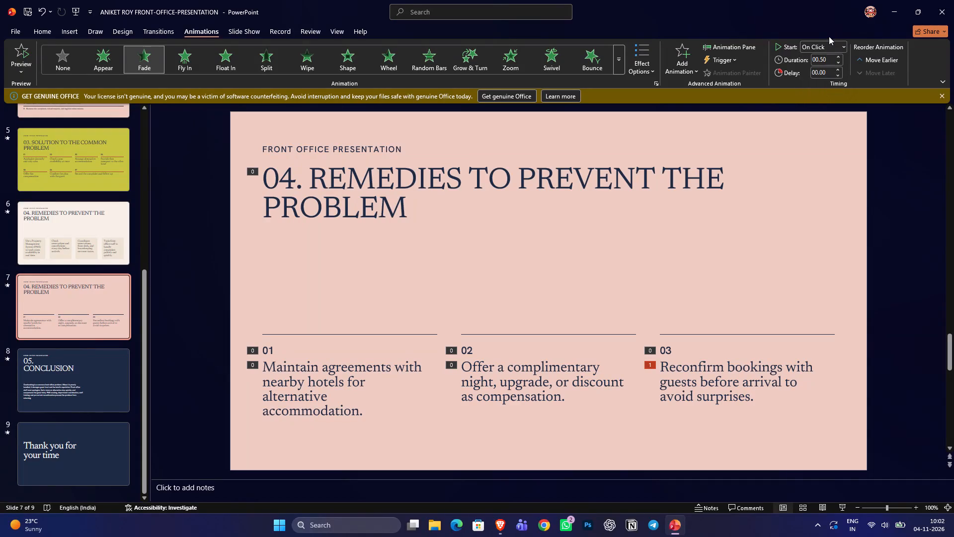
left_click(827, 39)
left_click(826, 42)
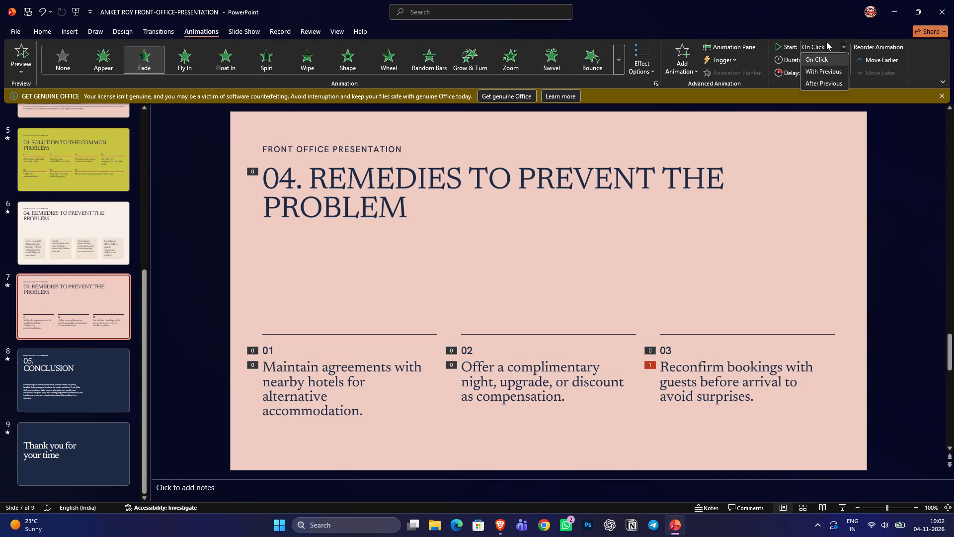
left_click(821, 80)
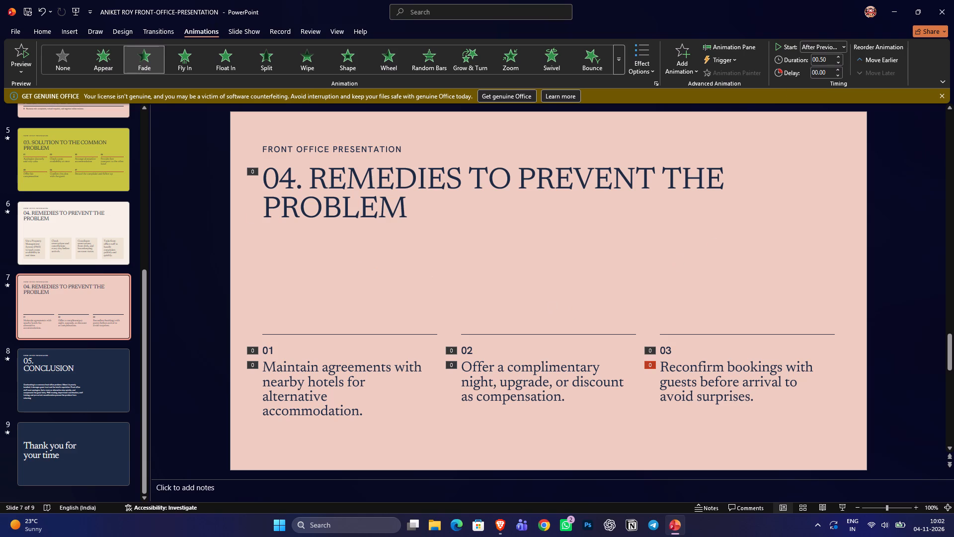
Play the slide show from the first slide through to the closing "Thank you for your time" slide, checking the animations, and exit.
scroll(53, 175, "up", 4)
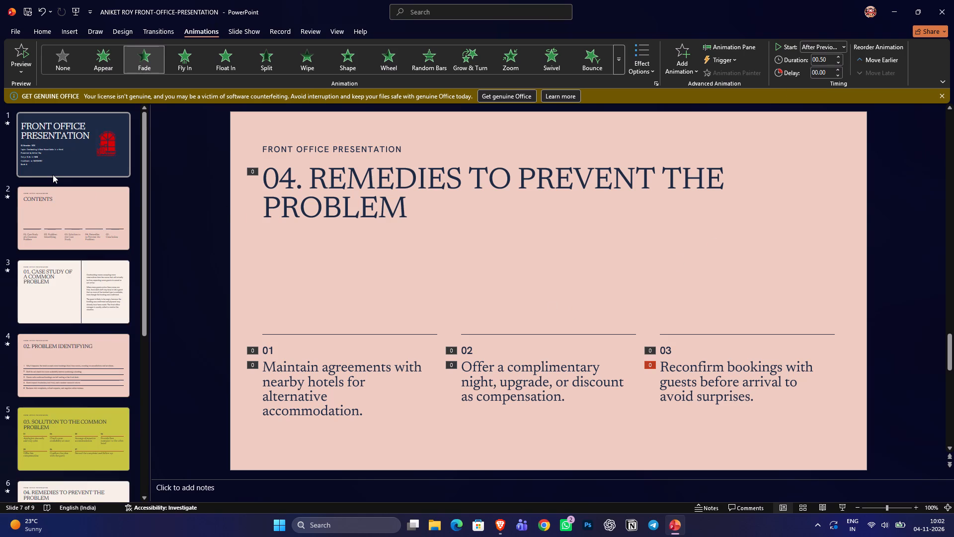
left_click(53, 175)
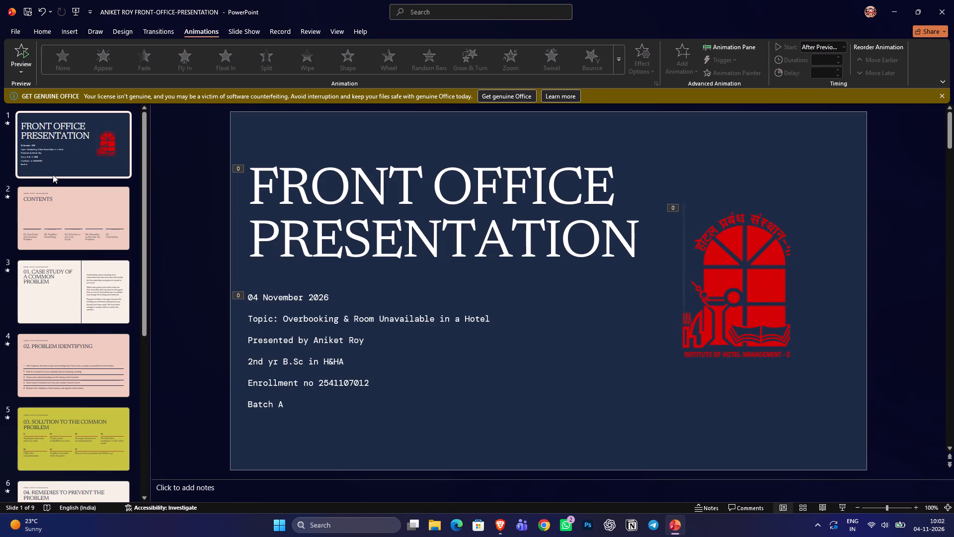
key("F5")
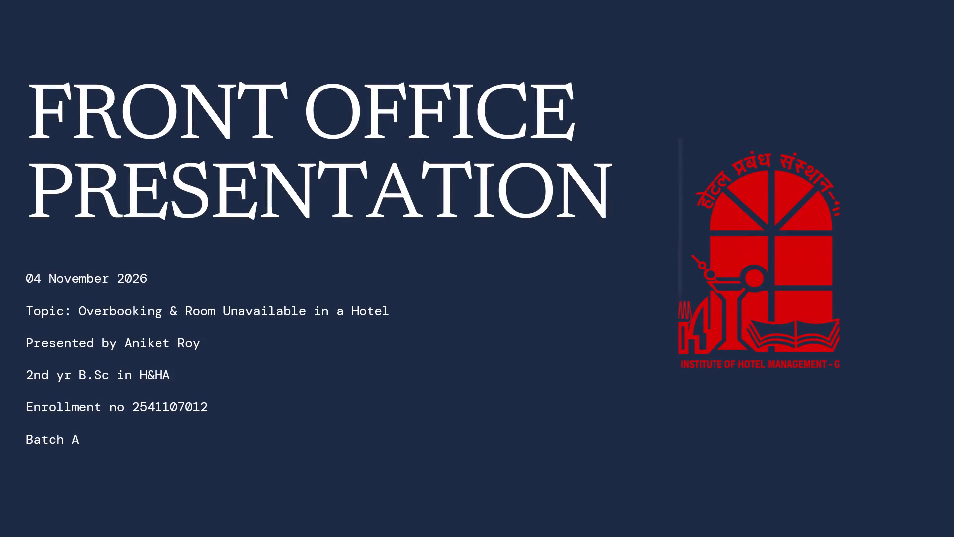
key("Return")
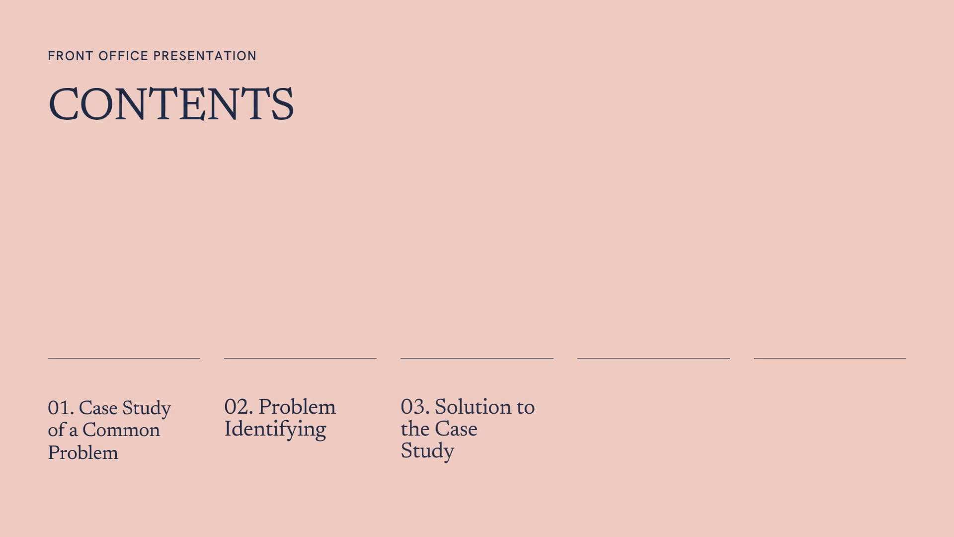
key("Return")
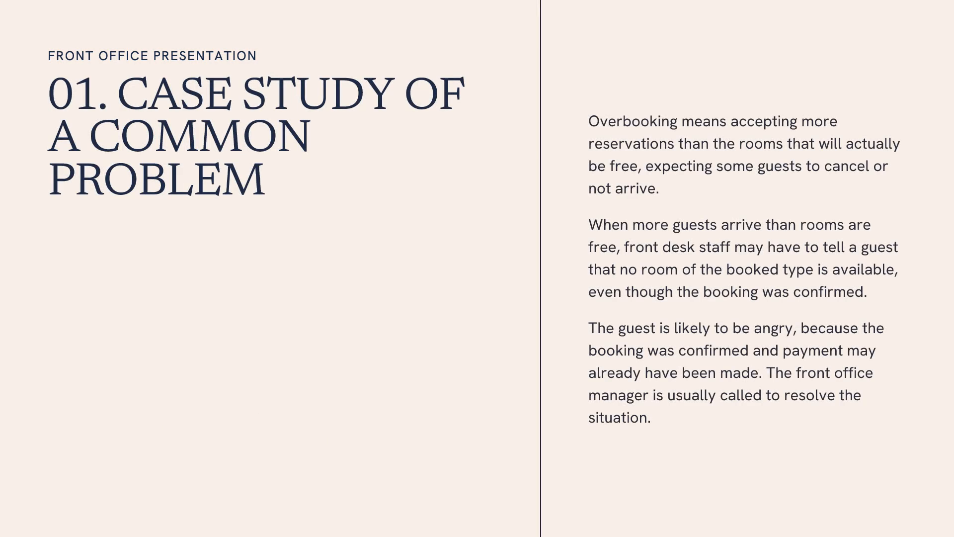
key("Return")
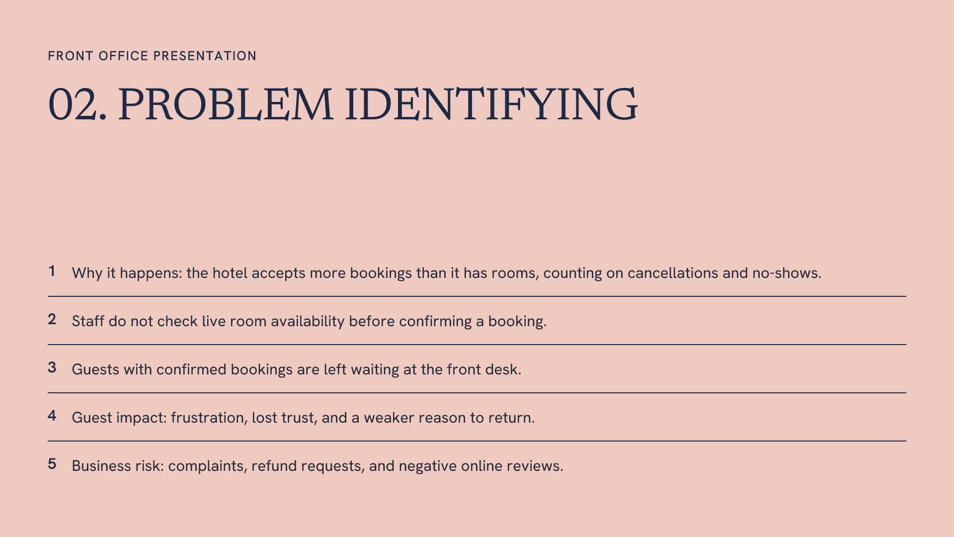
key("Return")
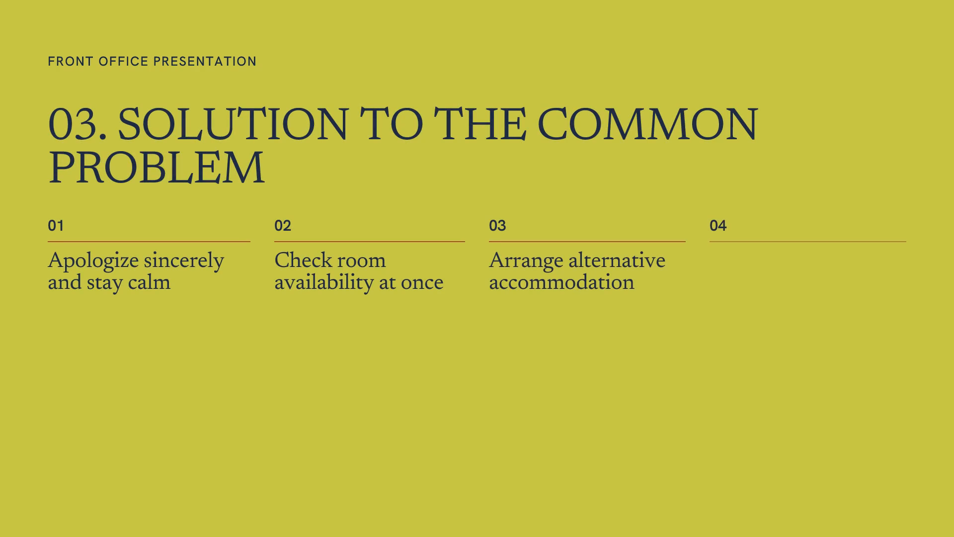
key("Return")
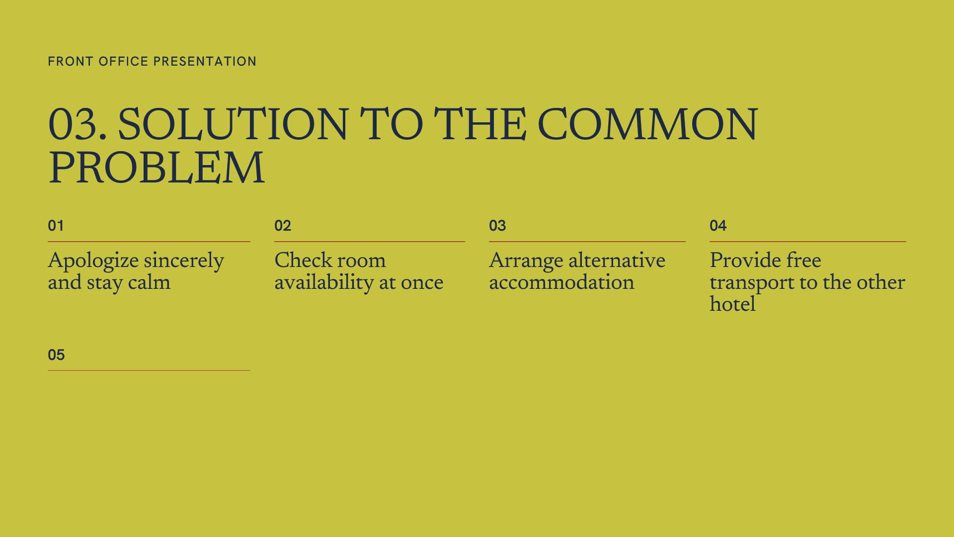
key("Return")
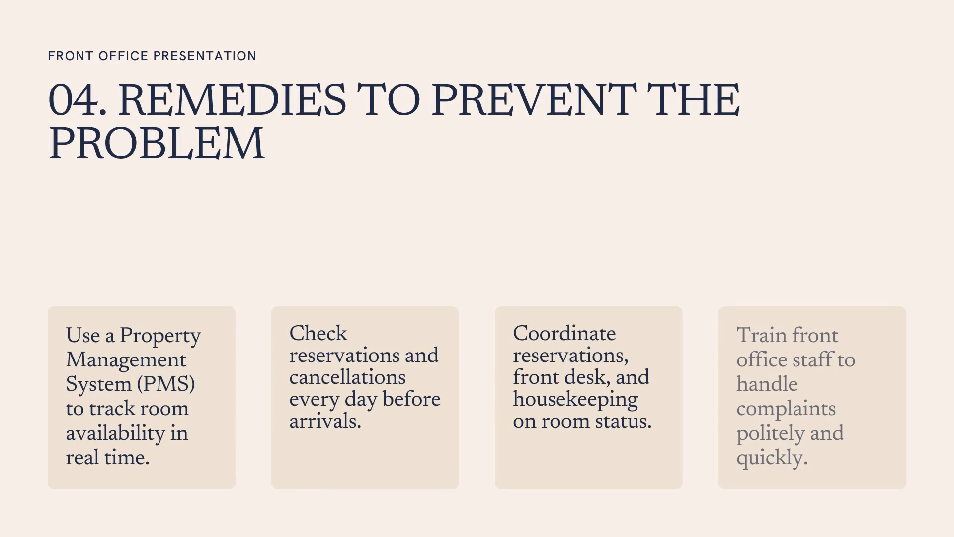
key("Return")
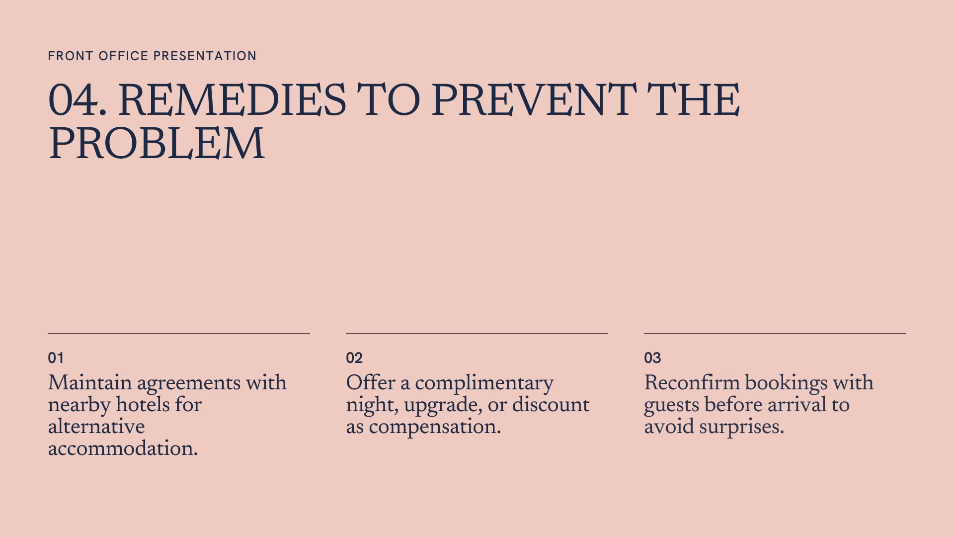
key("Return")
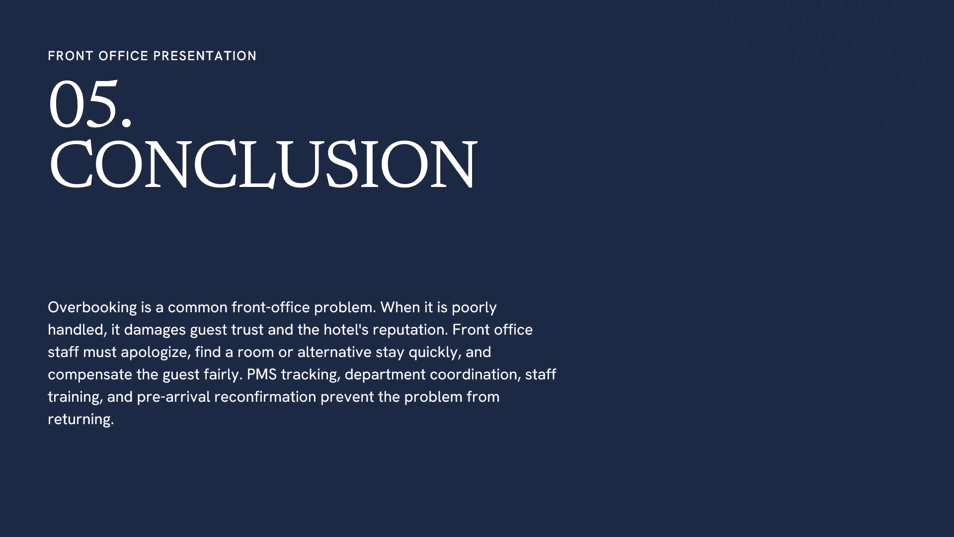
key("Return")
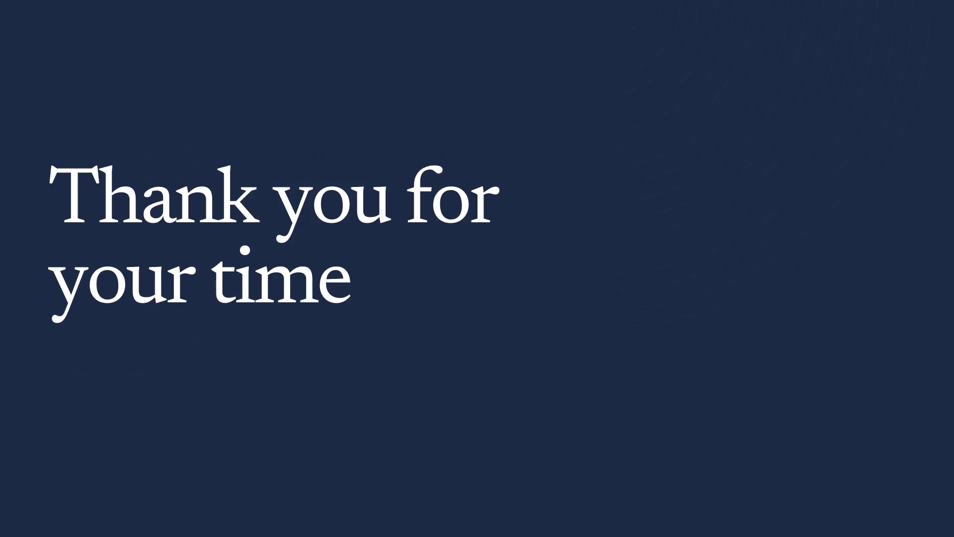
key("Return")
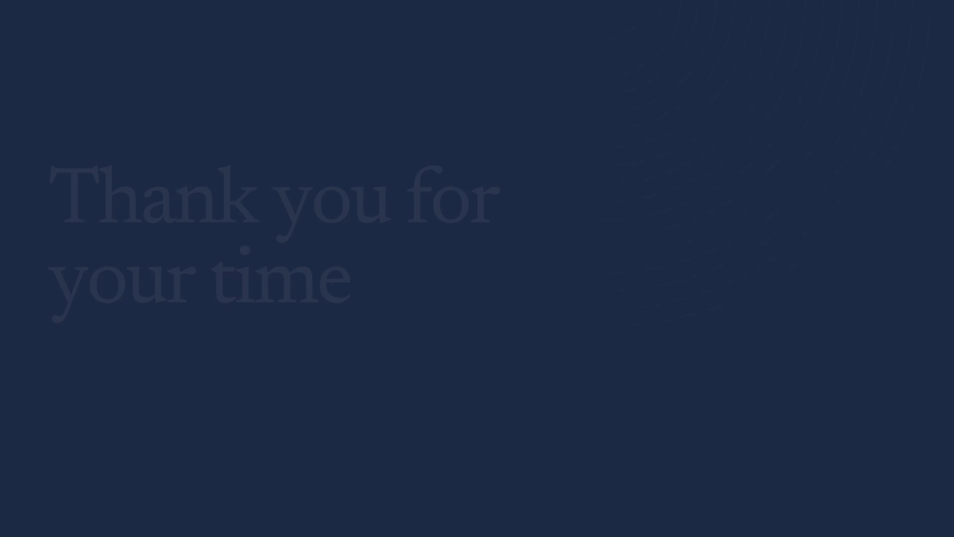
key("Return")
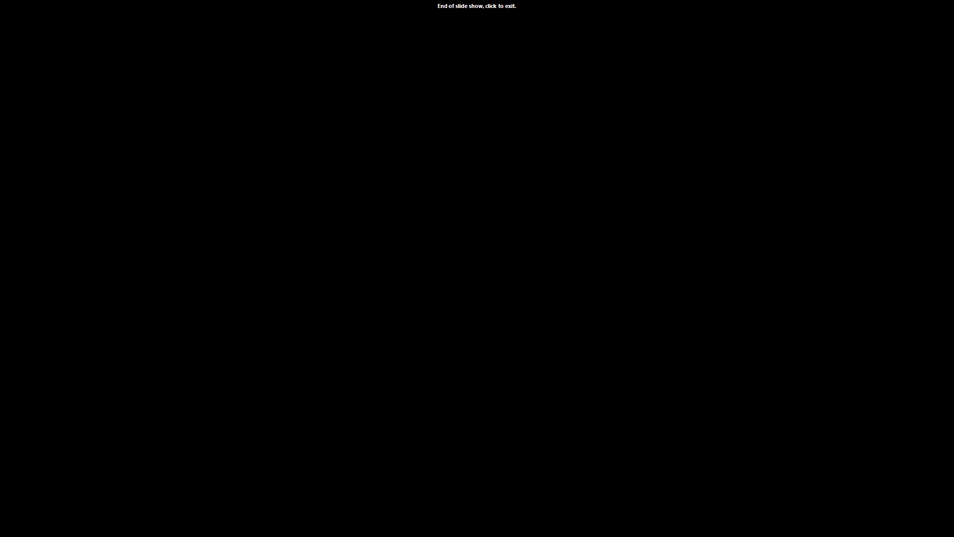
key("Escape")
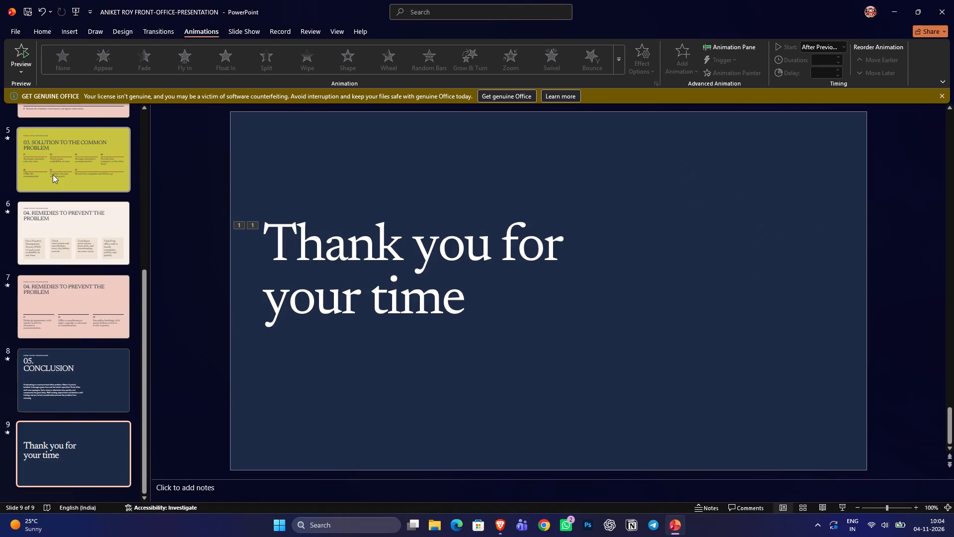
Close the presentation and save its changes.
left_click(950, 12)
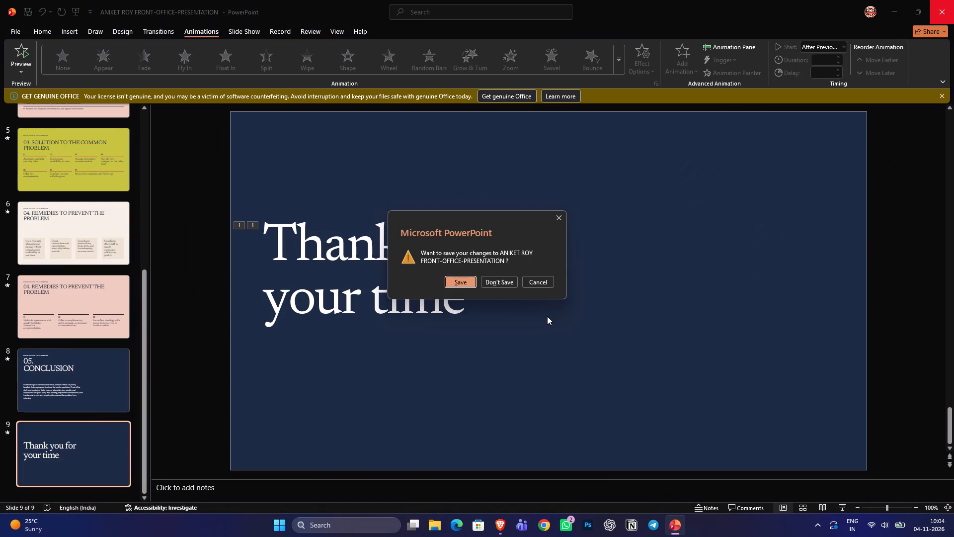
left_click(469, 281)
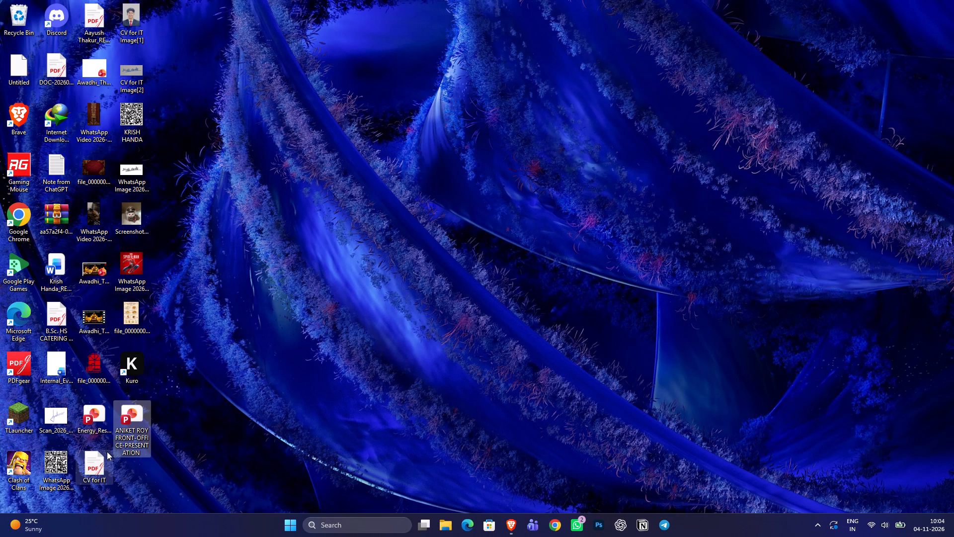
Reopen the saved front office presentation from the desktop, run its slide show through to the end, and close it.
double_click(127, 430)
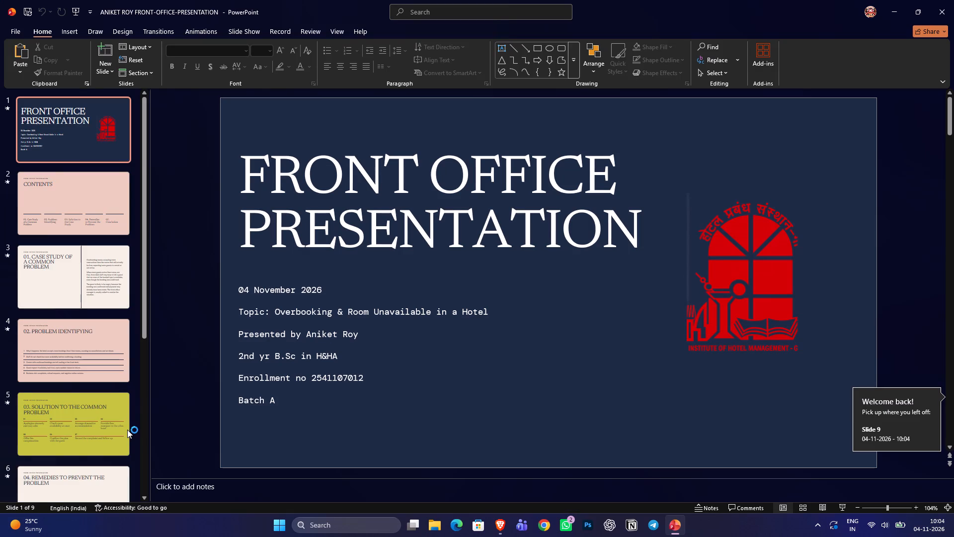
key("F5")
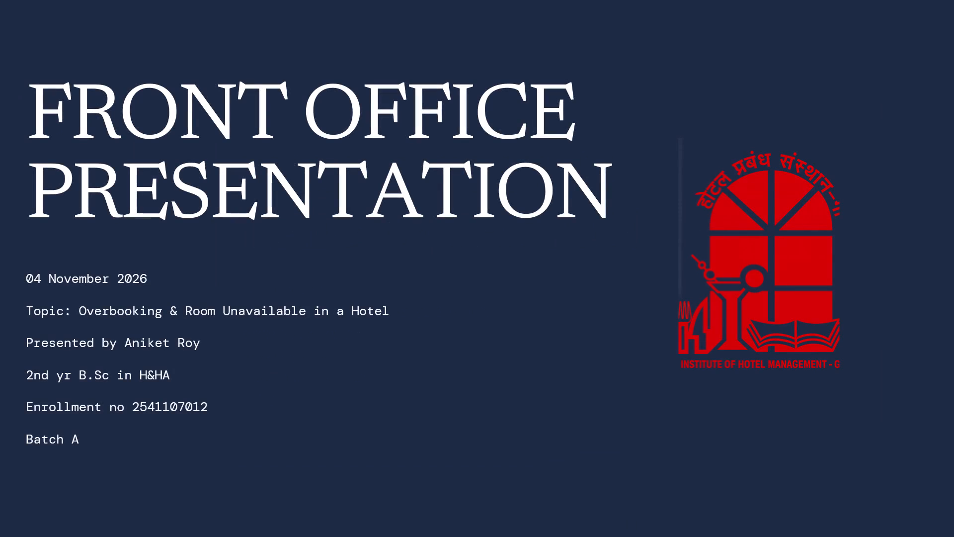
key("Return")
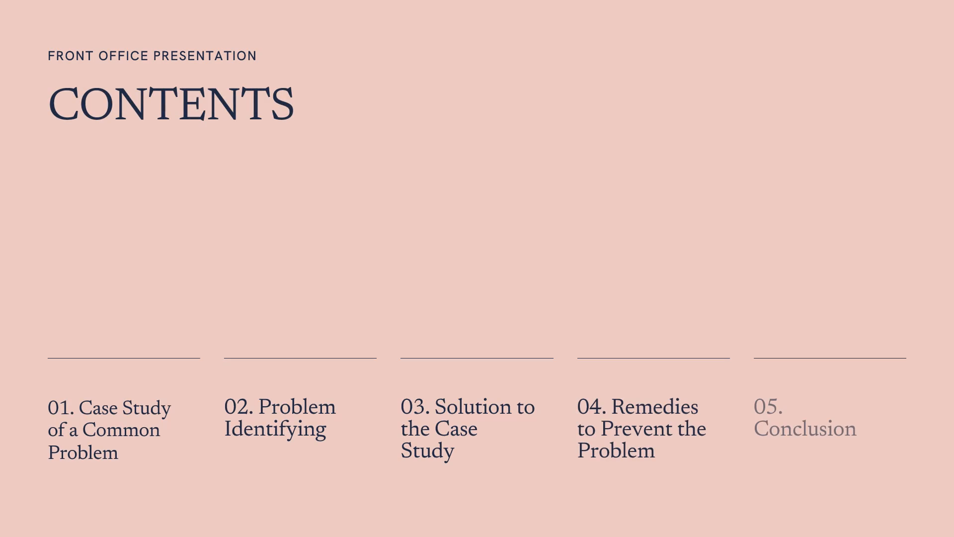
key("Return")
key("Return")
key("Return")
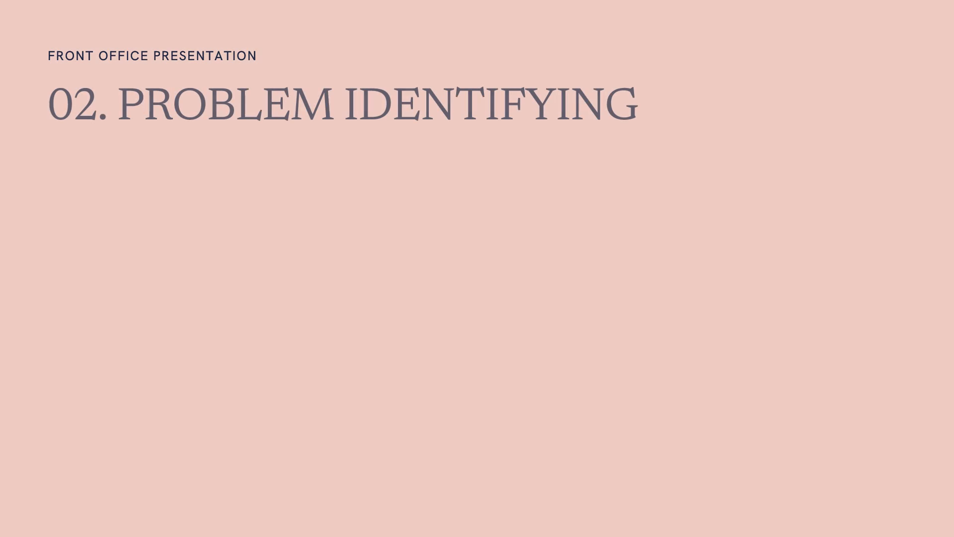
key("Return")
key("Return")
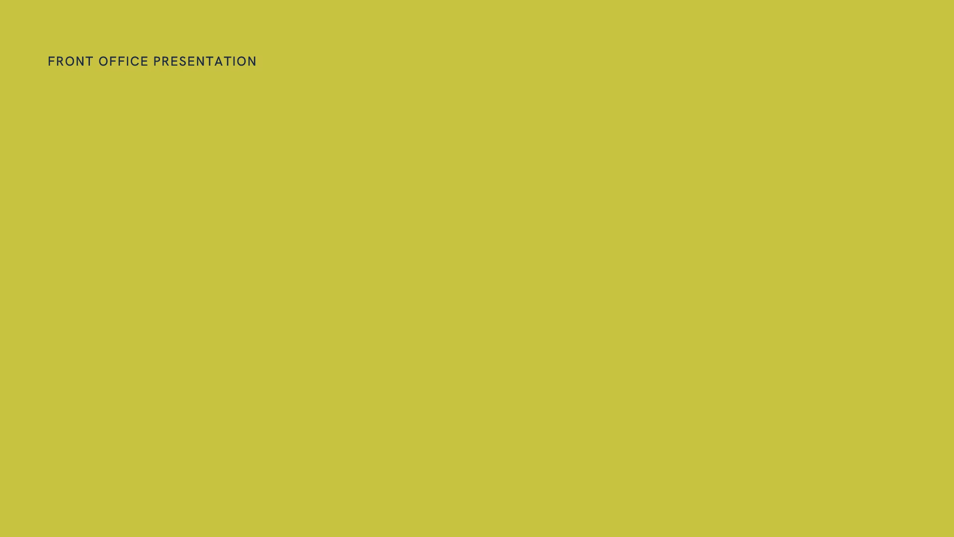
key("Return")
key("Return")
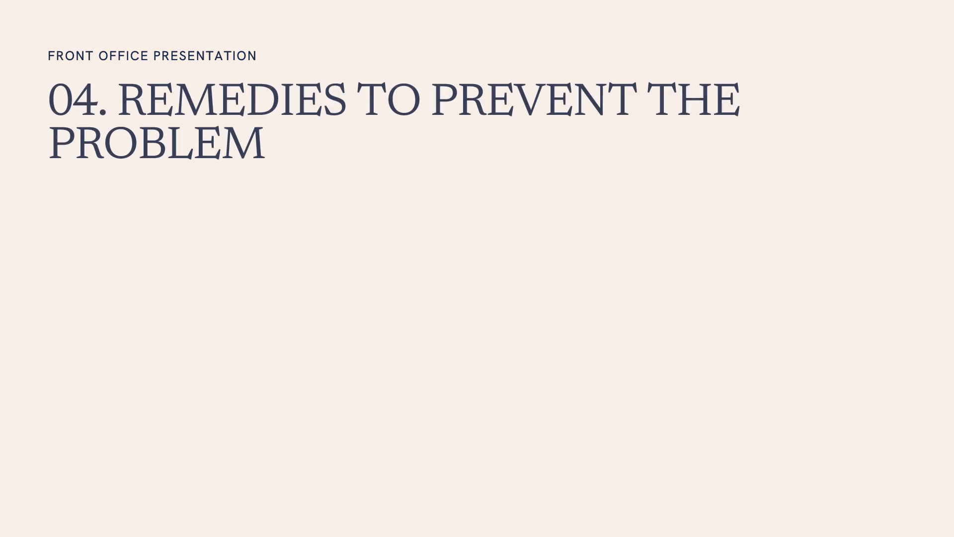
key("Return")
key("Return")
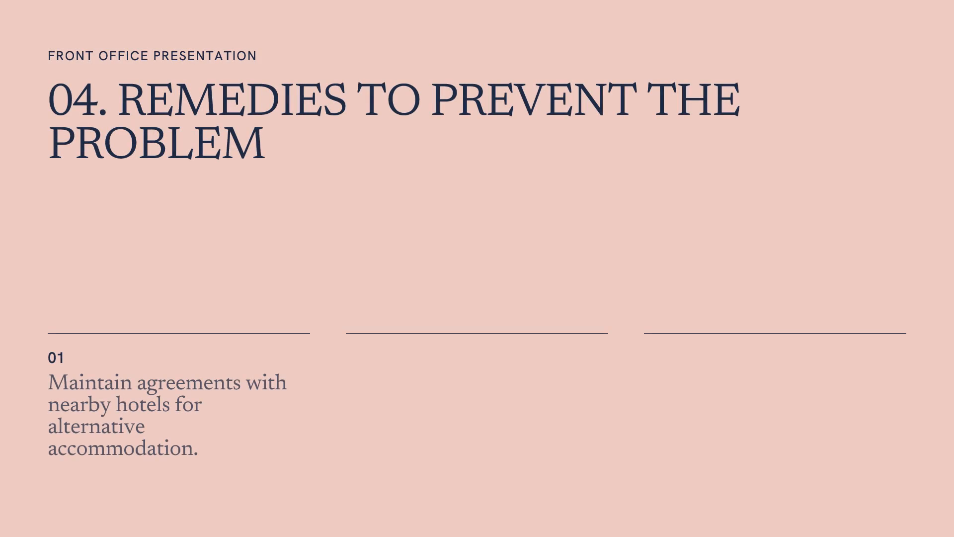
key("Return")
key("Return")
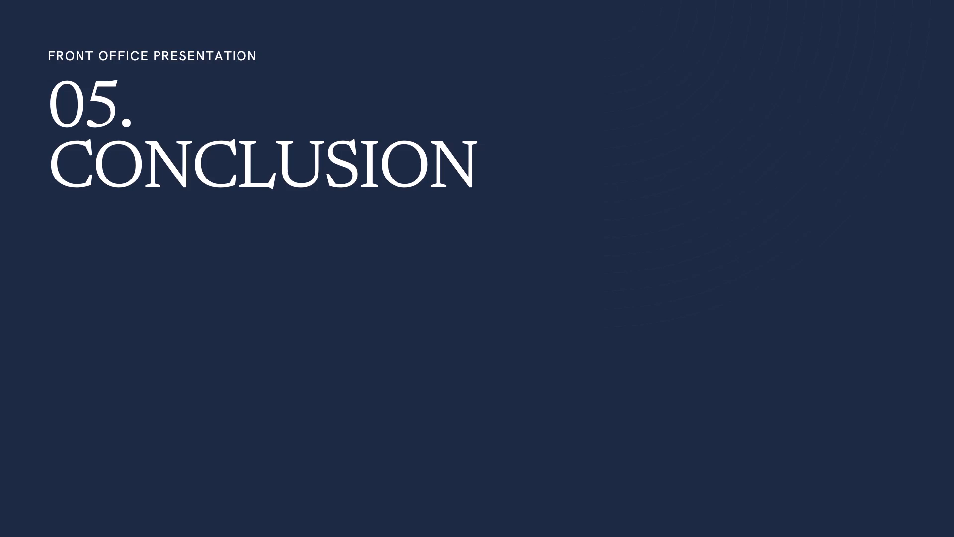
key("Return")
key("Return")
key("Return")
key("Return")
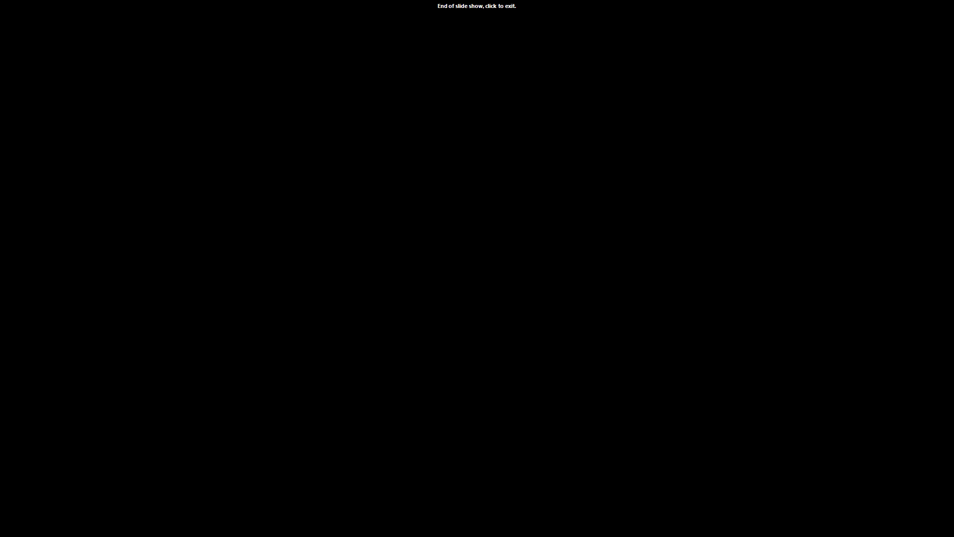
key("Escape")
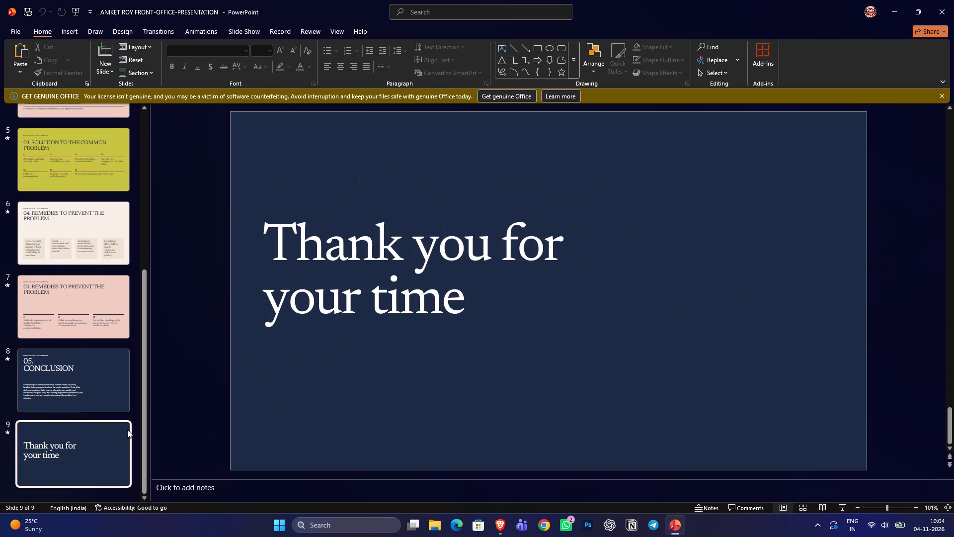
left_click(952, 1)
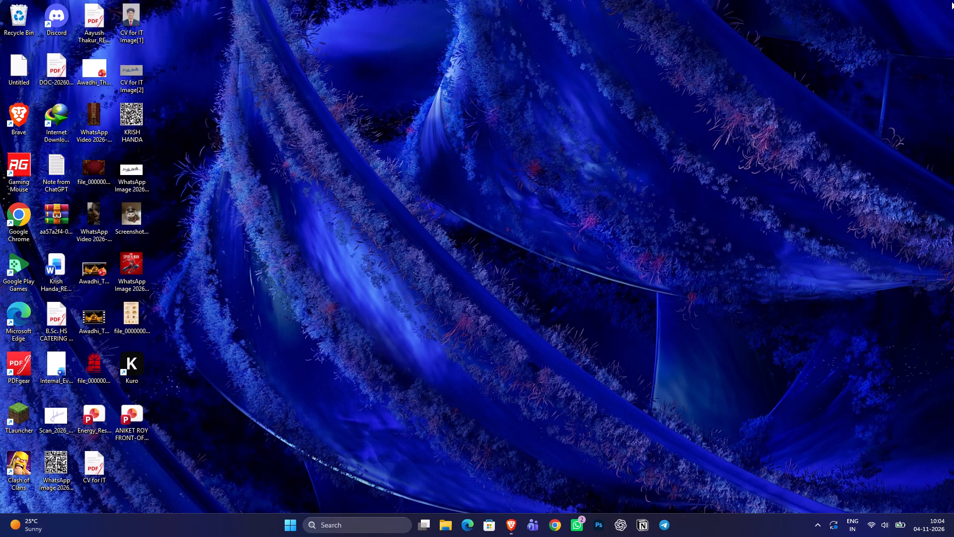
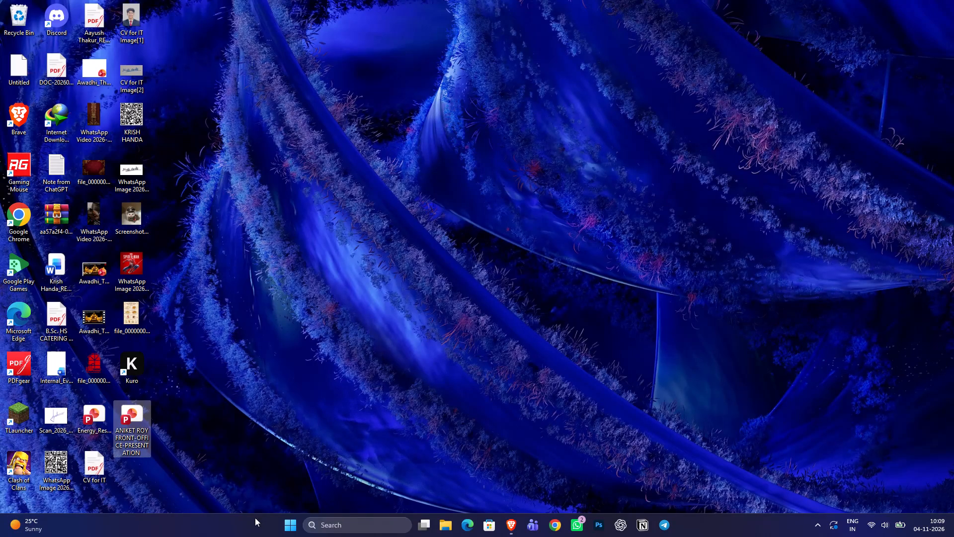
Bring up the computer's power options.
left_click(294, 527)
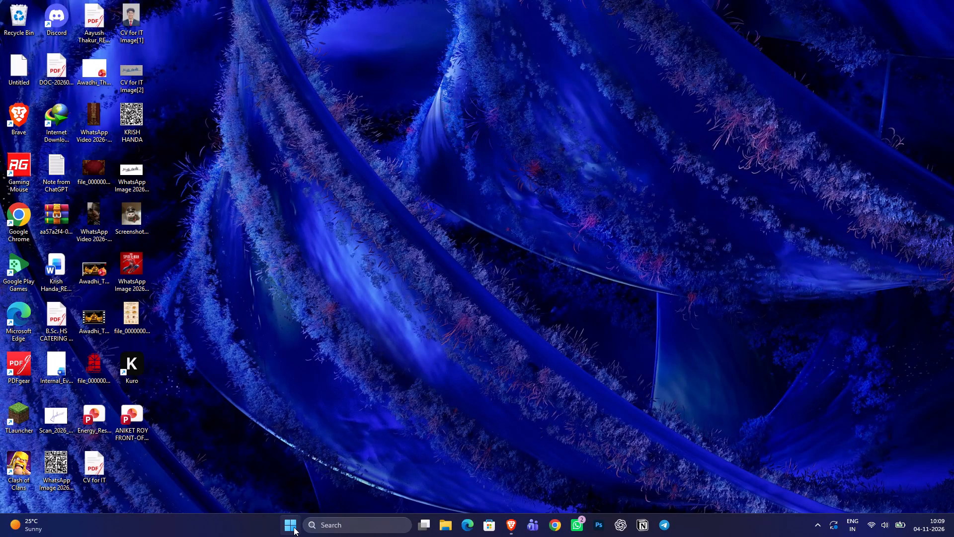
left_click(575, 493)
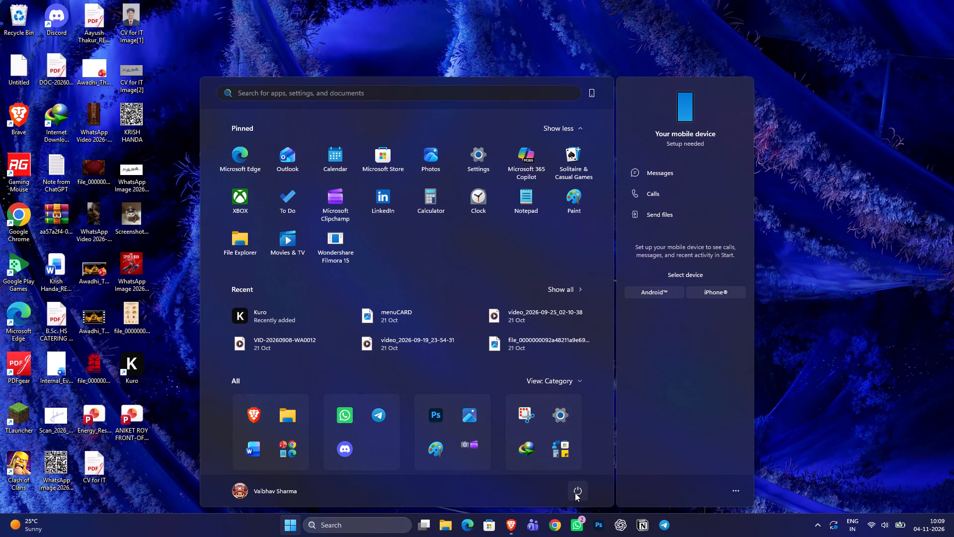